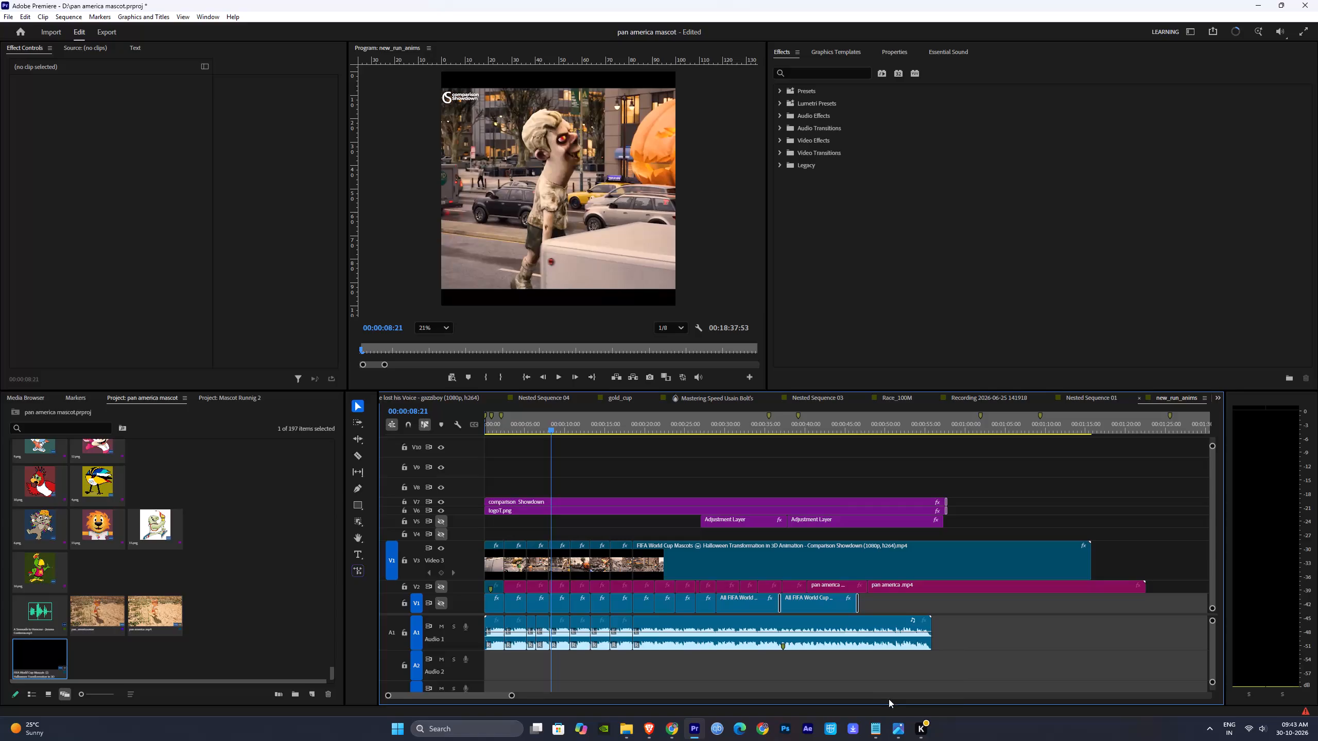
# Play and scrub the new_run_anims sequence from its start to check the existing Video 3 cuts up to about 00:00:18:12.
pyautogui.moveTo(548, 430); pyautogui.dragTo(381, 433)
pyautogui.press('space')
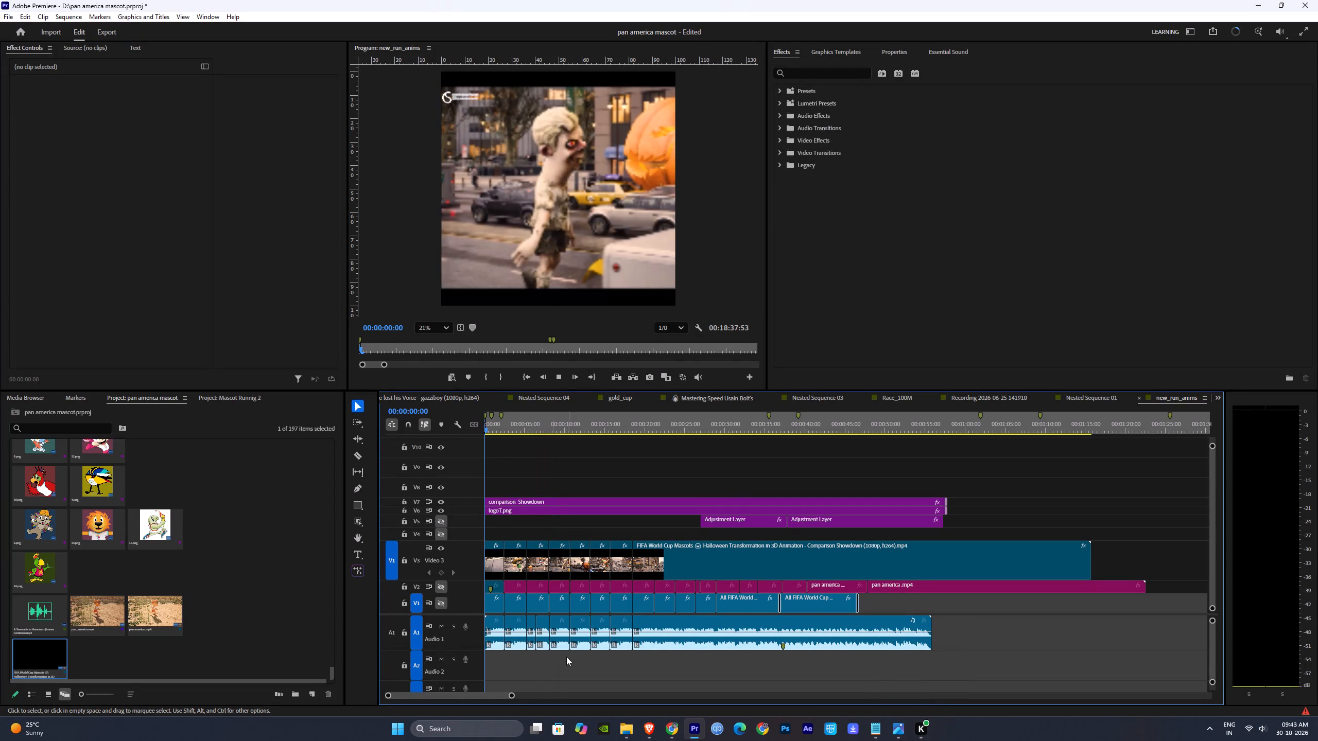
pyautogui.moveTo(509, 693); pyautogui.dragTo(527, 694)
pyautogui.moveTo(564, 429); pyautogui.dragTo(610, 438)
pyautogui.press('space')
pyautogui.keyDown('alt'); pyautogui.scroll(8, 598, 498); pyautogui.keyUp('alt')
pyautogui.press('space')
pyautogui.click(585, 428)
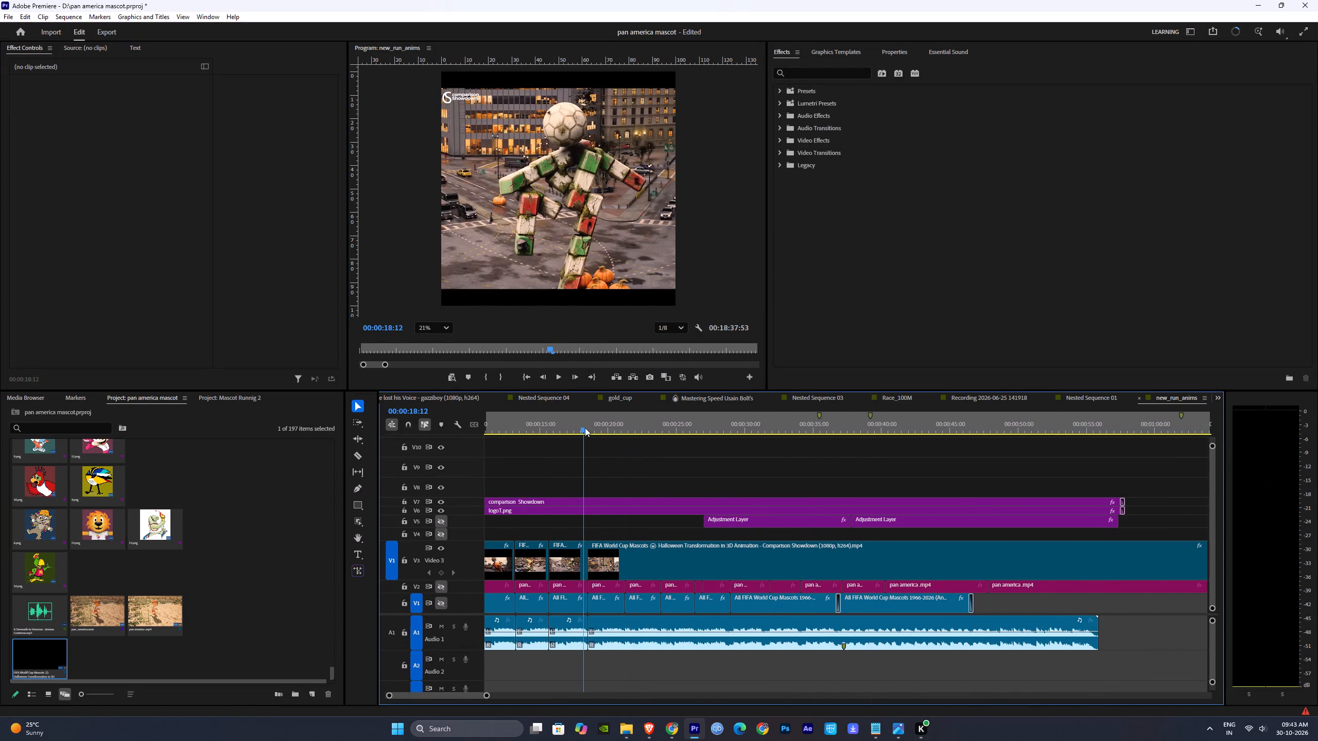
# Save the project.
pyautogui.hotkey('ctrl', 's')
# Split the long Halloween Transformation clip on Video 3 at about 00:00:21:15, in line with the pan america.mp4 cut below.
pyautogui.keyDown('alt'); pyautogui.scroll(3, 609, 505); pyautogui.keyUp('alt')
pyautogui.press('space')
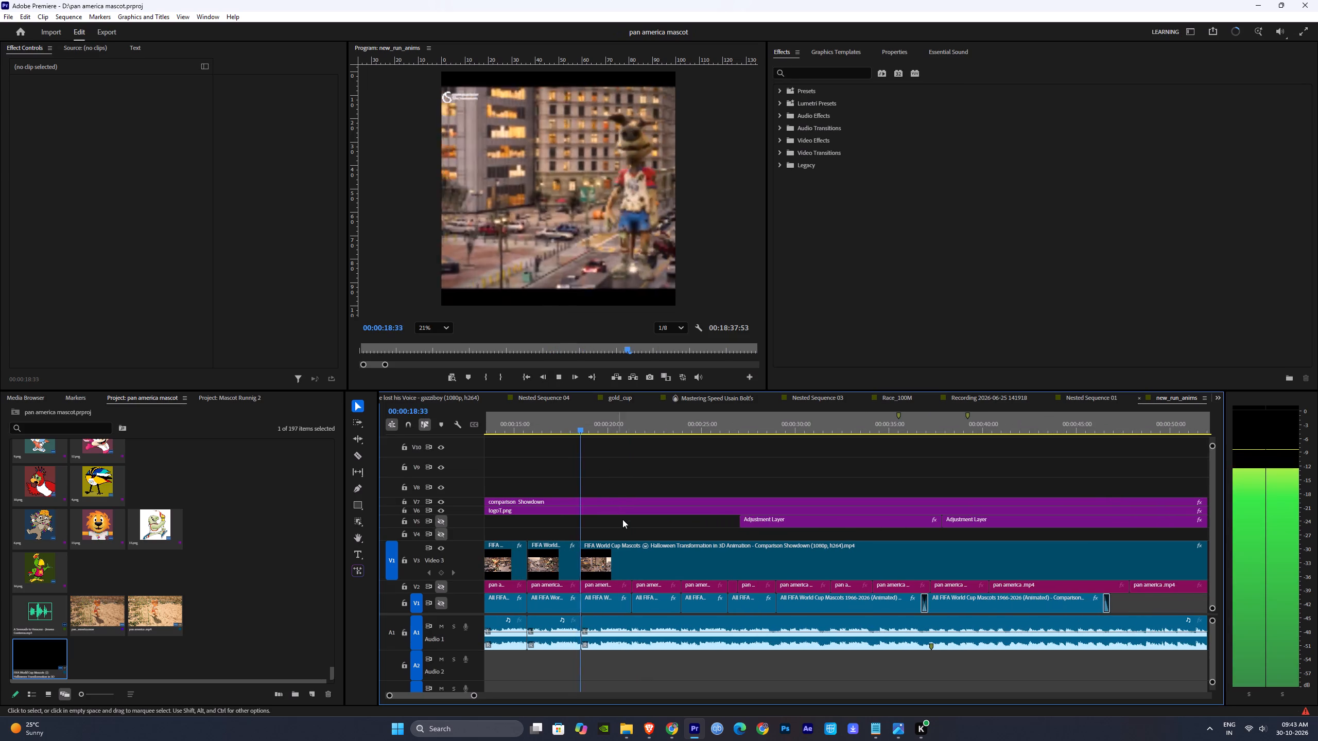
pyautogui.keyDown('alt'); pyautogui.scroll(4, 627, 529); pyautogui.keyUp('alt')
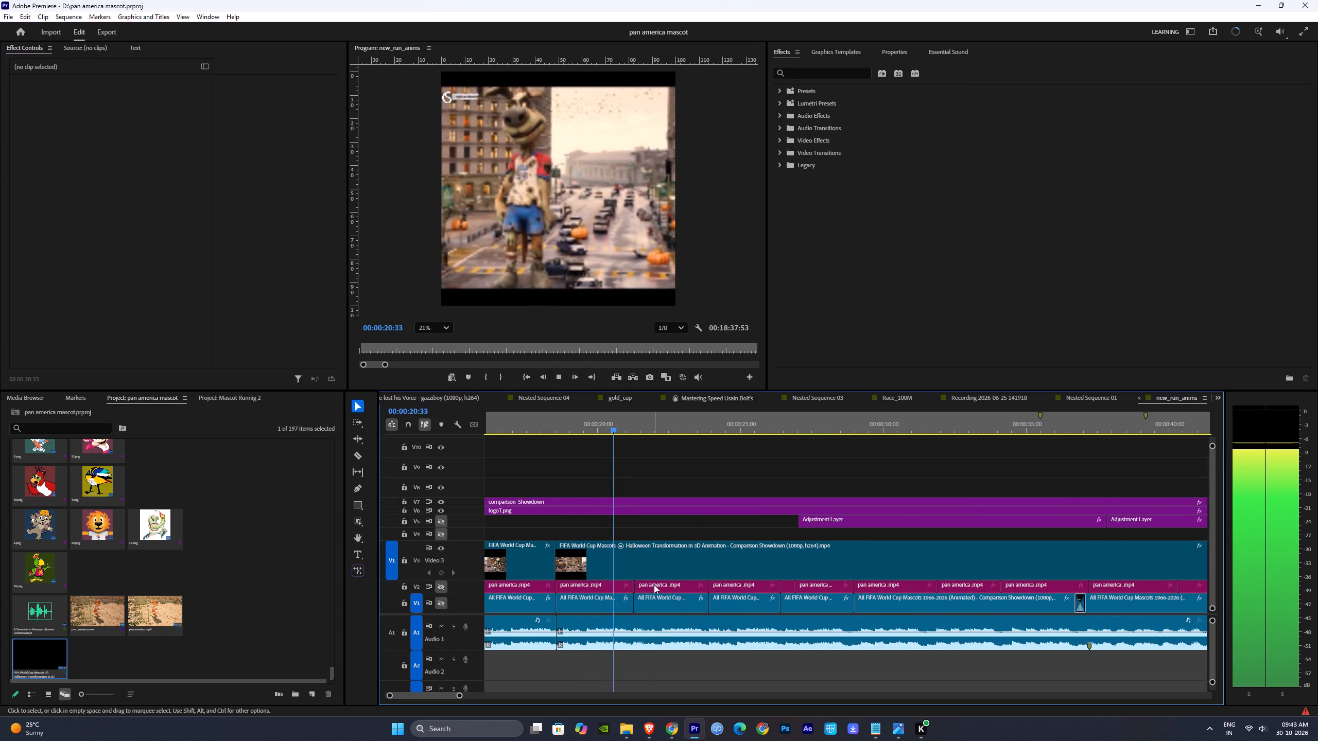
pyautogui.press('space')
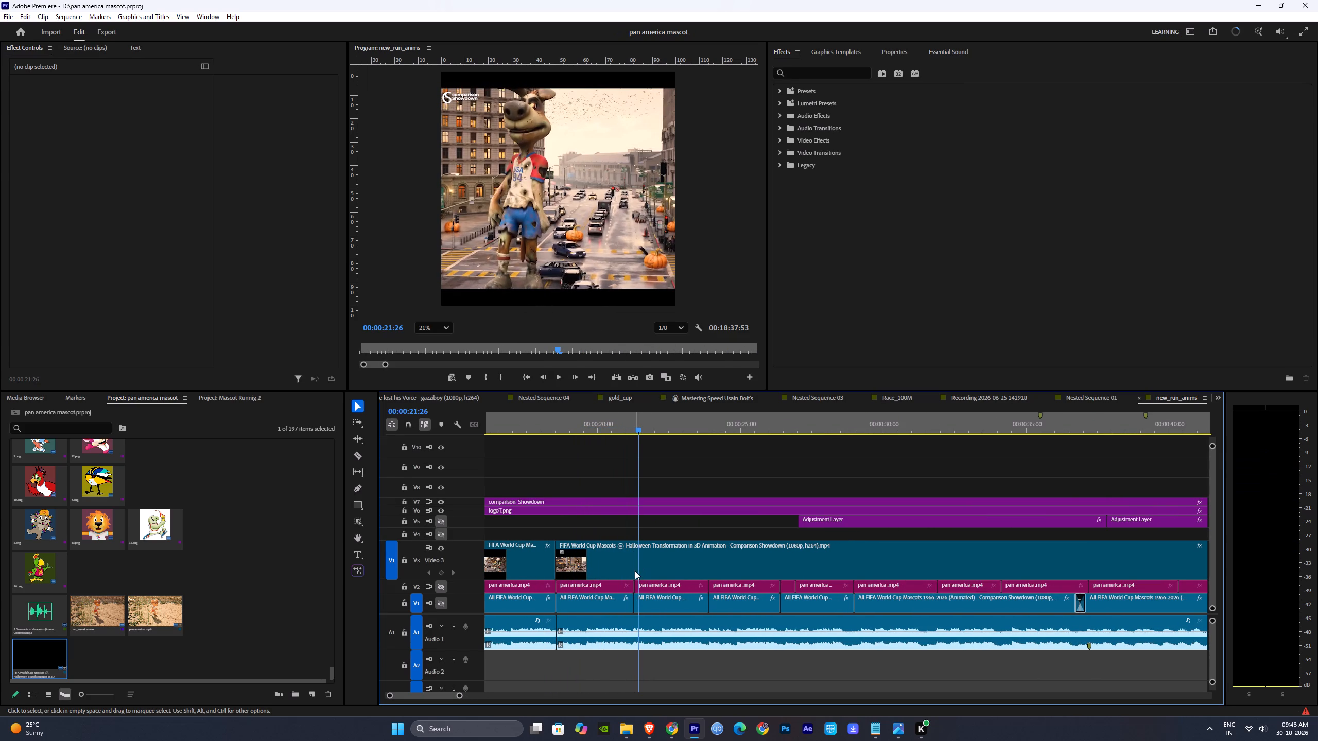
pyautogui.press('c')
pyautogui.click(634, 568)
pyautogui.press('v')
# Cut the Video 3 clip near 00:00:32:52, delete the segment back to 00:00:21:15, and move the remainder 11:37 earlier to close the gap.
pyautogui.moveTo(646, 426); pyautogui.dragTo(712, 432)
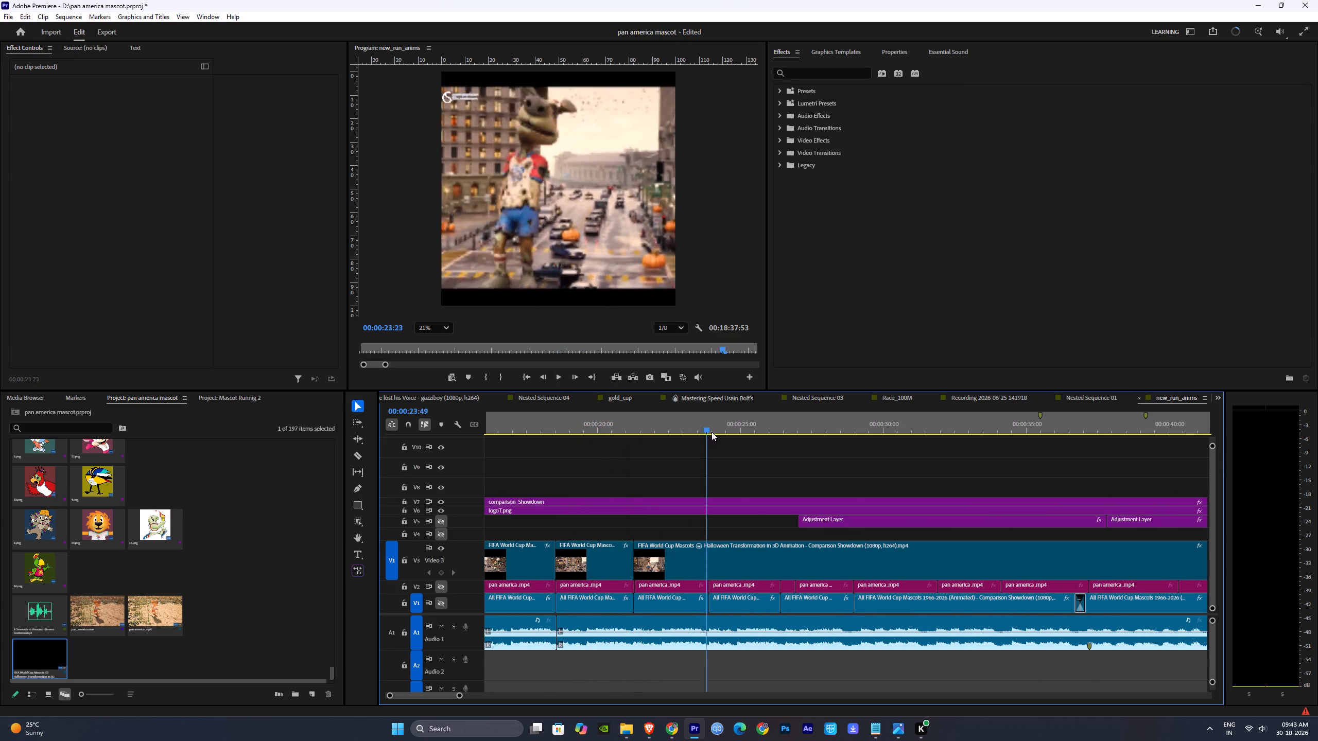
pyautogui.moveTo(712, 432); pyautogui.dragTo(925, 456)
pyautogui.press('c')
pyautogui.click(965, 562)
pyautogui.press('v')
pyautogui.click(858, 561)
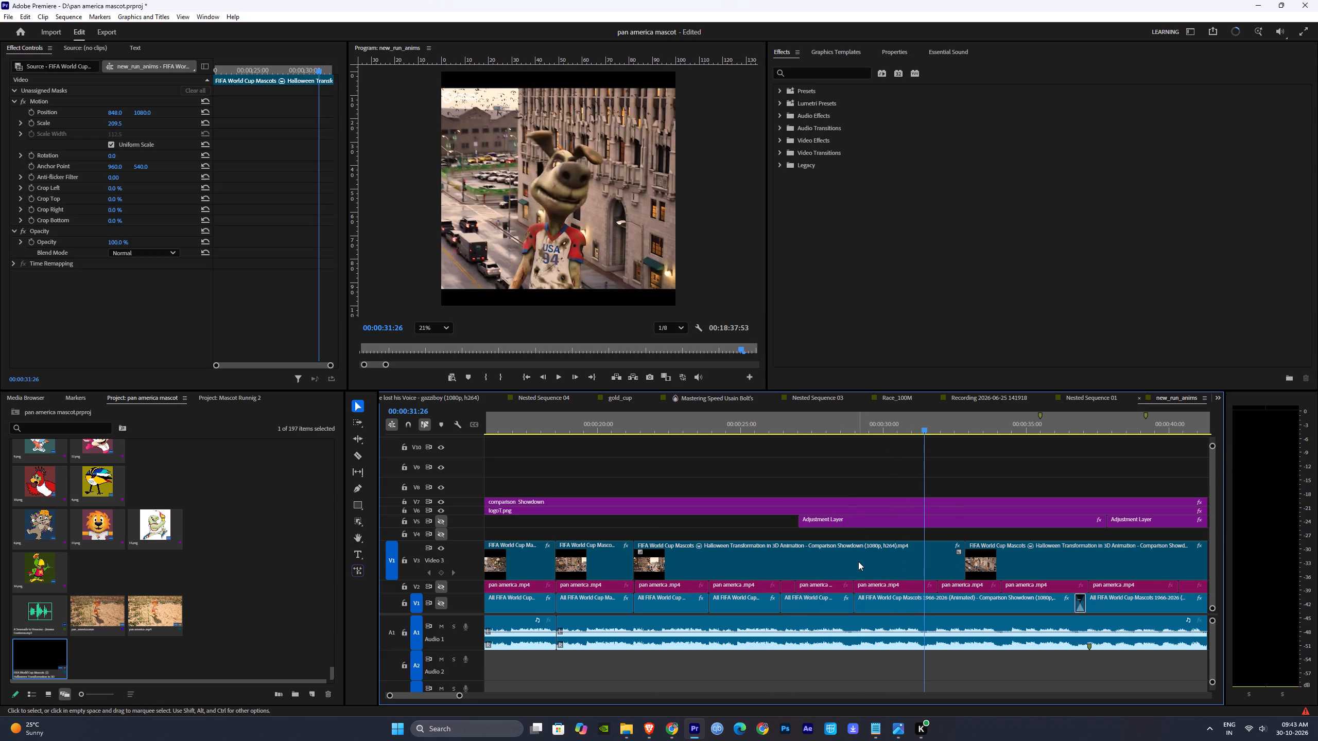
pyautogui.press('Delete')
pyautogui.moveTo(1045, 560); pyautogui.dragTo(713, 562)
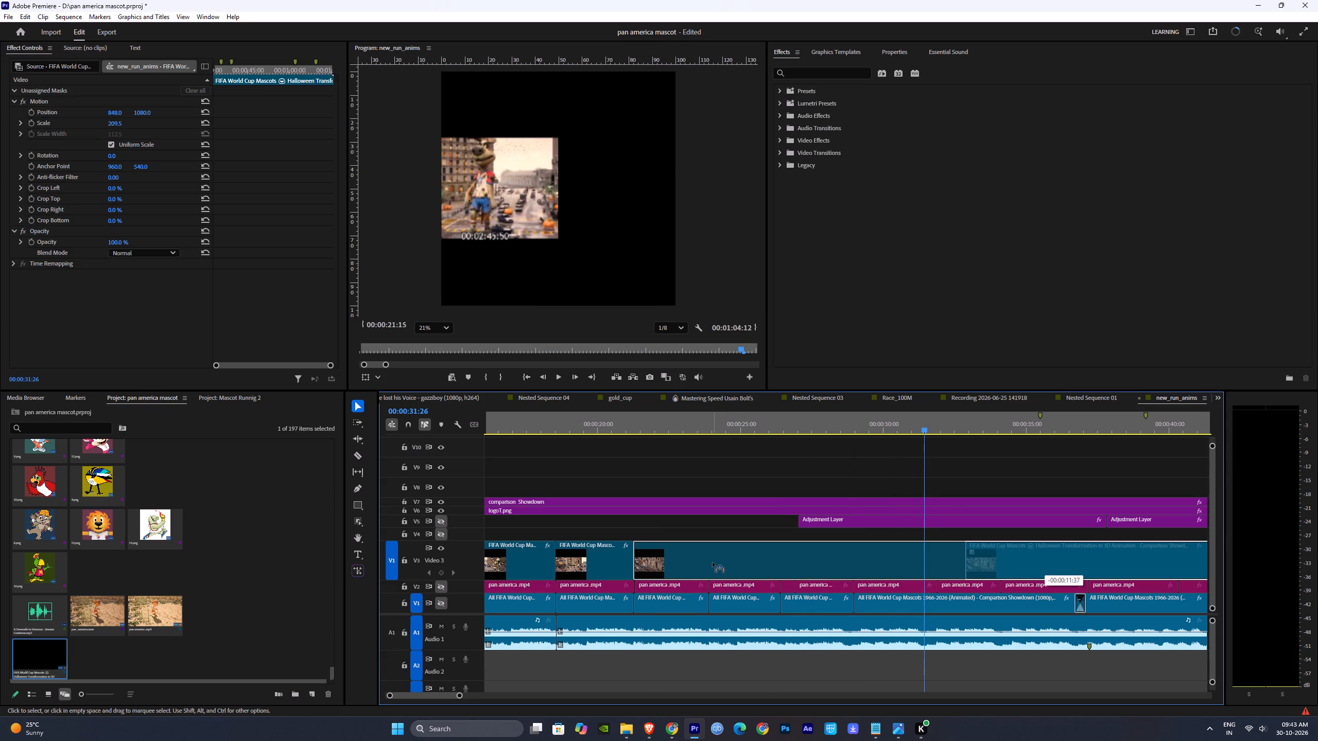
pyautogui.moveTo(713, 562); pyautogui.dragTo(714, 562)
# Cut the final Video 3 clip just before 00:00:34, delete the segment back to 00:00:21:15, and move the remainder 12:44 earlier into the gap.
pyautogui.click(629, 428)
pyautogui.press('space')
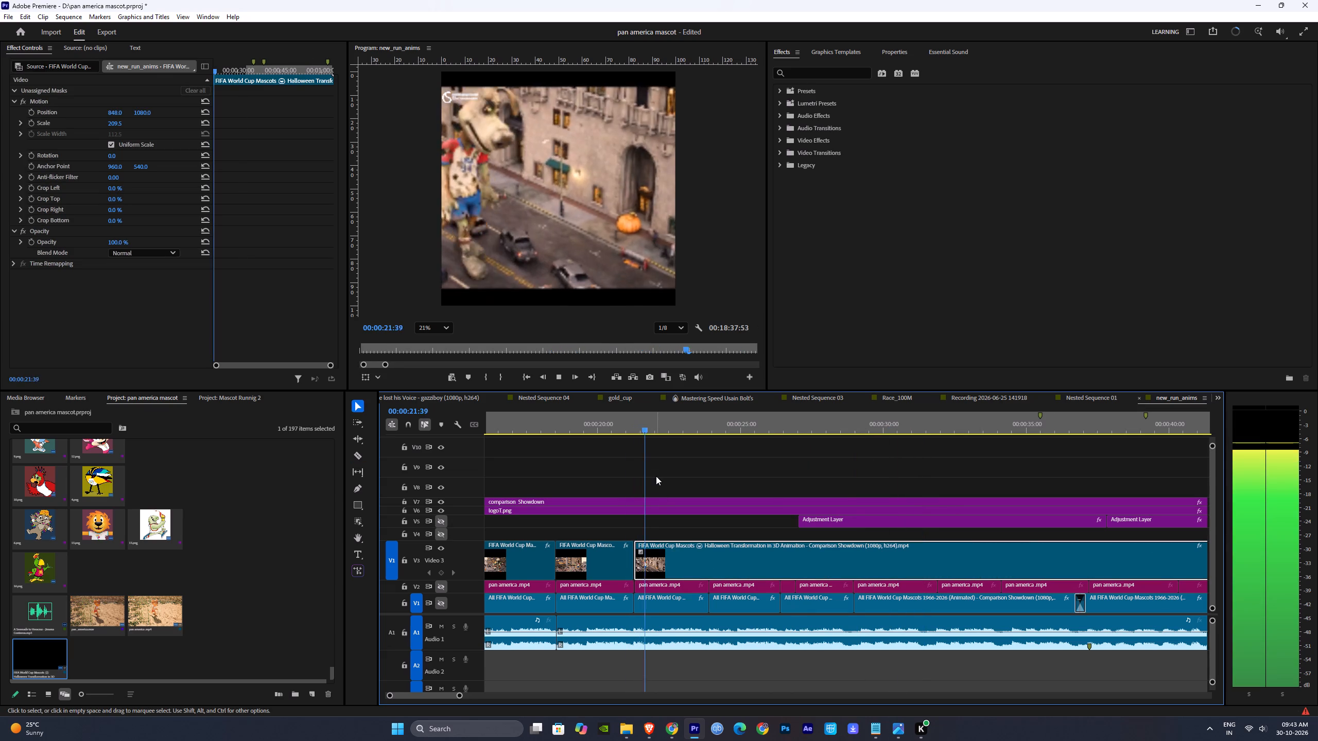
pyautogui.press('space')
pyautogui.moveTo(634, 560); pyautogui.dragTo(640, 563)
pyautogui.click(635, 422)
pyautogui.press('space')
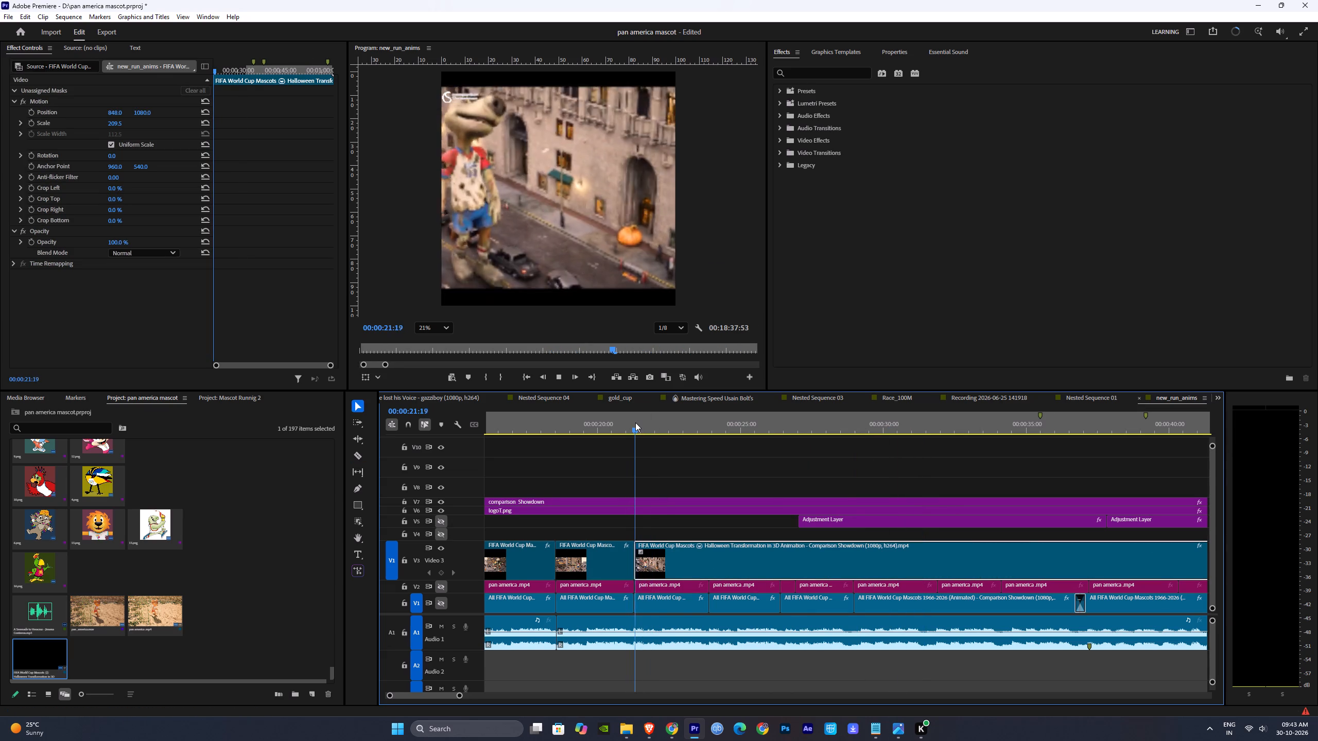
pyautogui.moveTo(636, 422); pyautogui.dragTo(909, 446)
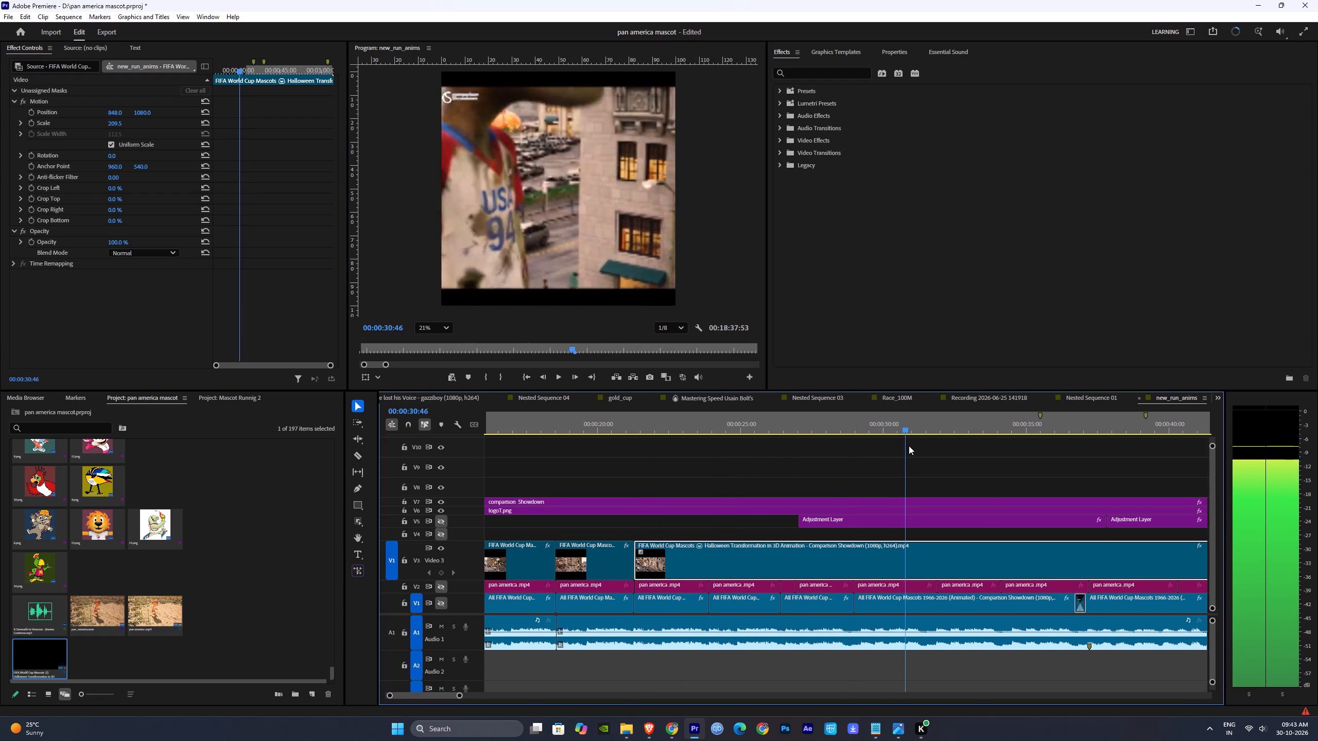
pyautogui.moveTo(909, 446); pyautogui.dragTo(989, 450)
pyautogui.press('c')
pyautogui.click(997, 556)
pyautogui.press('v')
pyautogui.click(948, 563)
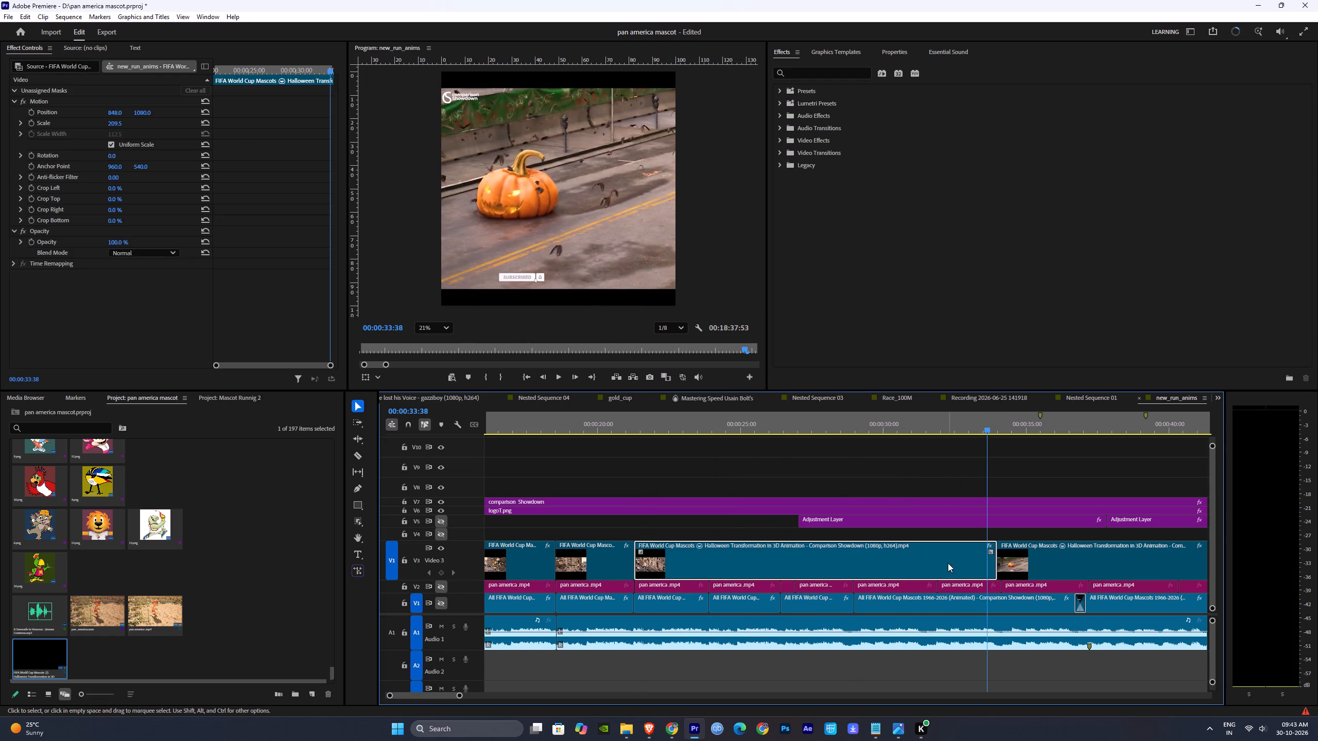
pyautogui.press('Delete')
pyautogui.moveTo(1046, 565); pyautogui.dragTo(682, 564)
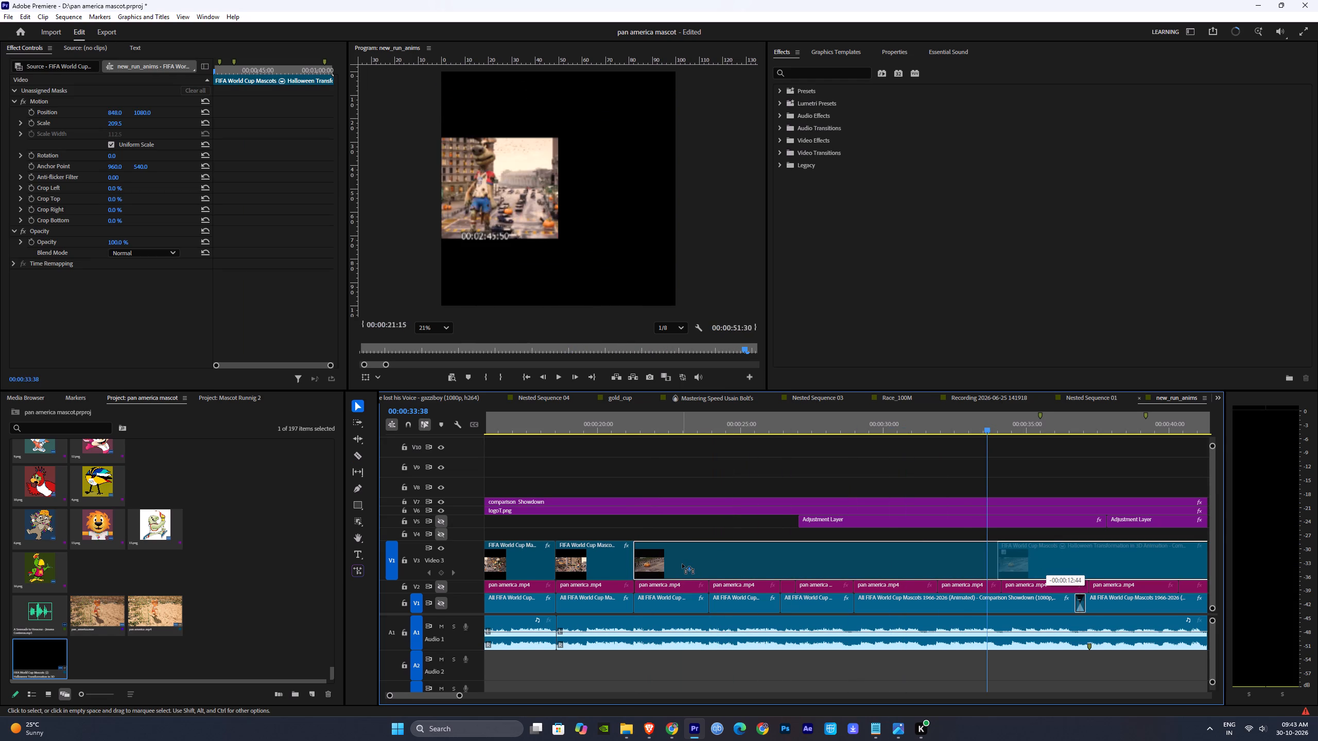
pyautogui.moveTo(682, 564); pyautogui.dragTo(683, 563)
# Play back the repositioned final Video 3 clip from the 00:00:21:15 join to review the France mascot footage.
pyautogui.click(628, 425)
pyautogui.press('space')
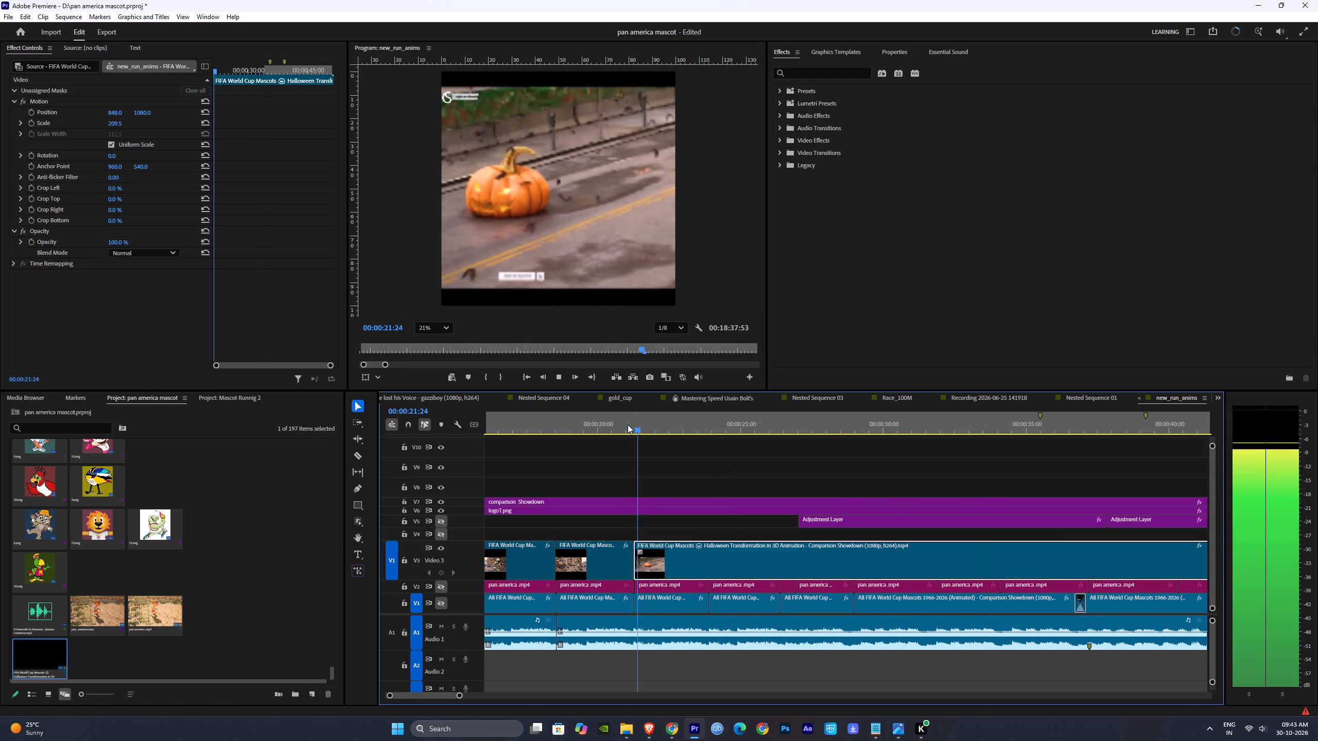
pyautogui.moveTo(647, 421); pyautogui.dragTo(699, 421)
pyautogui.press('space')
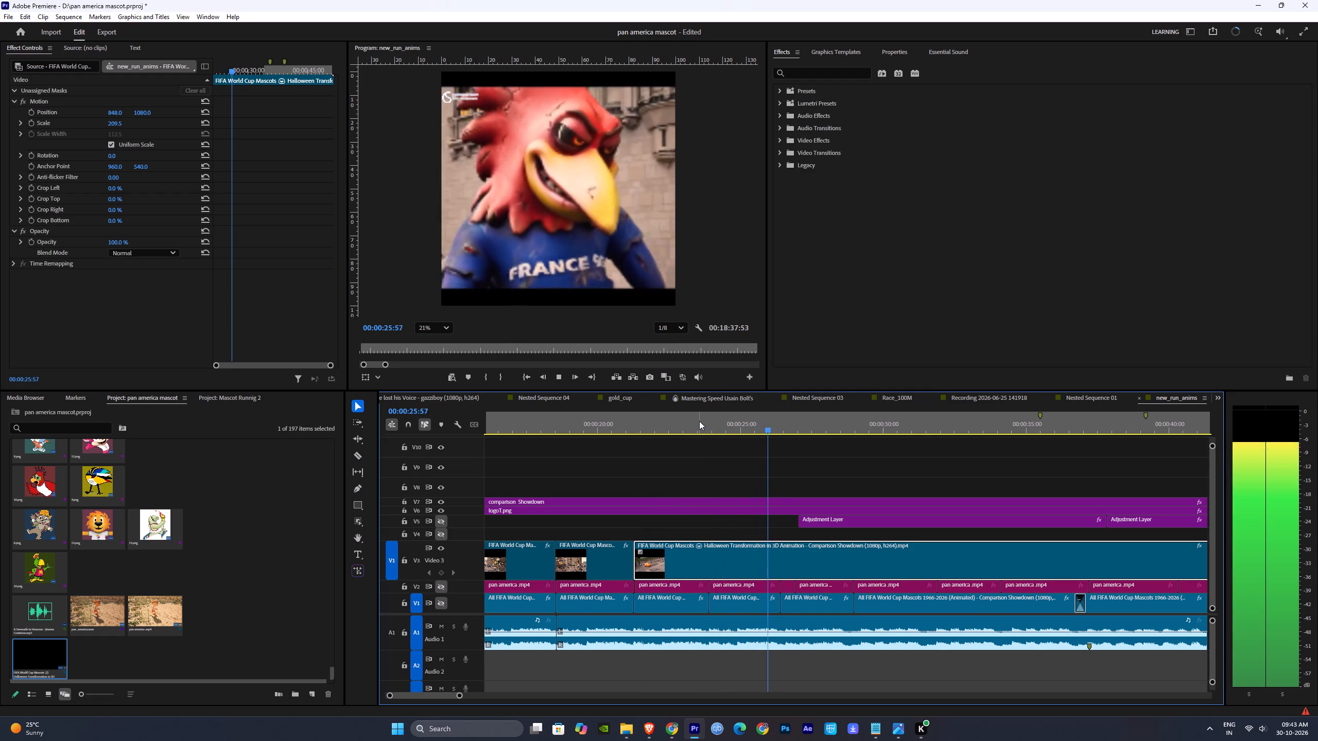
pyautogui.press('space')
pyautogui.moveTo(772, 429); pyautogui.dragTo(636, 428)
pyautogui.press('space')
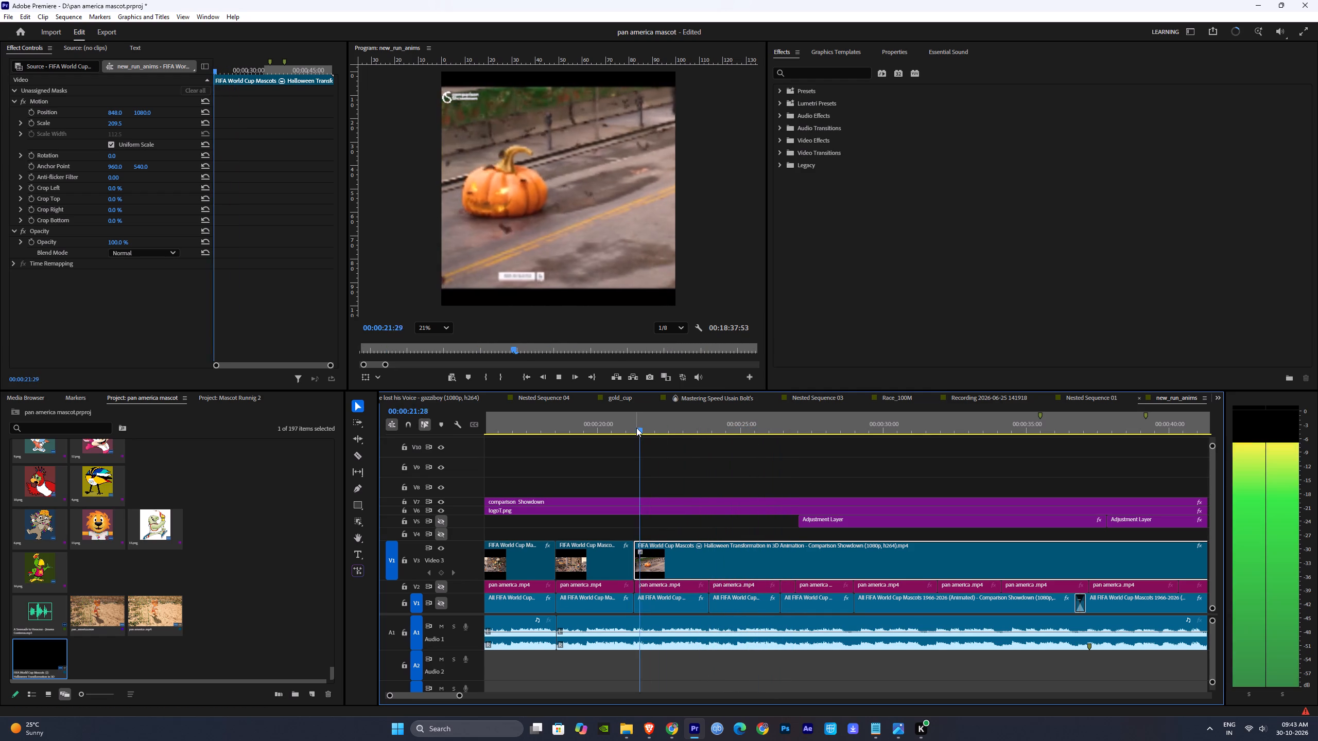
pyautogui.click(707, 476)
pyautogui.click(742, 472)
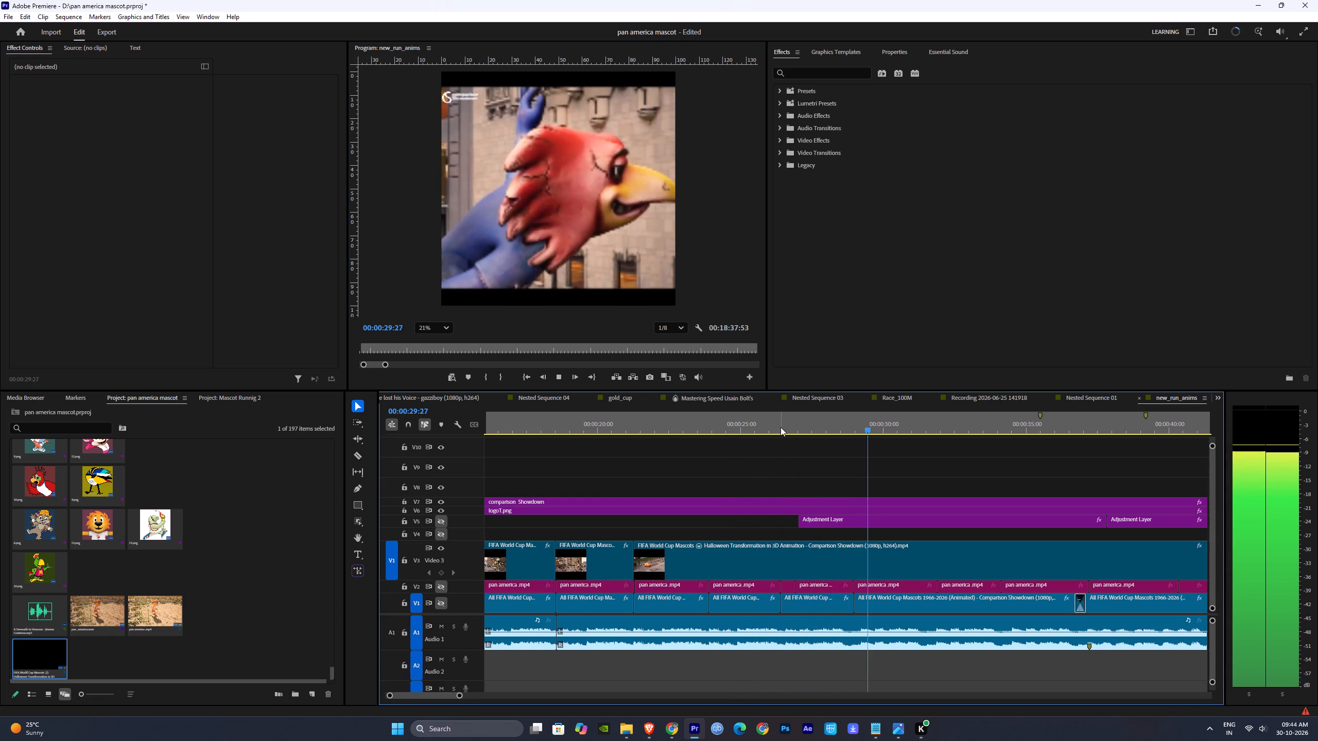
# Review the Video 3 edit from about 00:00:09:35, then examine the footage around 00:00:26:19 for the next cut.
pyautogui.moveTo(770, 427); pyautogui.dragTo(363, 422)
pyautogui.press('space')
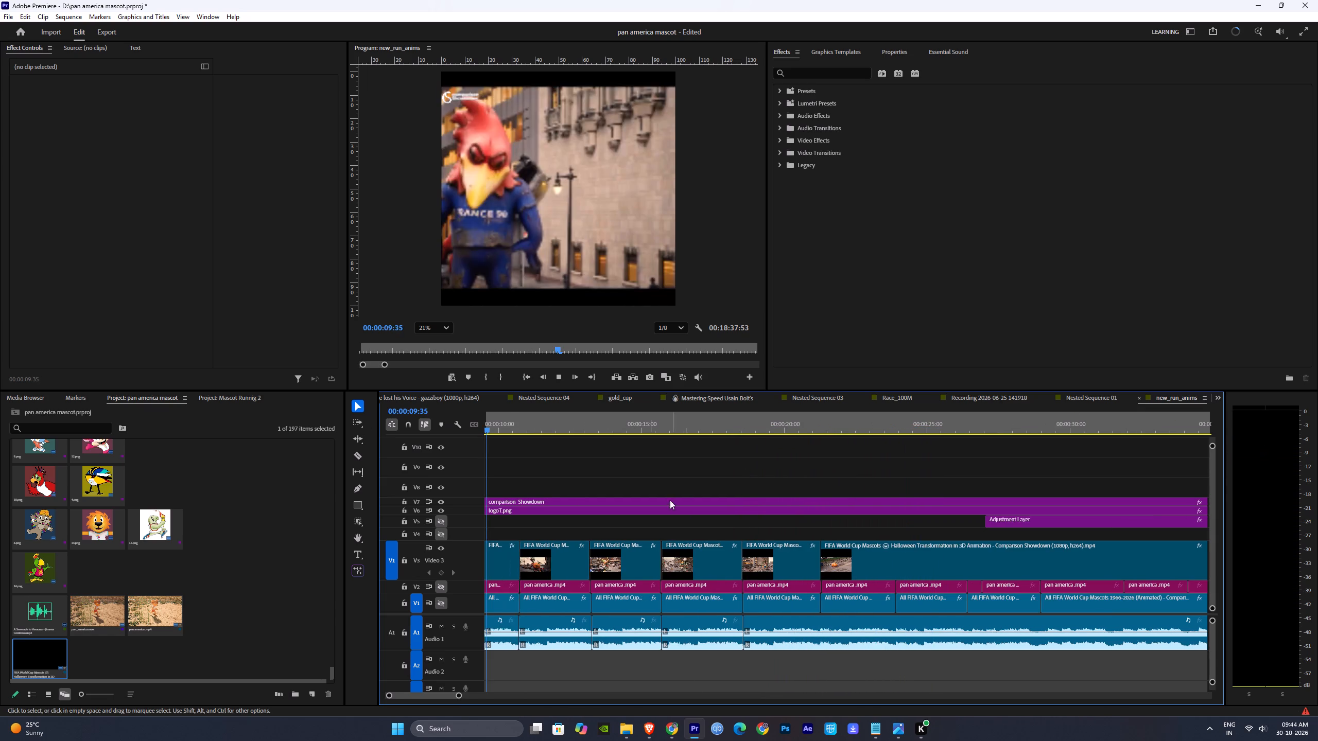
pyautogui.moveTo(460, 695); pyautogui.dragTo(512, 693)
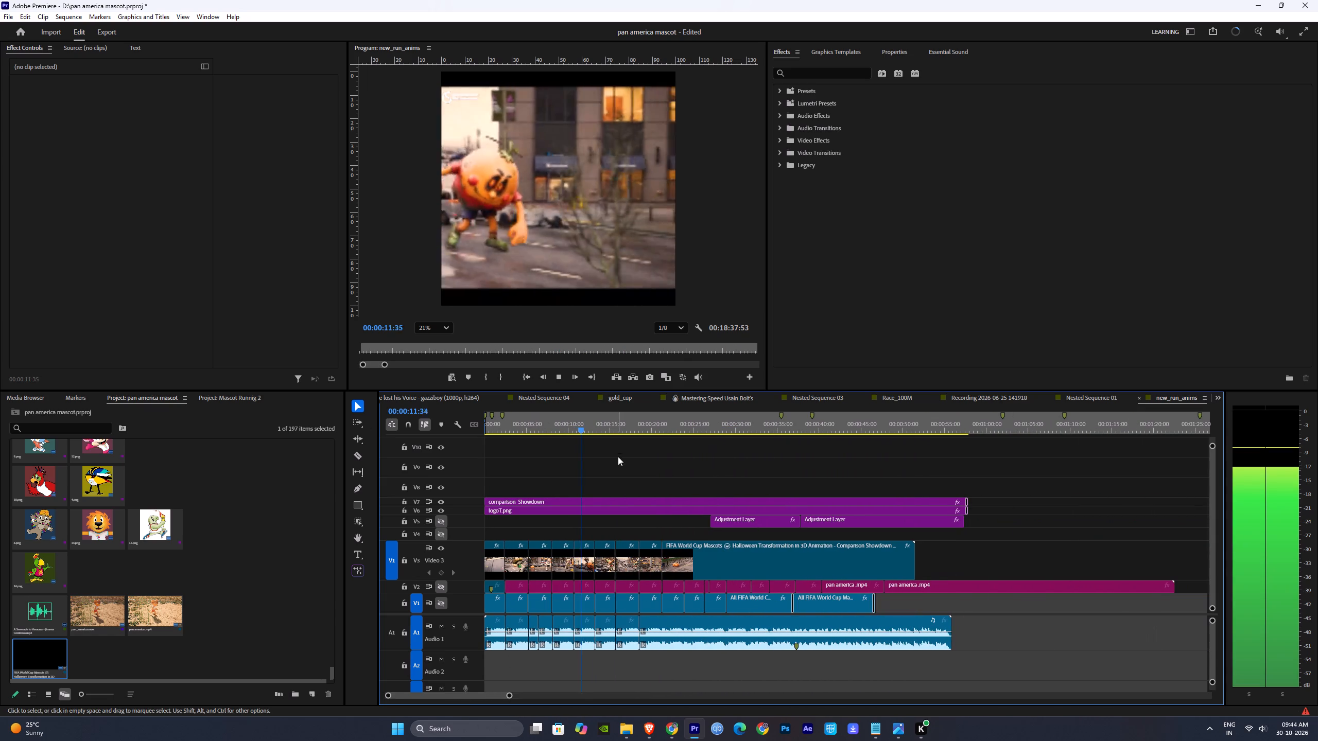
pyautogui.moveTo(597, 426); pyautogui.dragTo(647, 425)
pyautogui.press('space')
pyautogui.moveTo(672, 425); pyautogui.dragTo(689, 426)
pyautogui.press('space')
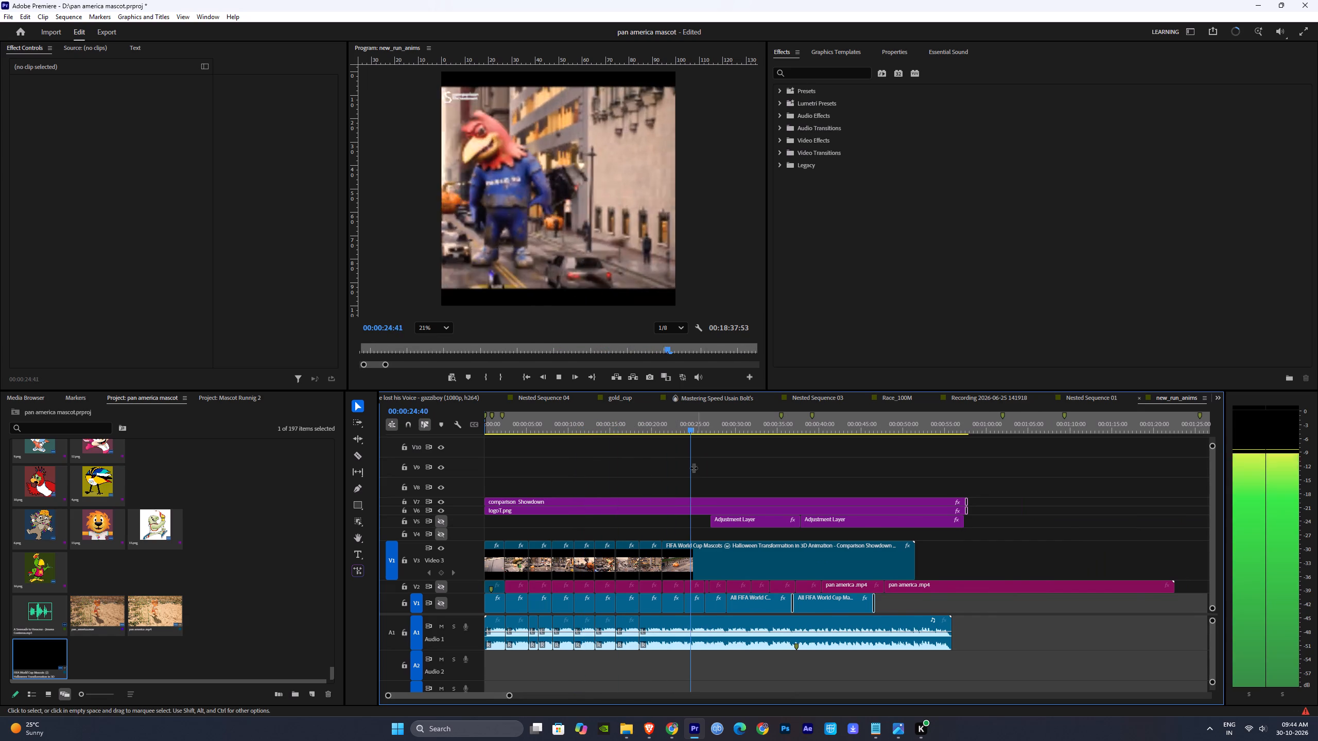
pyautogui.keyDown('alt'); pyautogui.scroll(14, 678, 486); pyautogui.keyUp('alt')
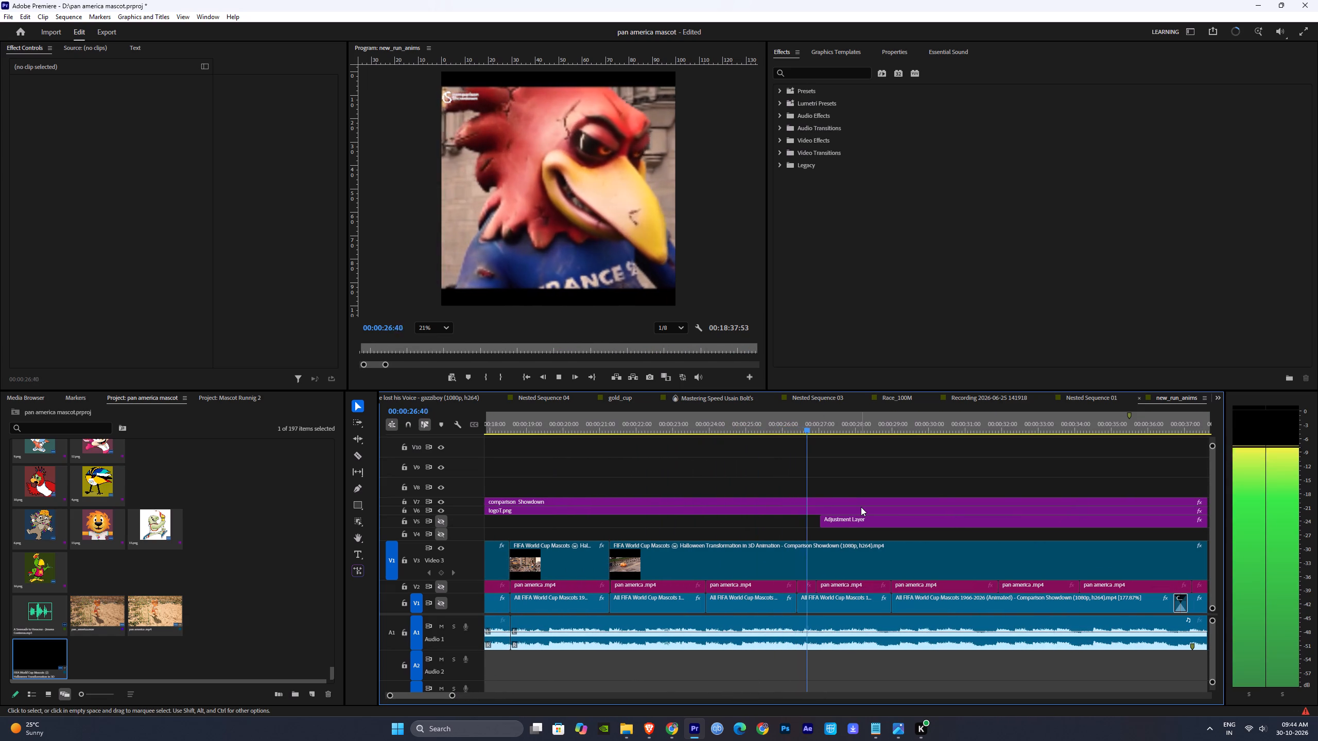
pyautogui.keyDown('alt'); pyautogui.scroll(4, 929, 530); pyautogui.keyUp('alt')
pyautogui.press('space')
pyautogui.moveTo(751, 420); pyautogui.dragTo(725, 421)
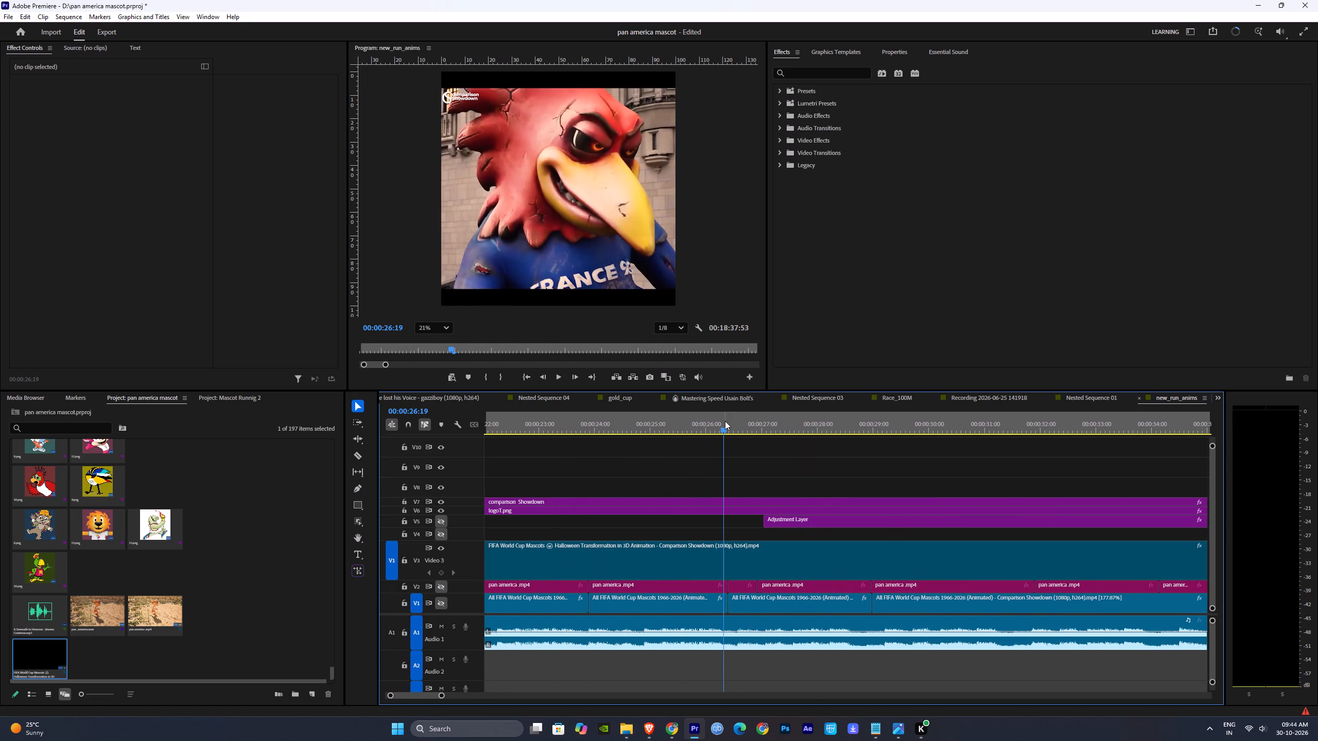
# Save the project.
pyautogui.hotkey('ctrl', 's')
# Extend the start of the first Adjustment Layer back to 00:00:26:24, the France mascot close-up.
pyautogui.moveTo(443, 695); pyautogui.dragTo(525, 687)
pyautogui.press('space')
pyautogui.moveTo(649, 424); pyautogui.dragTo(635, 422)
pyautogui.press('space')
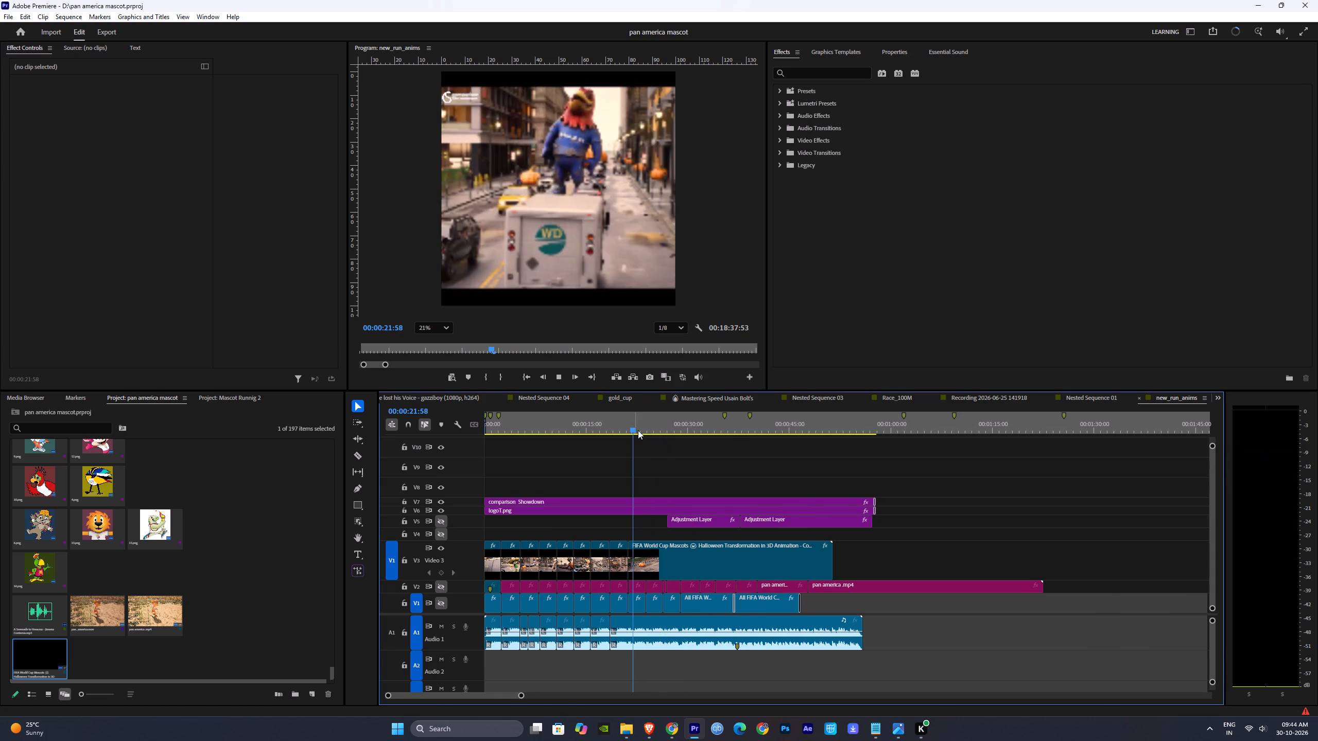
pyautogui.keyDown('alt'); pyautogui.scroll(14, 640, 565); pyautogui.keyUp('alt')
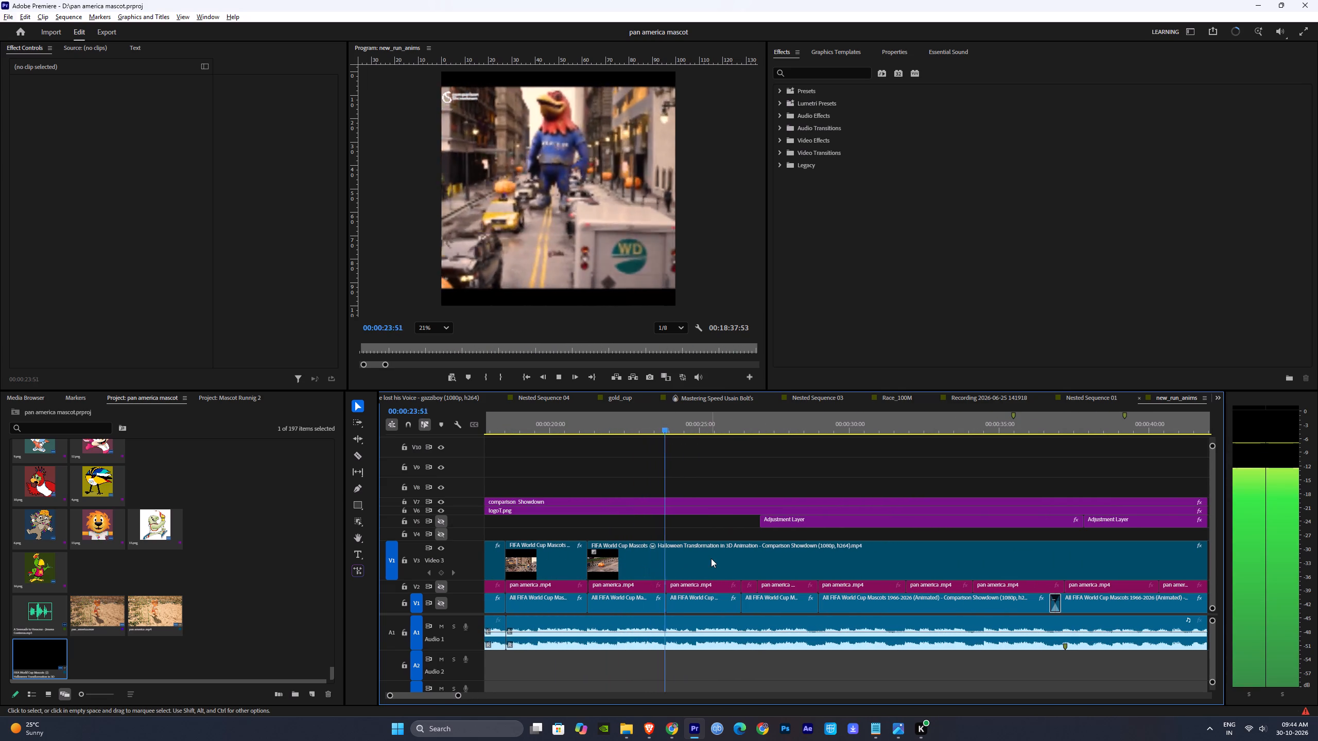
pyautogui.keyDown('alt'); pyautogui.scroll(3, 711, 558); pyautogui.keyUp('alt')
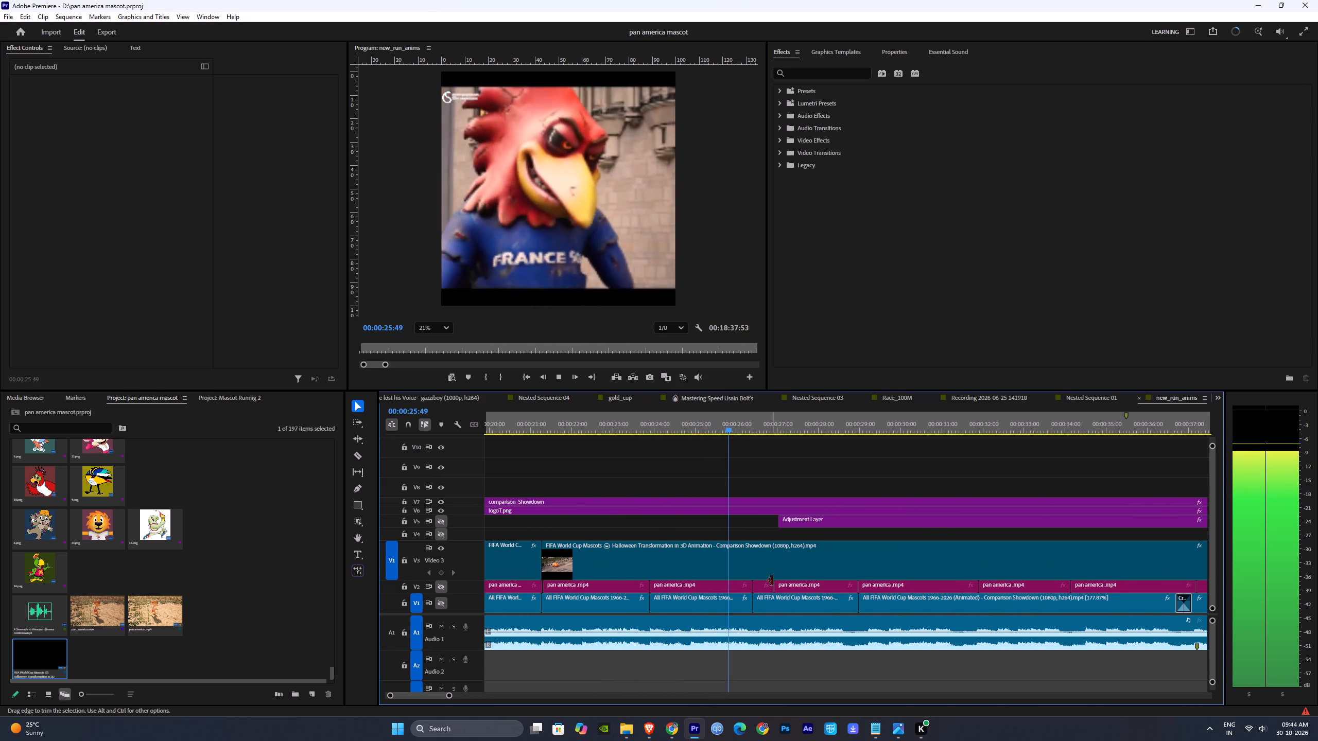
pyautogui.press('space')
pyautogui.press('space')
pyautogui.press('space')
pyautogui.moveTo(764, 425); pyautogui.dragTo(754, 421)
pyautogui.moveTo(784, 523); pyautogui.dragTo(755, 536)
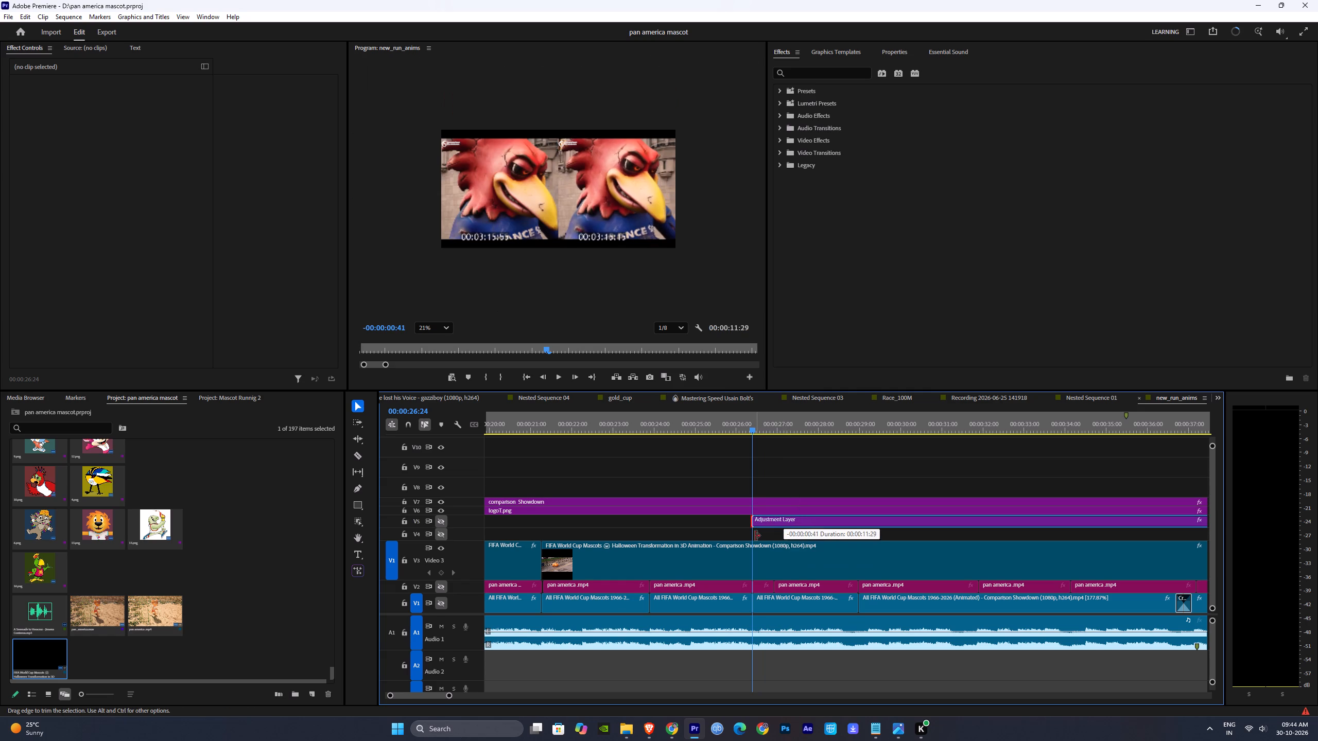
pyautogui.moveTo(755, 536); pyautogui.dragTo(758, 537)
# Split the Halloween Transformation clip on Video 3 at 00:00:26:24.
pyautogui.press('c')
pyautogui.click(753, 566)
pyautogui.press('v')
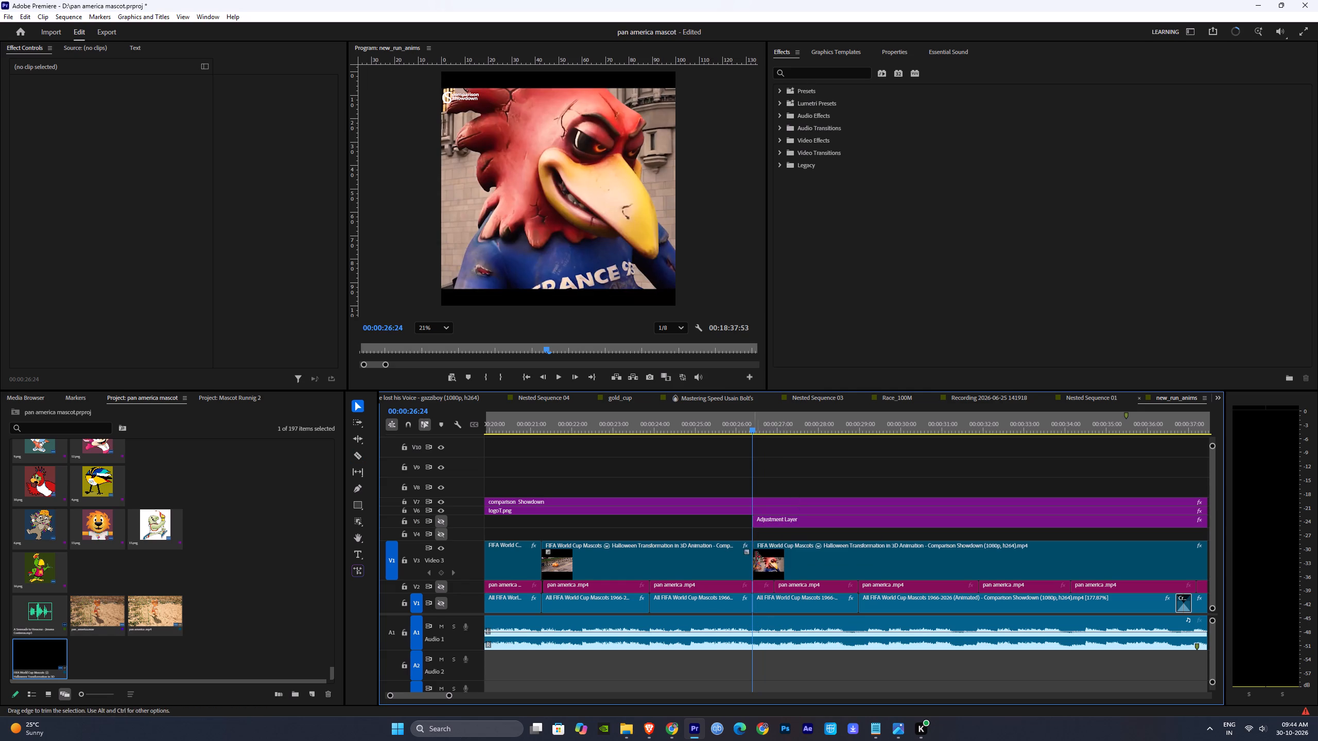
# Play back the footage across the 00:00:26:24 cut to find a new start frame near 00:00:28:46.
pyautogui.moveTo(719, 428); pyautogui.dragTo(564, 425)
pyautogui.press('space')
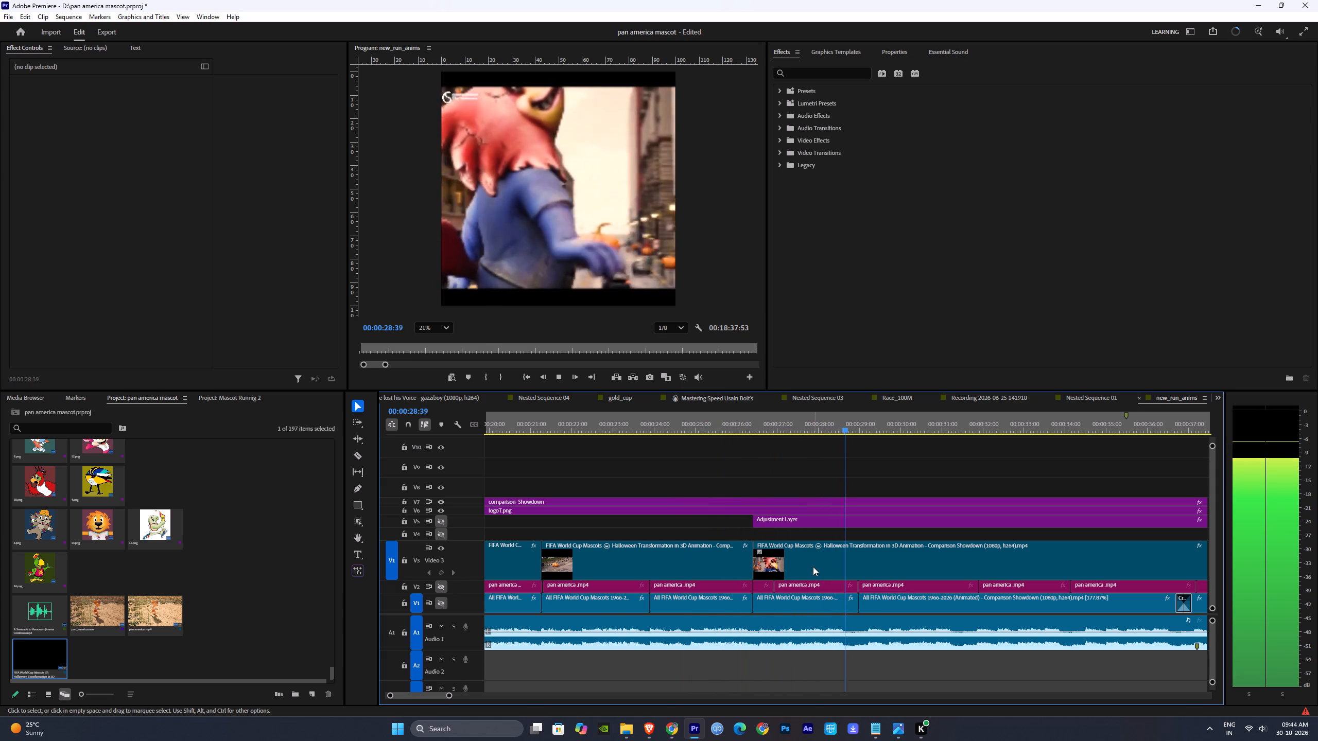
pyautogui.press('space')
pyautogui.press('c')
pyautogui.press('v')
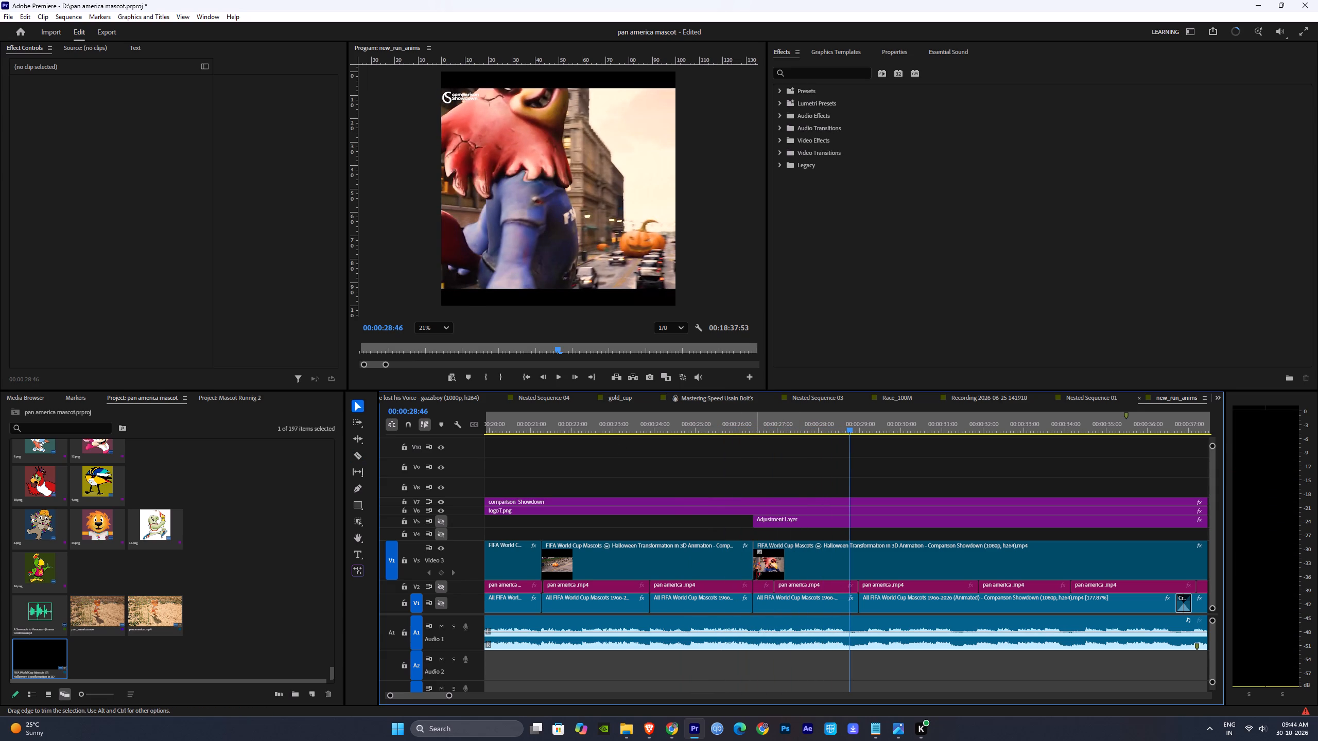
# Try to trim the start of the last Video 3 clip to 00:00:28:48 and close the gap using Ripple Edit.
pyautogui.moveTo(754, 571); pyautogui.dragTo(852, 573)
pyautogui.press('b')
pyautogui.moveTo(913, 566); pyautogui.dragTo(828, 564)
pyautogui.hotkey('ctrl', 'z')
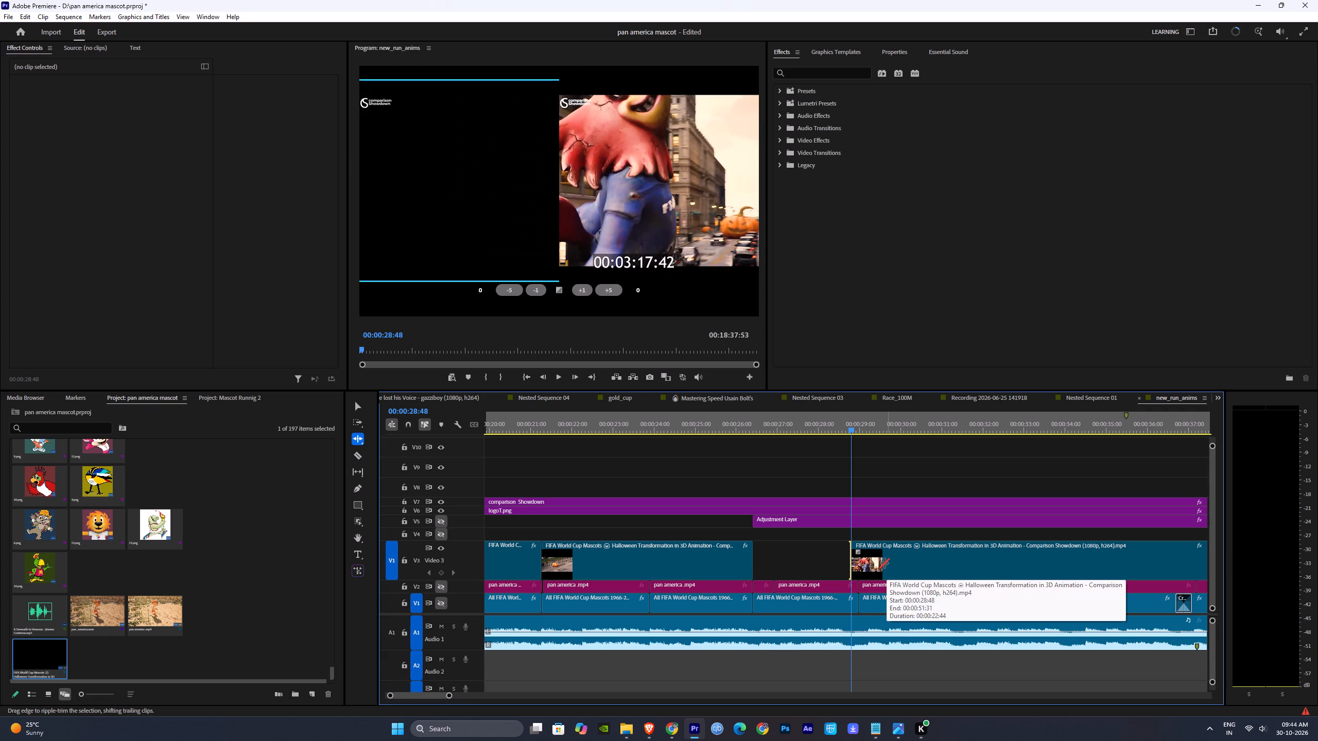
# Trim the start of the last Video 3 clip to 00:00:28:48 and move it back against the 00:00:26:24 cut.
pyautogui.press('v')
pyautogui.moveTo(756, 545); pyautogui.dragTo(850, 546)
pyautogui.moveTo(903, 552); pyautogui.dragTo(809, 545)
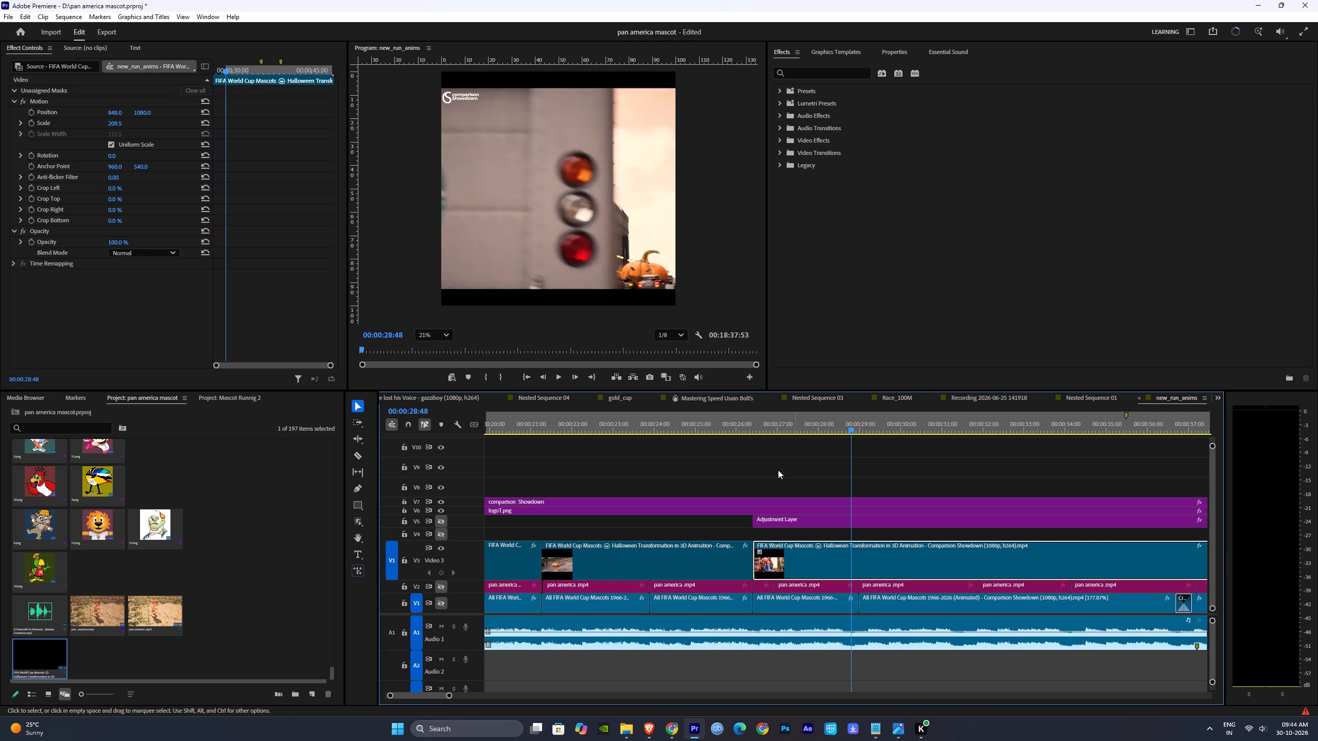
# Review the last Video 3 clip from the 00:00:26:24 cut through to about 00:00:46 near its end.
pyautogui.click(738, 424)
pyautogui.press('space')
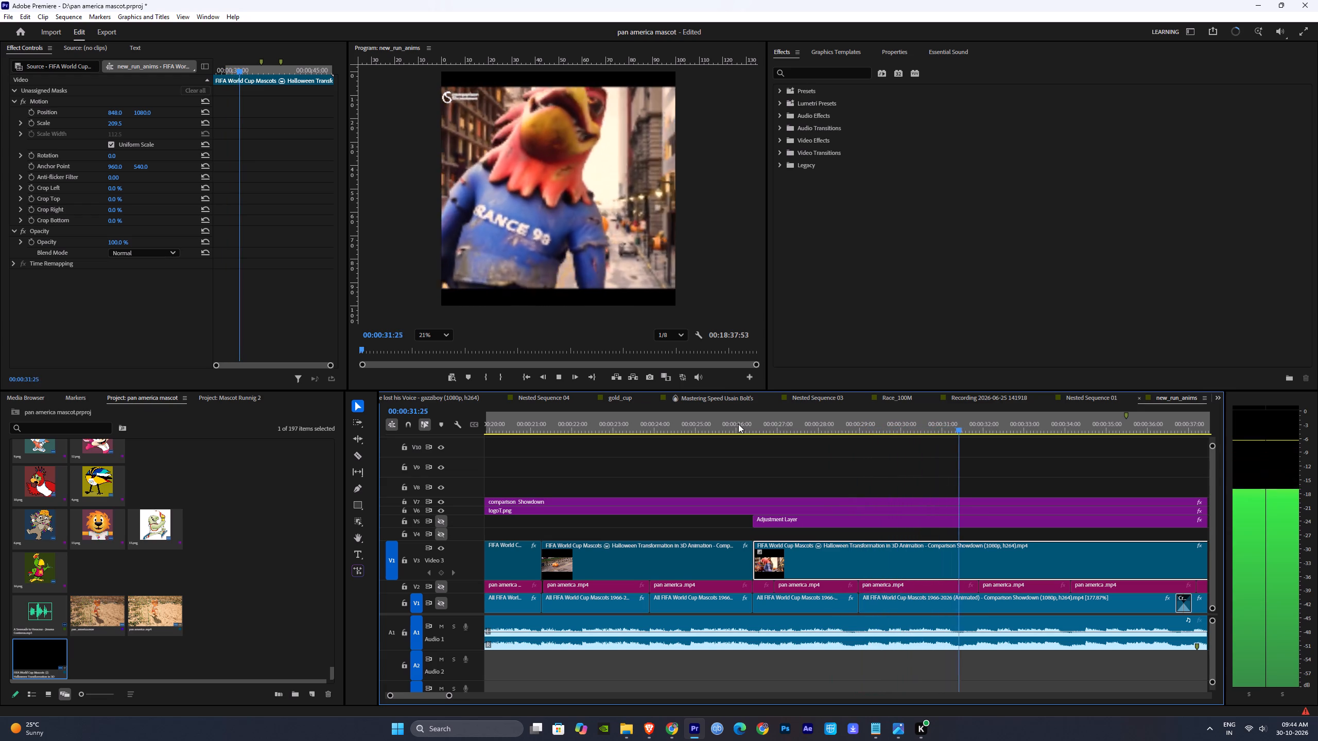
pyautogui.keyDown('alt'); pyautogui.scroll(-3, 887, 544); pyautogui.keyUp('alt')
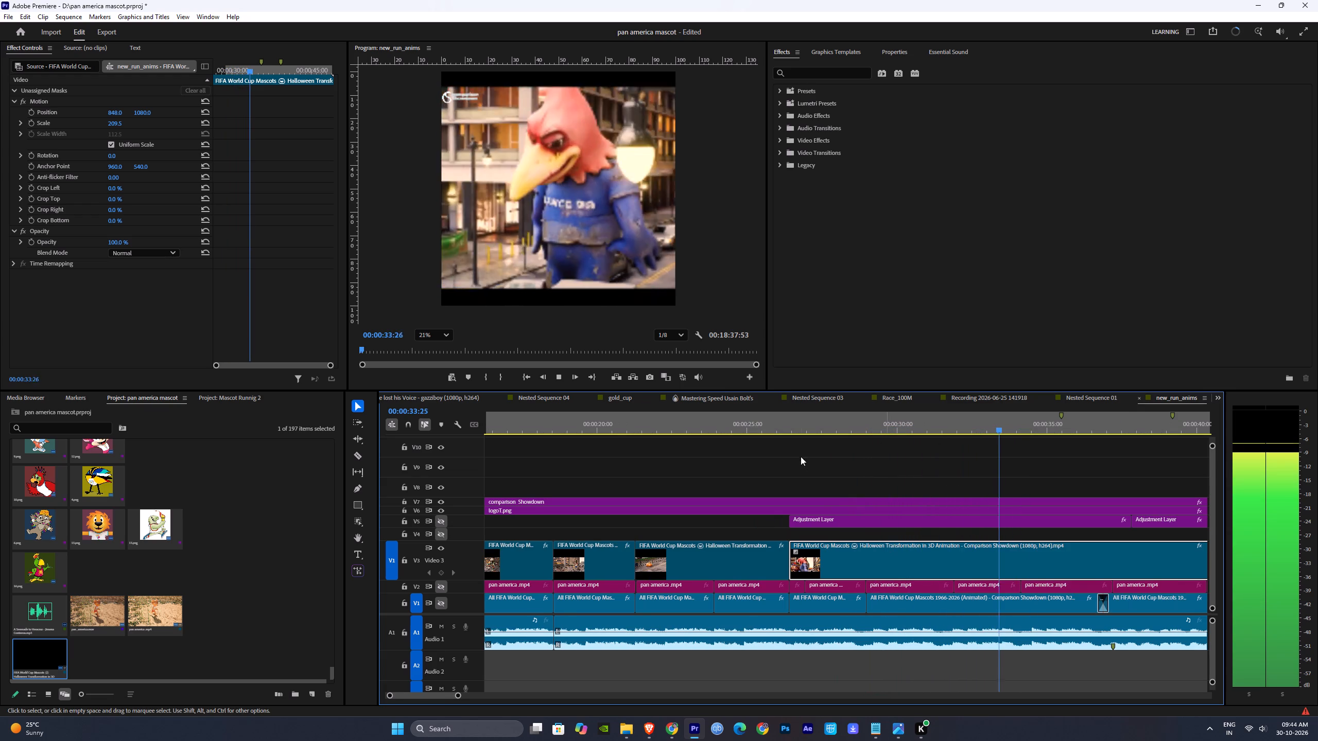
pyautogui.moveTo(781, 423); pyautogui.dragTo(794, 462)
pyautogui.press('space')
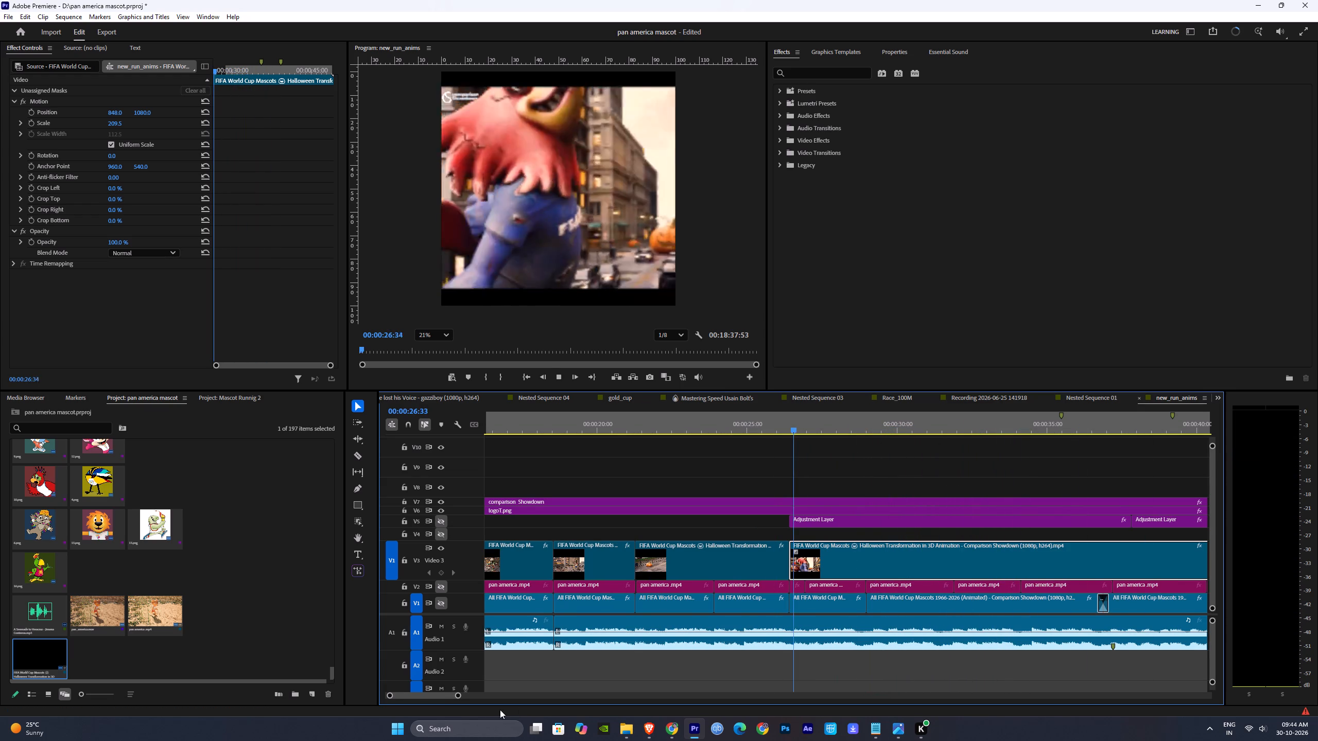
pyautogui.moveTo(458, 698); pyautogui.dragTo(519, 694)
pyautogui.keyDown('alt'); pyautogui.scroll(7, 874, 657); pyautogui.keyUp('alt')
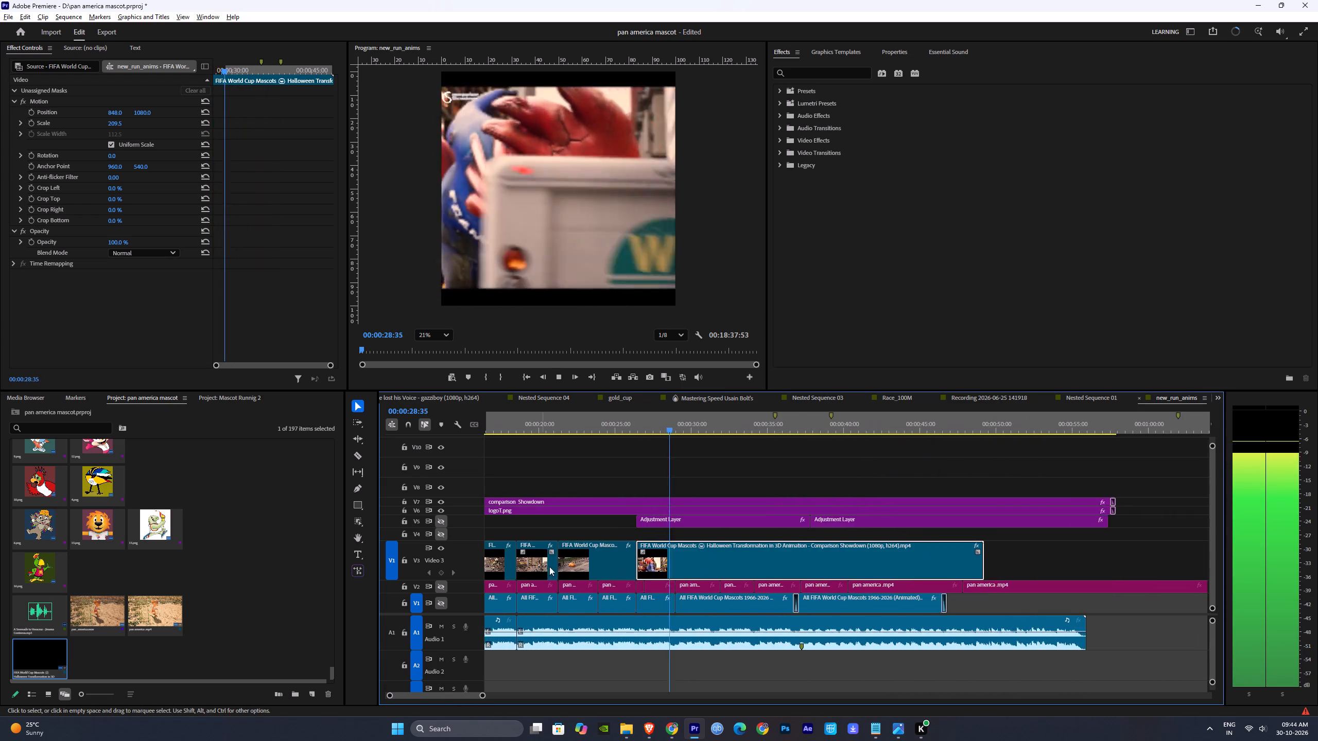
pyautogui.keyDown('alt'); pyautogui.scroll(3, 549, 567); pyautogui.keyUp('alt')
pyautogui.press('space')
pyautogui.moveTo(678, 428); pyautogui.dragTo(838, 454)
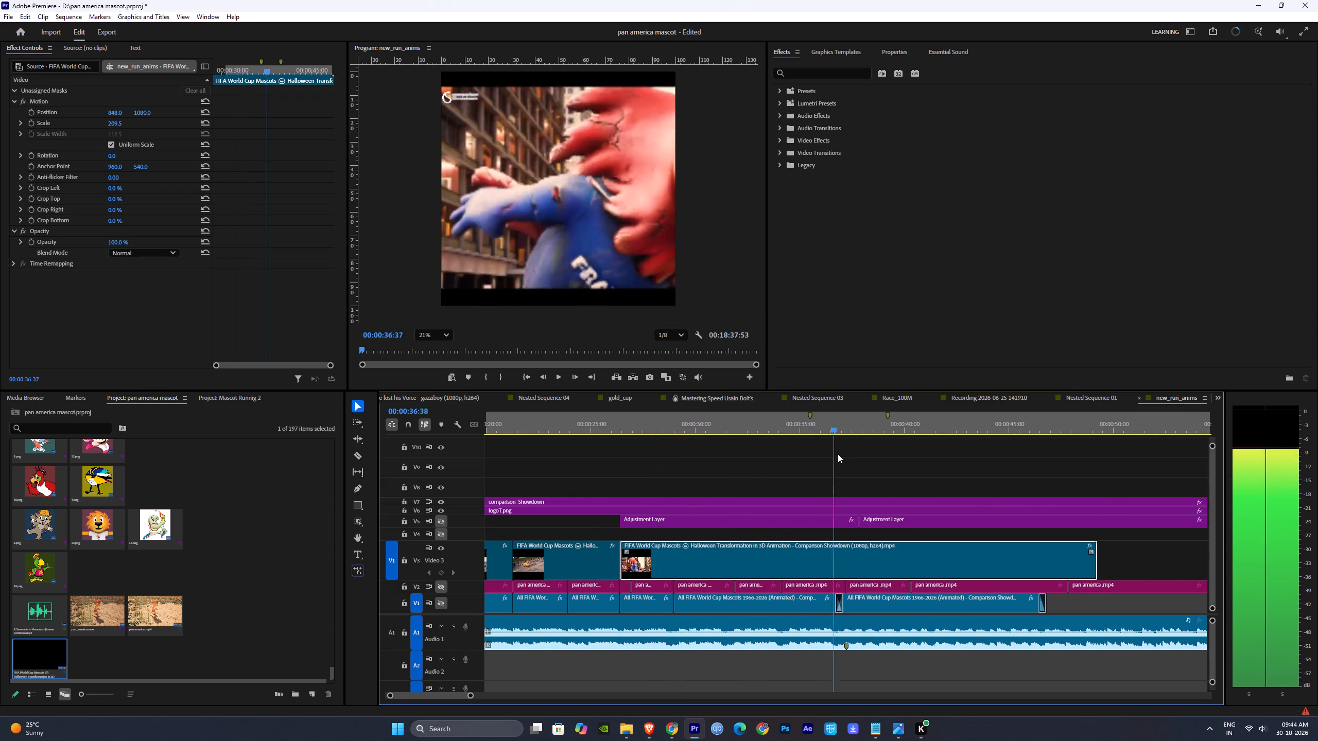
pyautogui.moveTo(838, 454); pyautogui.dragTo(1007, 482)
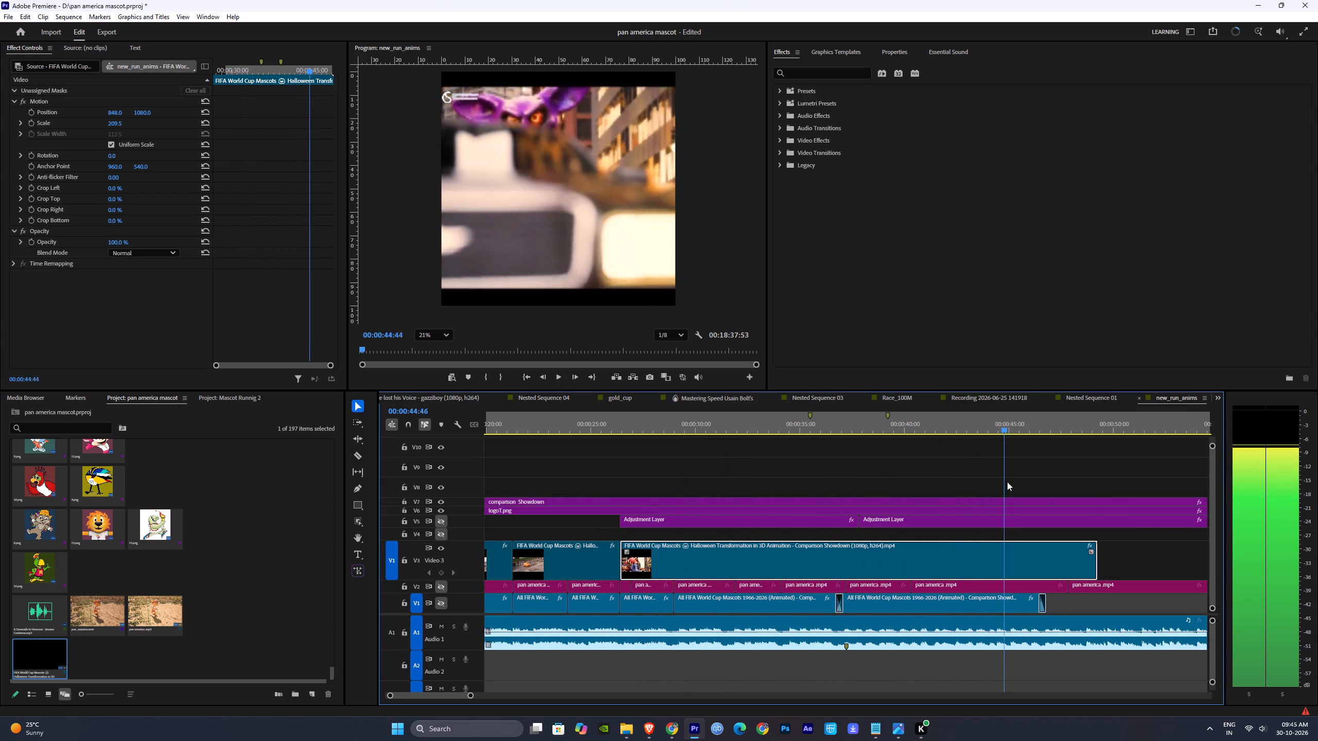
pyautogui.moveTo(1007, 482); pyautogui.dragTo(1045, 486)
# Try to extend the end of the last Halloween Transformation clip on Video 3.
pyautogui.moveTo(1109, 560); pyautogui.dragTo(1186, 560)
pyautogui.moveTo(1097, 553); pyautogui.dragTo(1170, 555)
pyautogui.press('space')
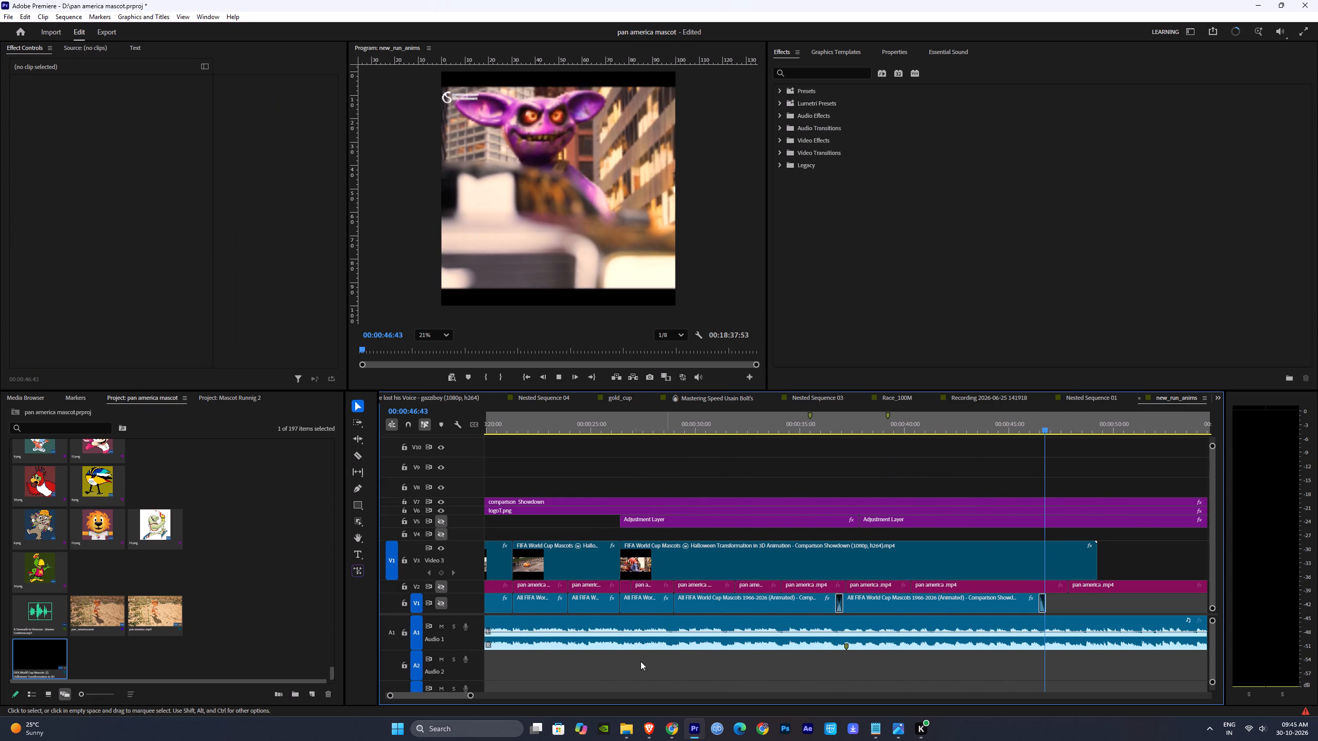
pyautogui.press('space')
# Compare the last Video 3 clip from about 00:00:35 onward with the final part of the Halloween Transformation source clip.
pyautogui.moveTo(473, 696); pyautogui.dragTo(581, 686)
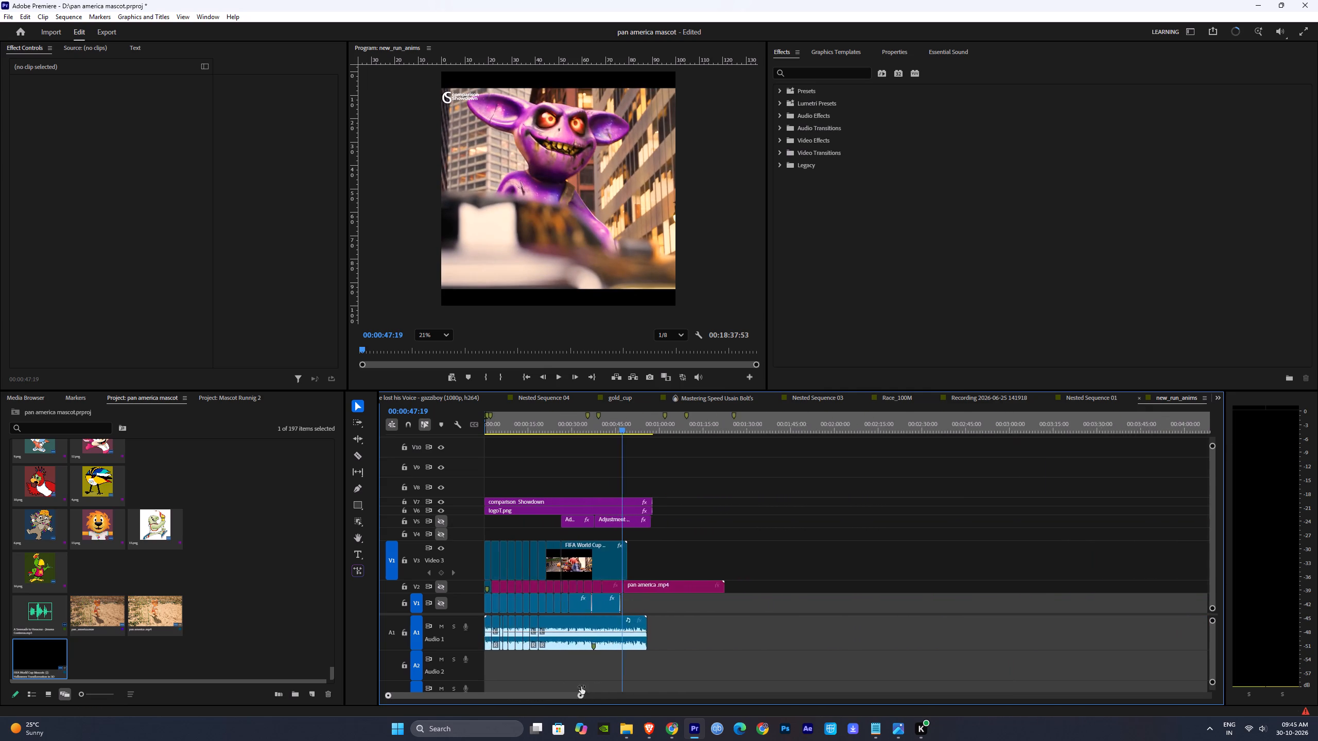
pyautogui.moveTo(581, 686); pyautogui.dragTo(542, 686)
pyautogui.moveTo(661, 429); pyautogui.dragTo(669, 433)
pyautogui.press('space')
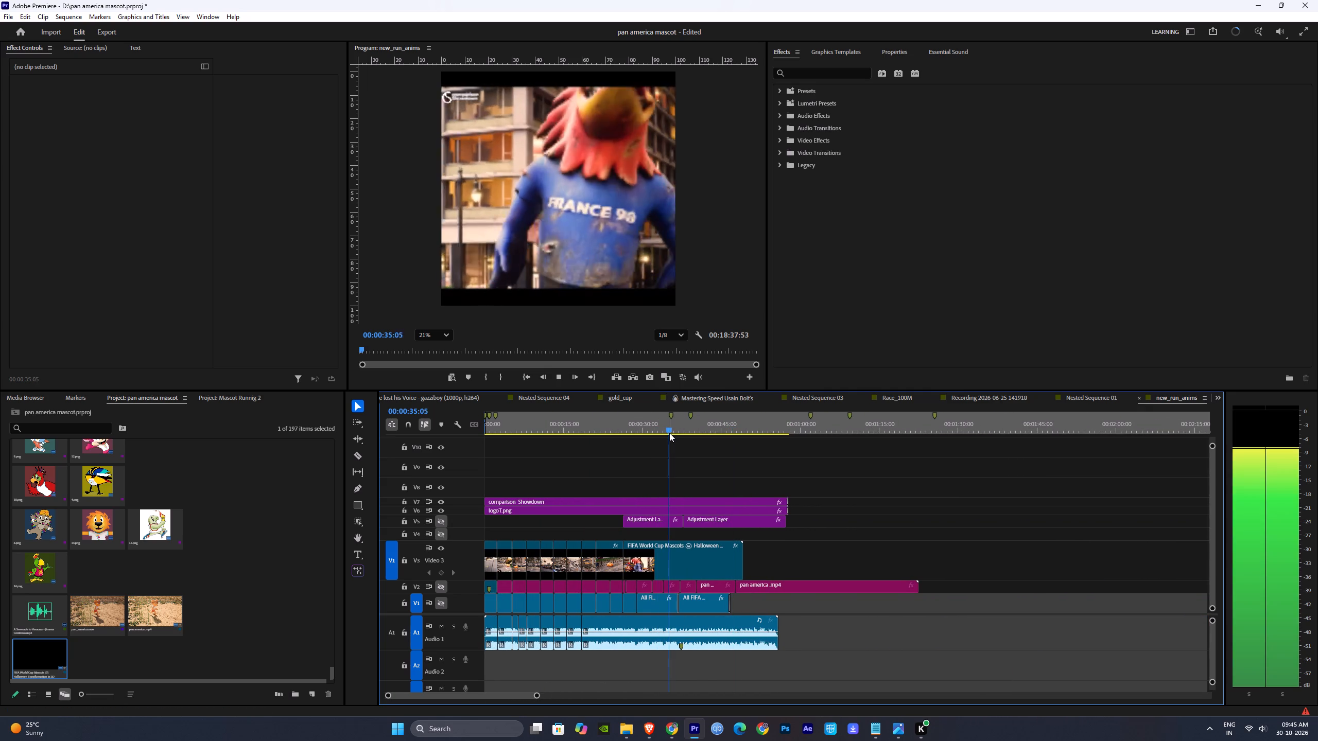
pyautogui.press('space')
pyautogui.doubleClick(45, 657)
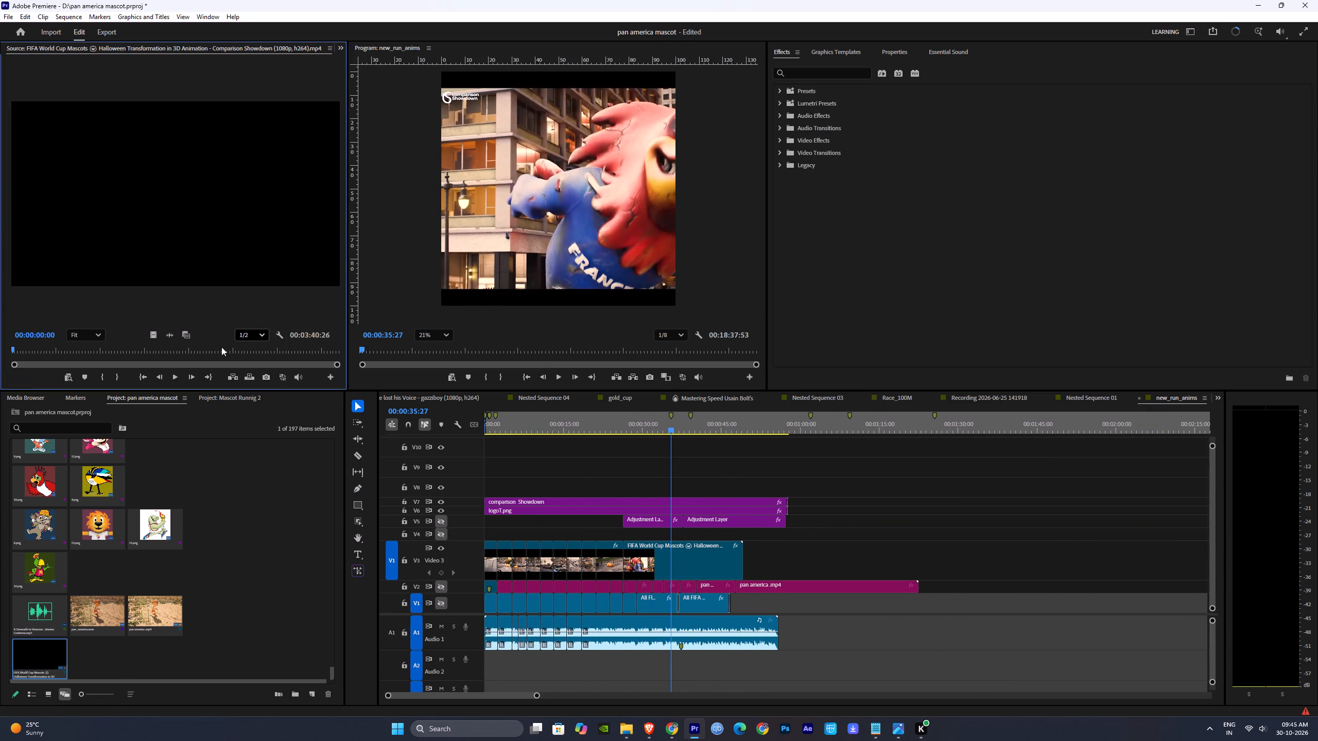
pyautogui.moveTo(220, 348); pyautogui.dragTo(347, 359)
pyautogui.moveTo(335, 366); pyautogui.dragTo(356, 366)
pyautogui.click(318, 351)
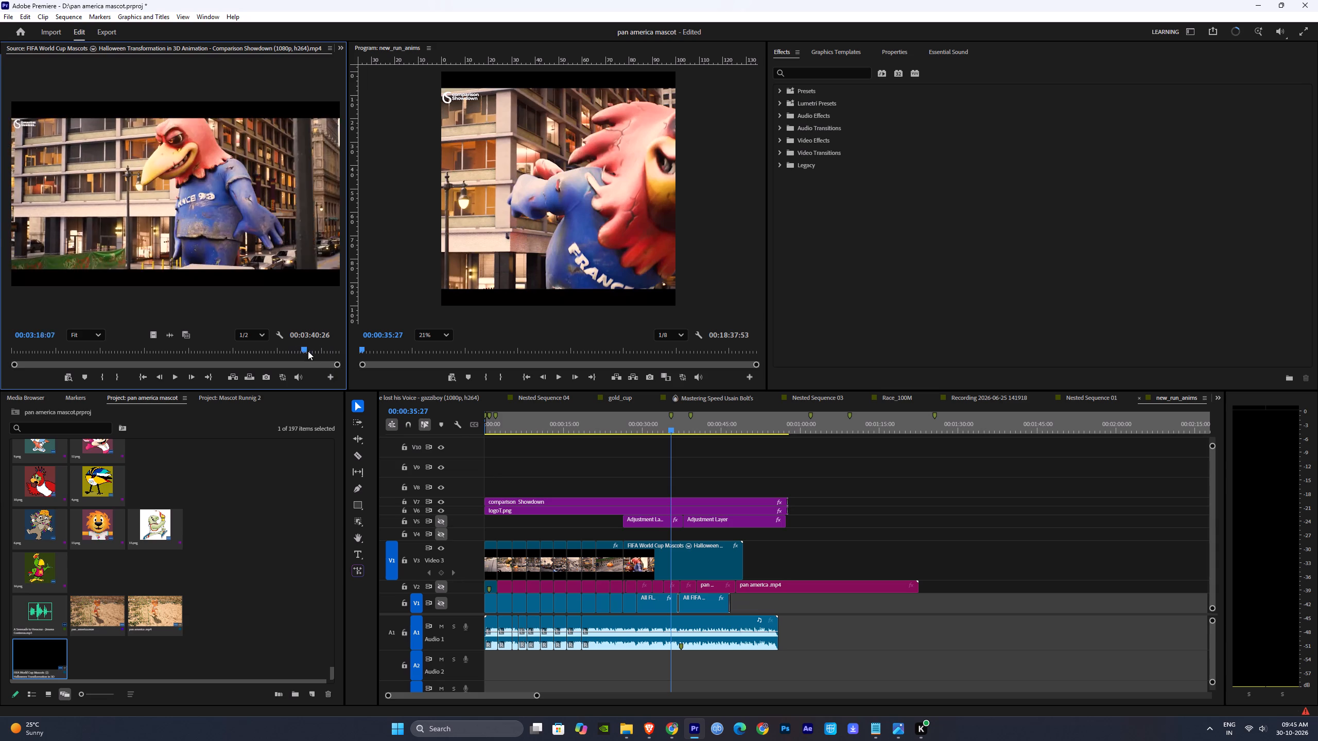
pyautogui.press('space')
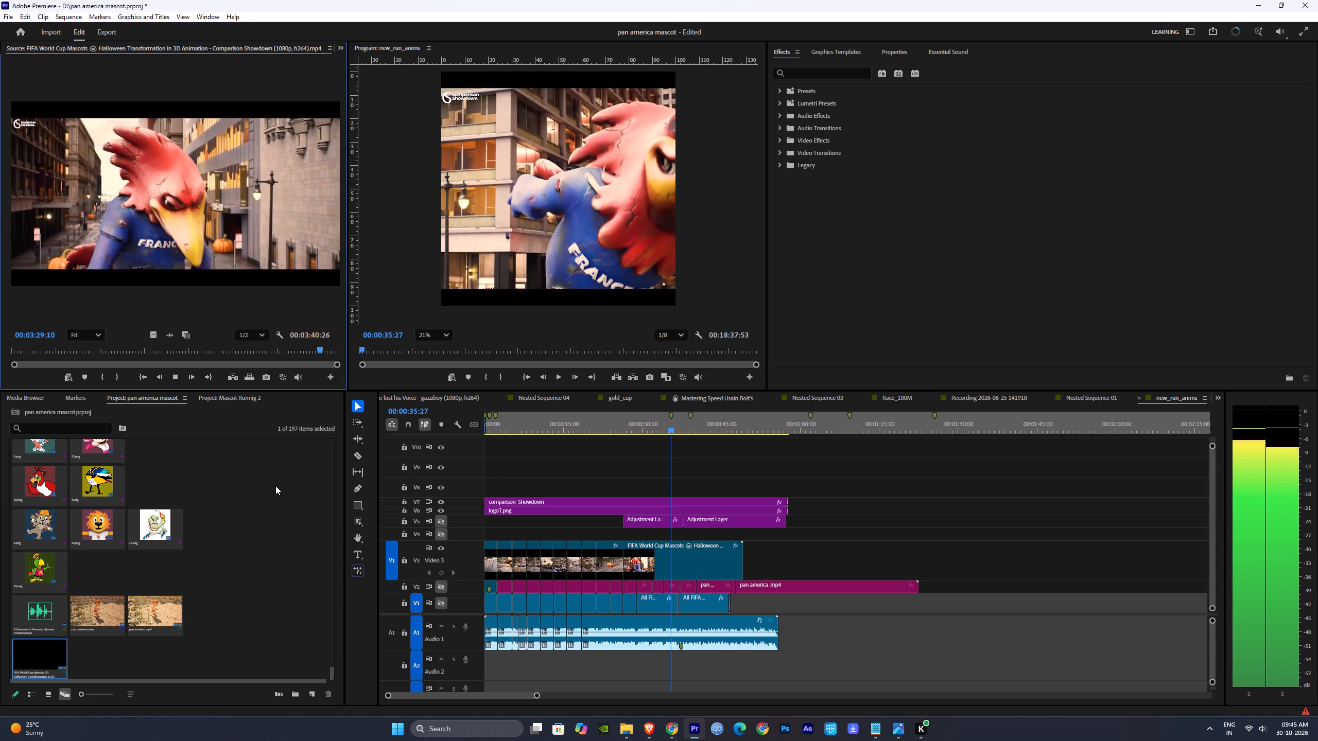
pyautogui.click(275, 486)
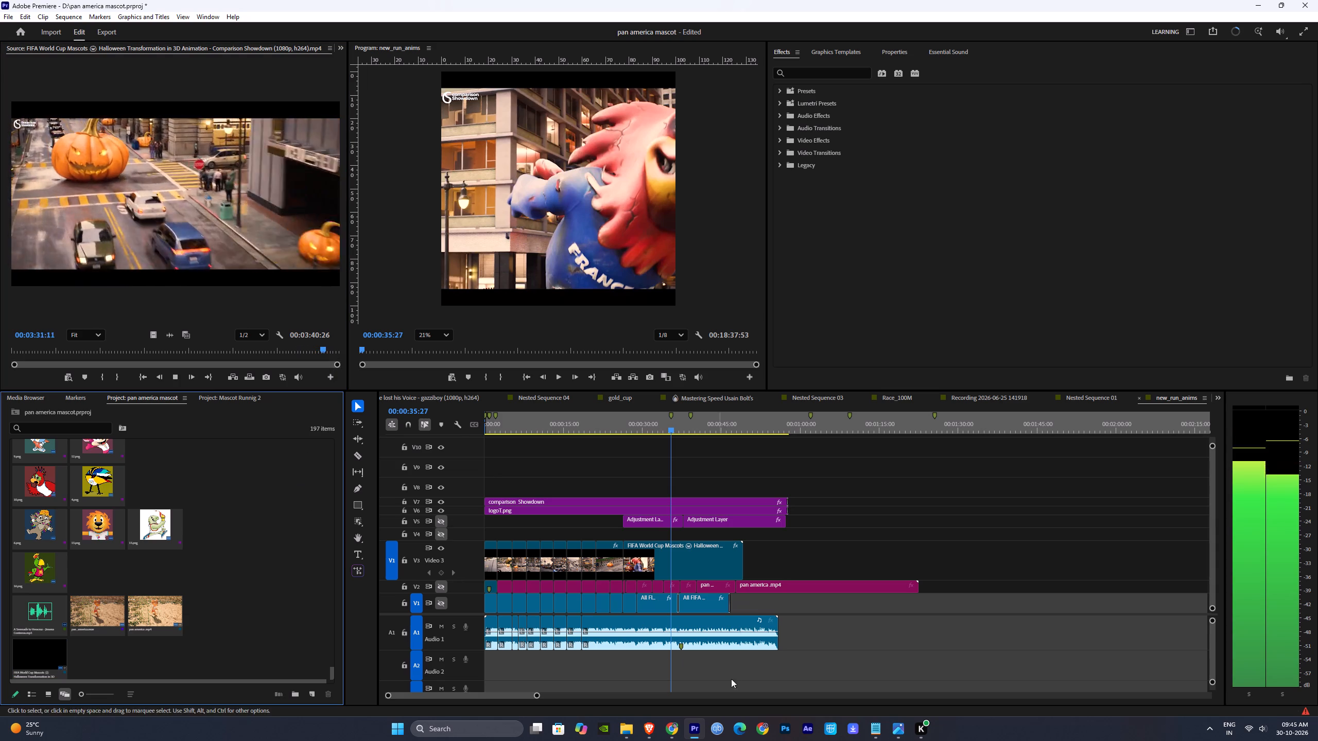
pyautogui.press('space')
pyautogui.click(698, 428)
pyautogui.press('space')
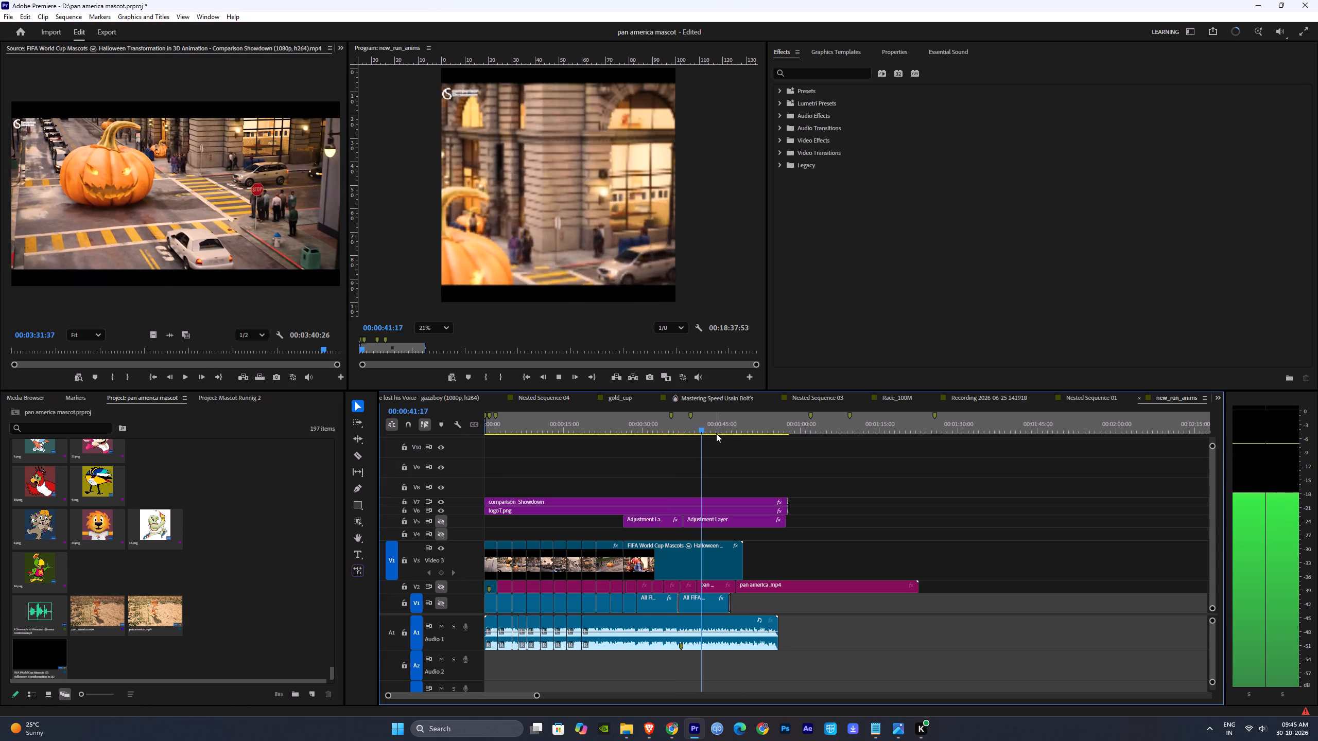
pyautogui.press('space')
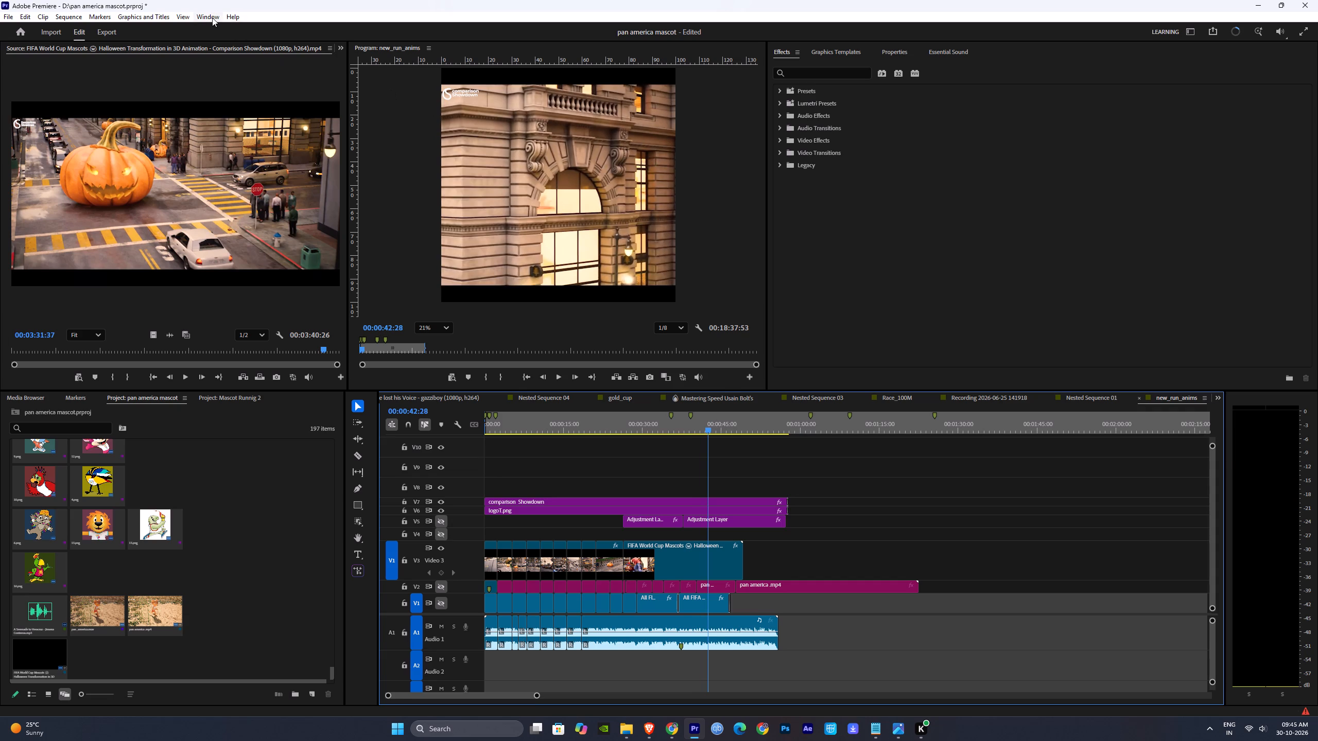
# Open the Media Downloader Pro extension and try pasting a link as the source URL.
pyautogui.click(212, 17)
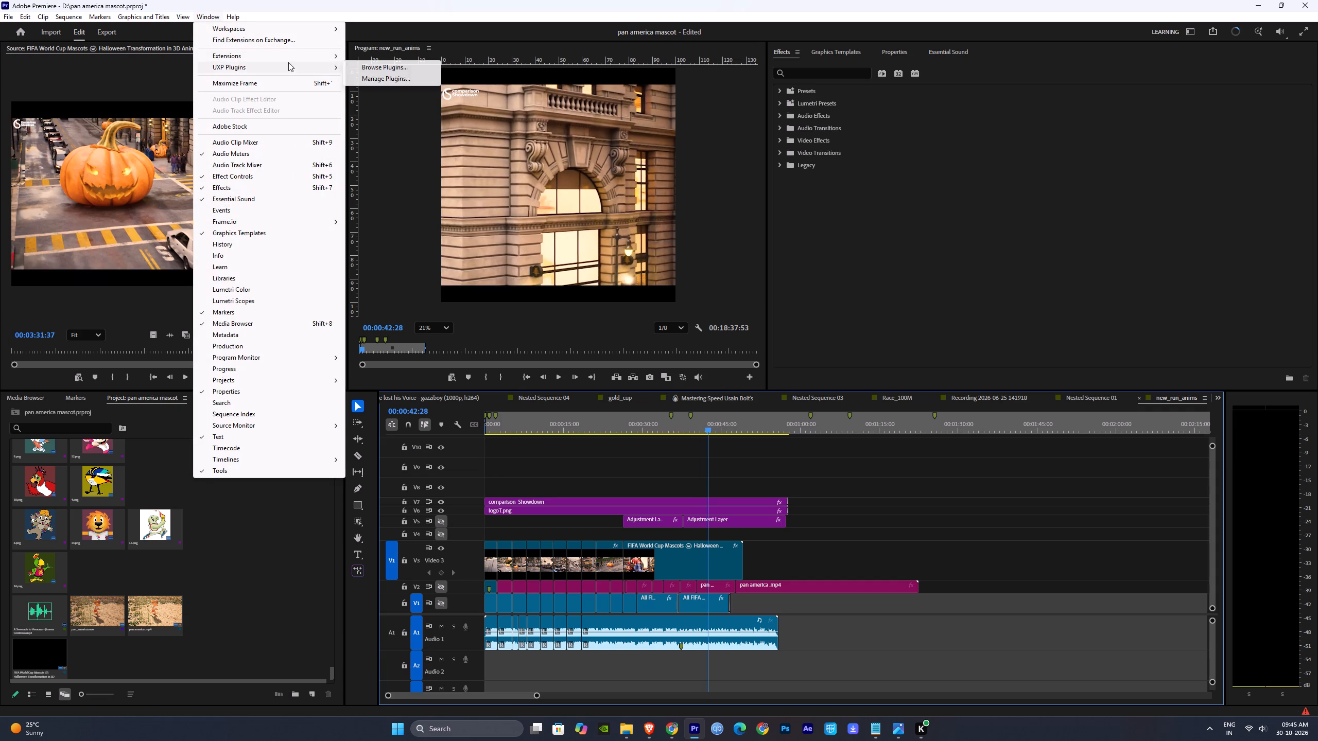
pyautogui.click(388, 78)
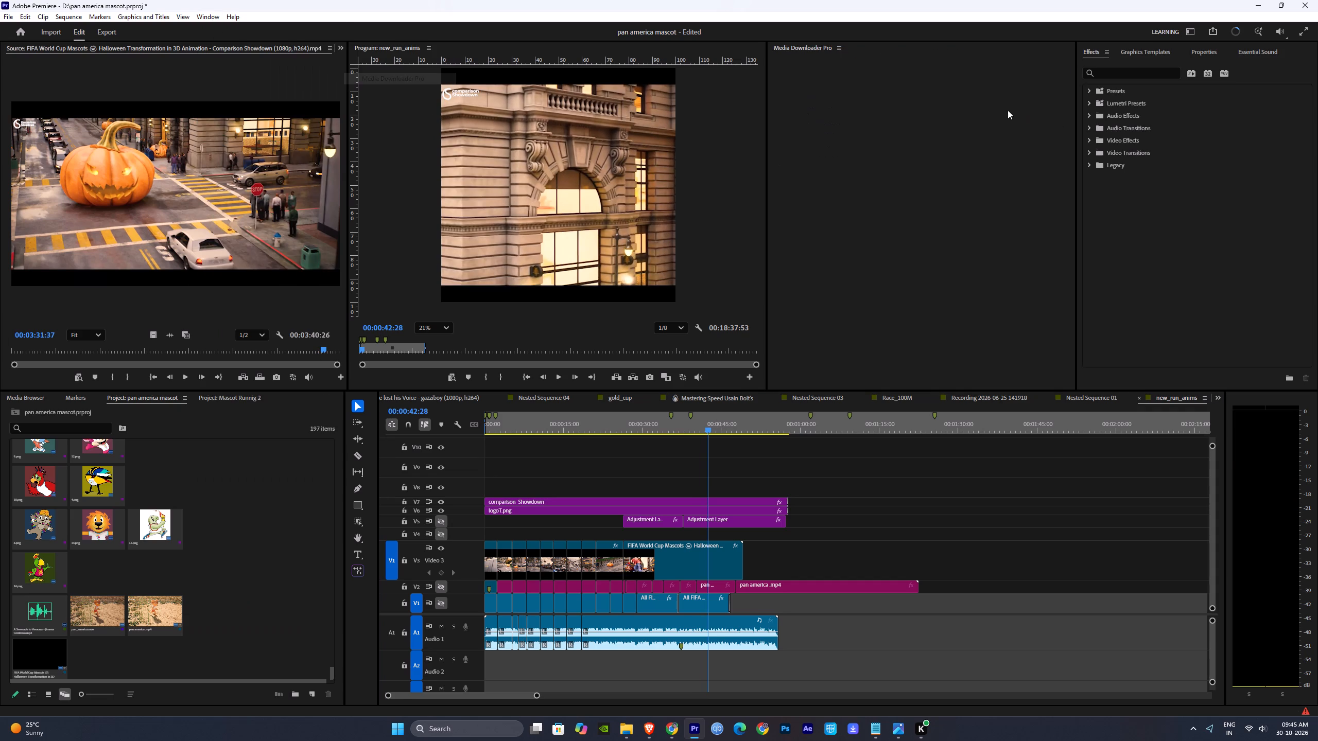
pyautogui.moveTo(912, 430); pyautogui.dragTo(930, 432)
pyautogui.click(917, 291)
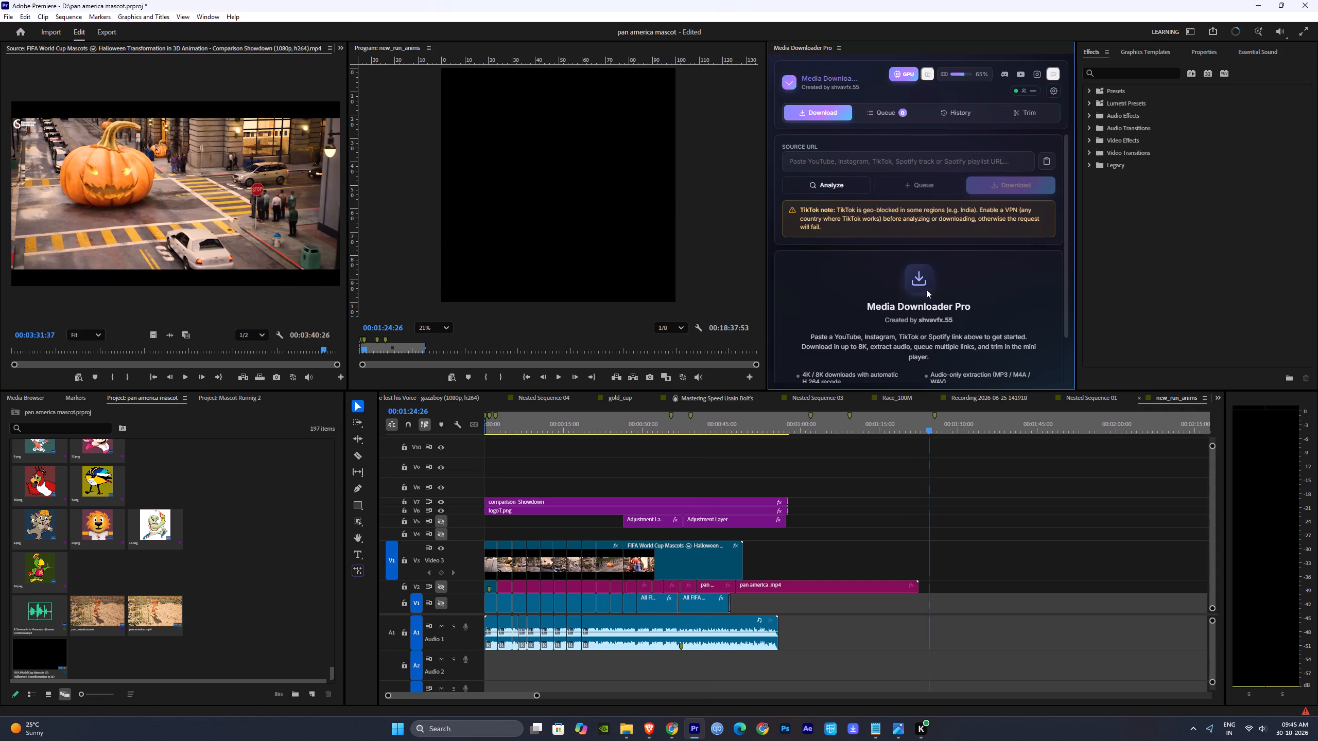
pyautogui.click(845, 163)
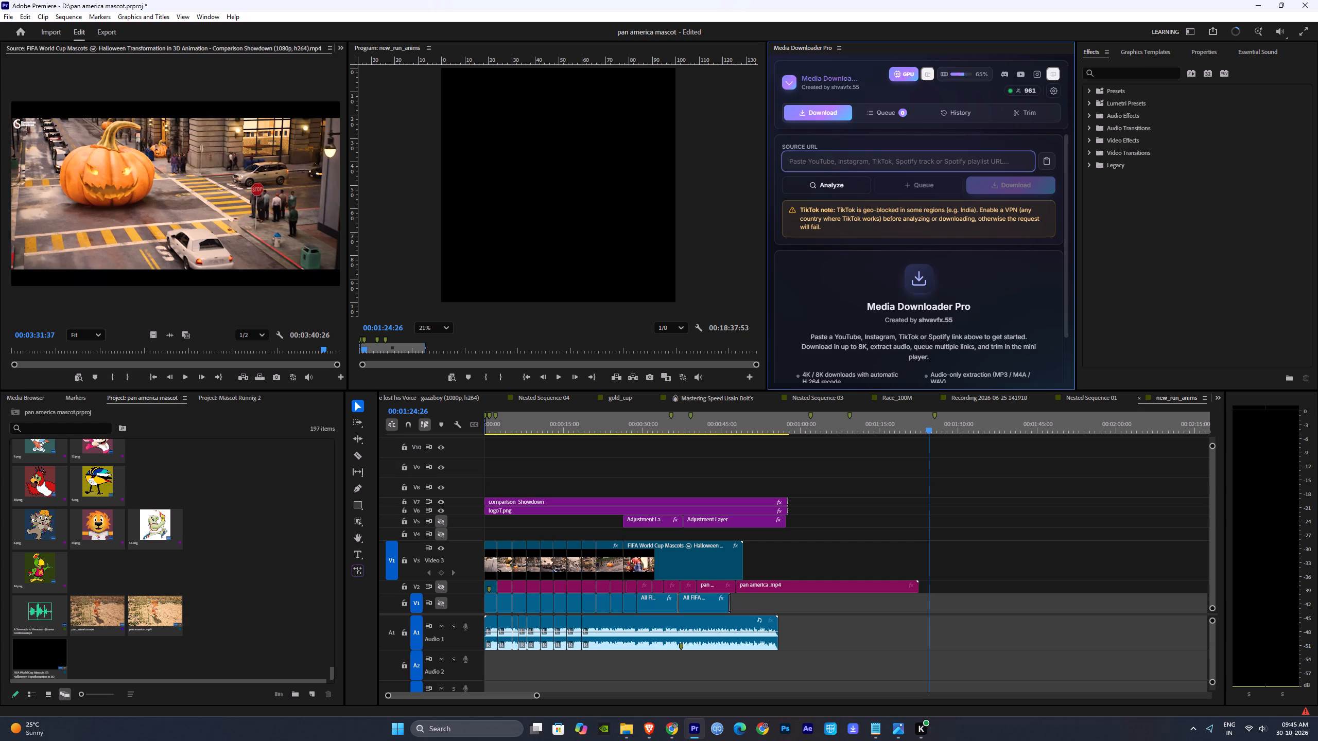
pyautogui.click(1046, 167)
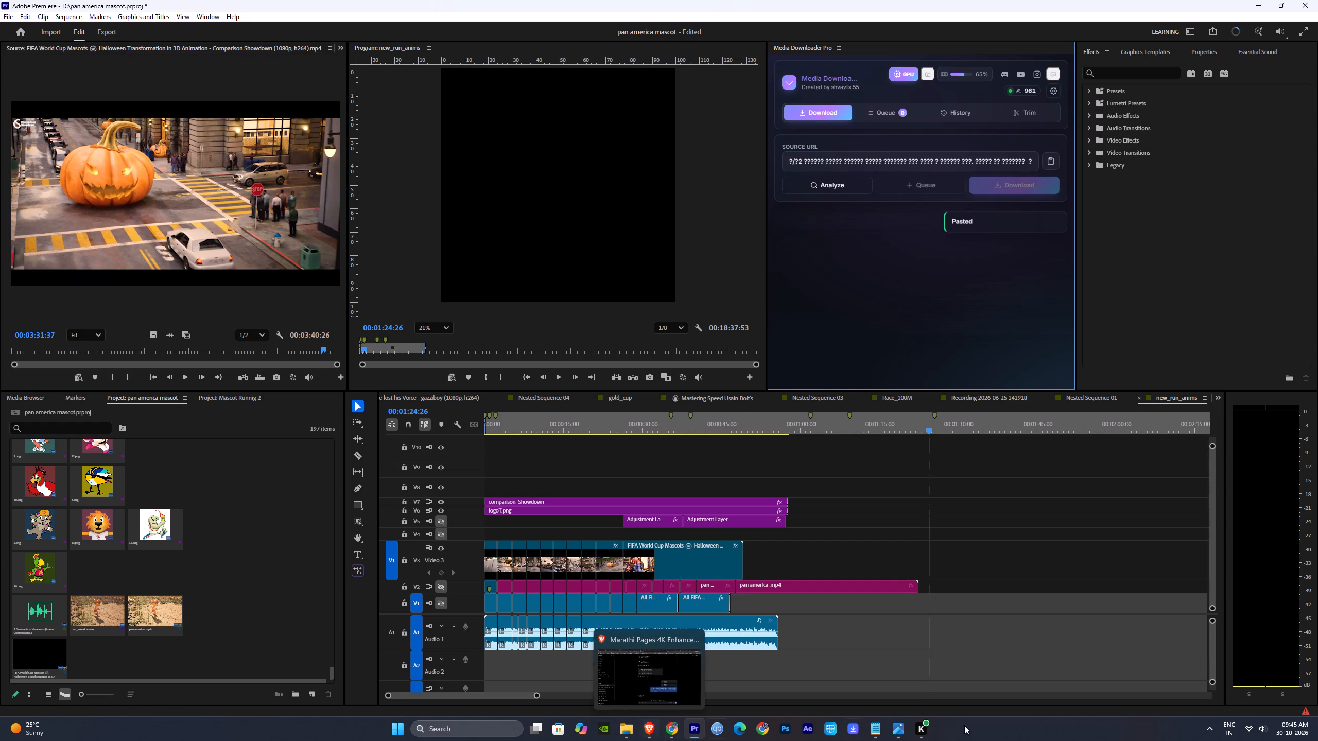
# Switch to Brave and copy the YouTube share link of Comparison Showdown's "FIFA World Cup Mascots Halloween Transformation in 3D Animation" video.
pyautogui.click(649, 730)
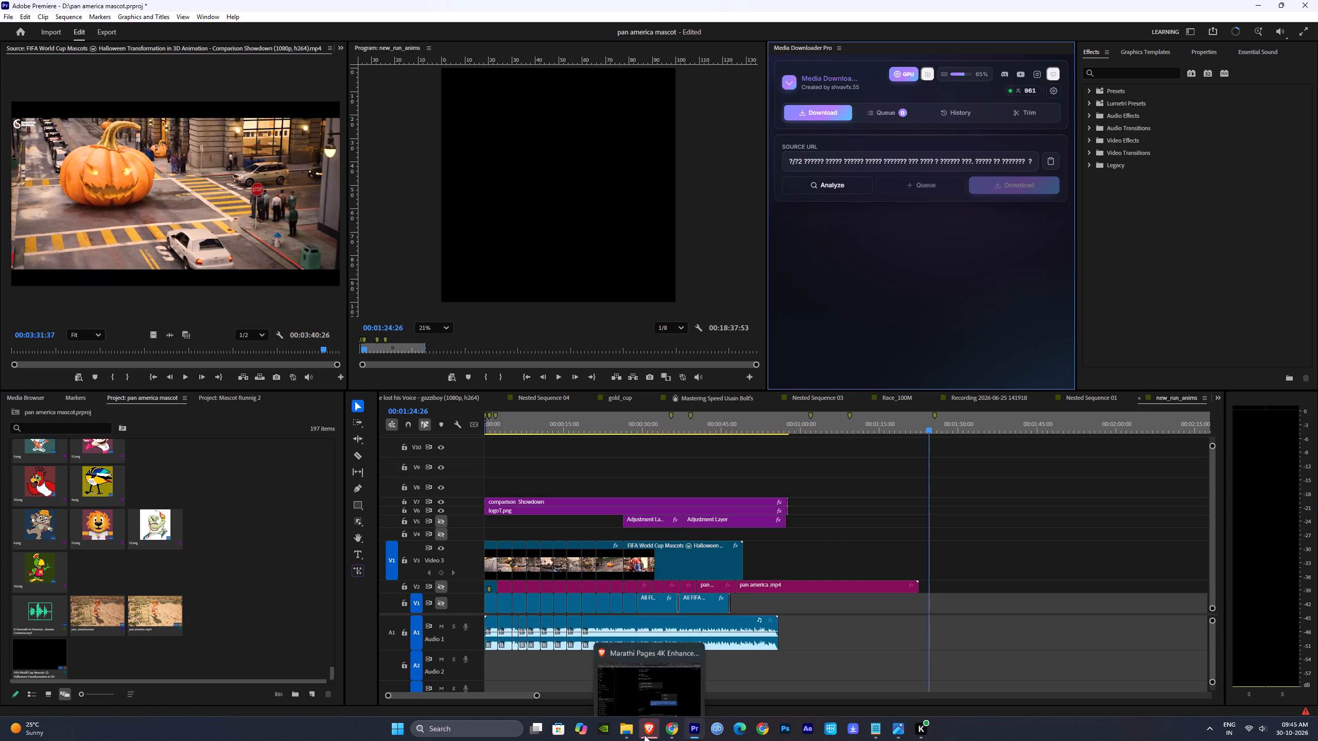
pyautogui.click(644, 733)
pyautogui.click(645, 733)
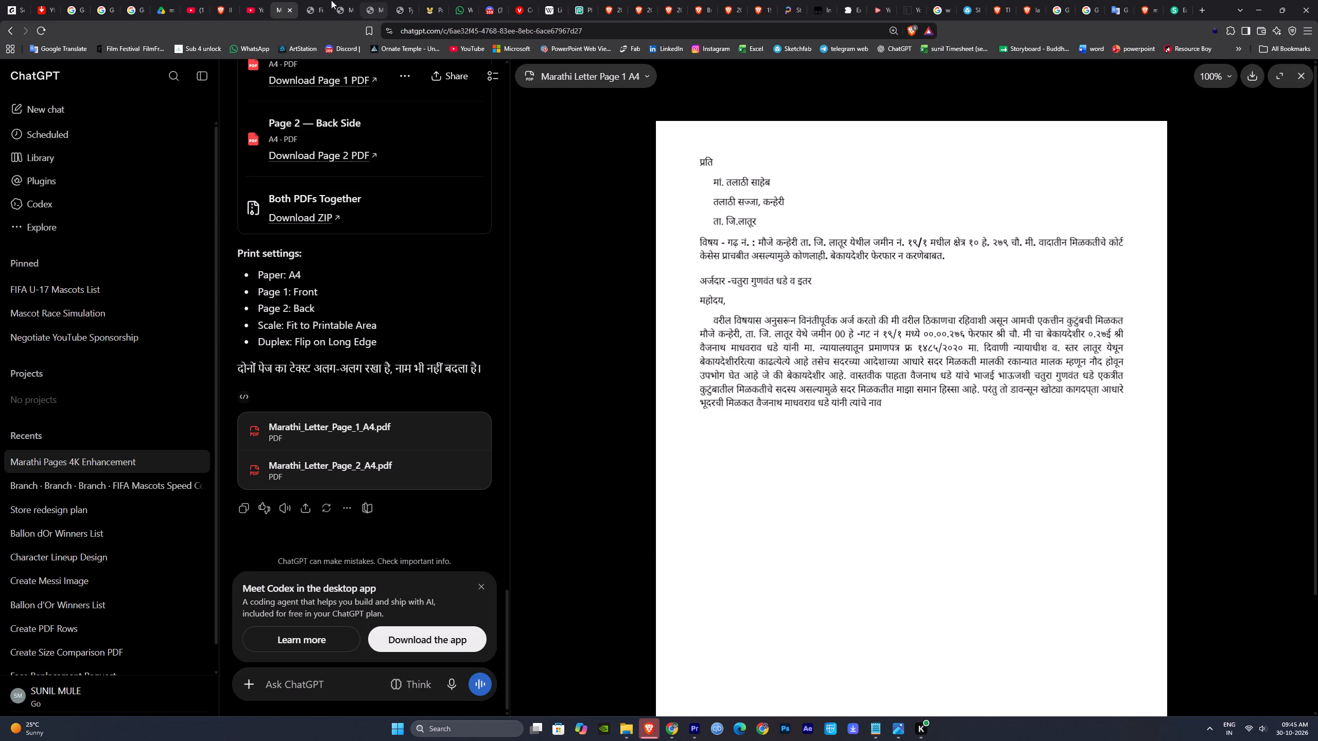
pyautogui.click(252, 0)
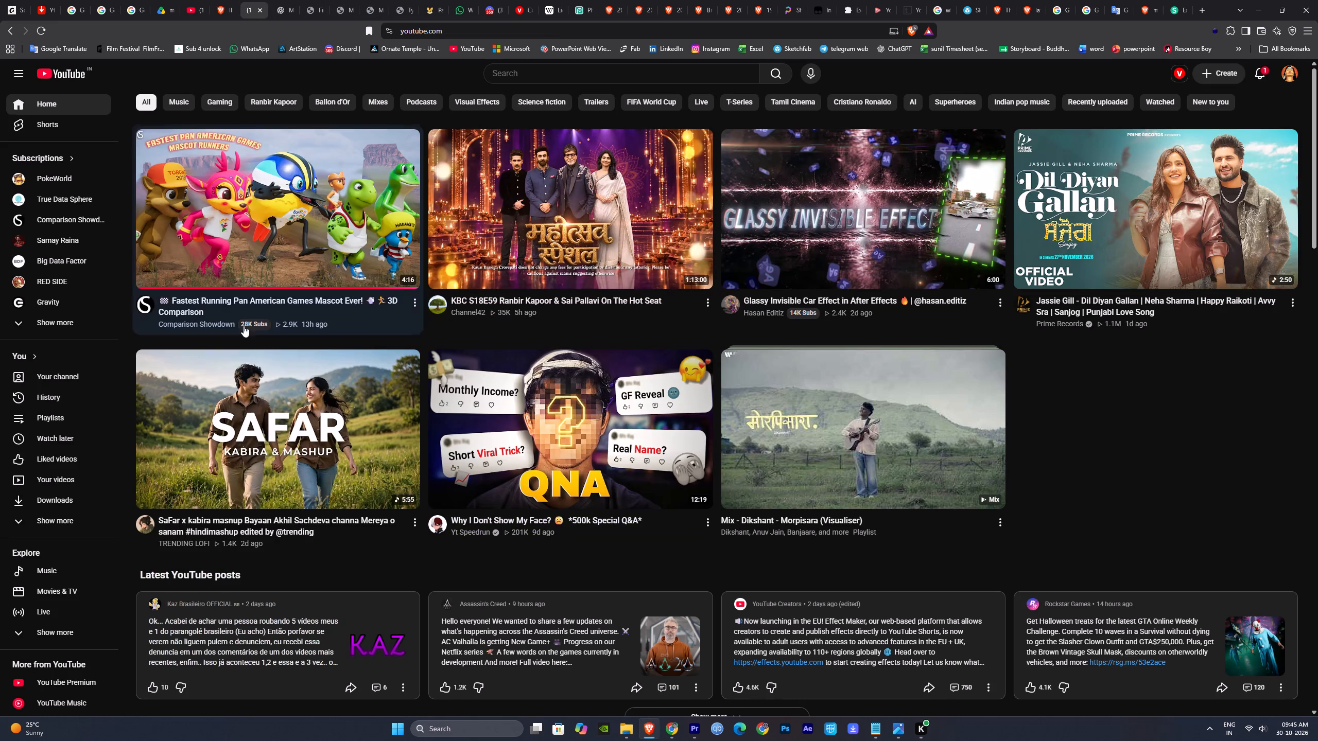
pyautogui.click(146, 309)
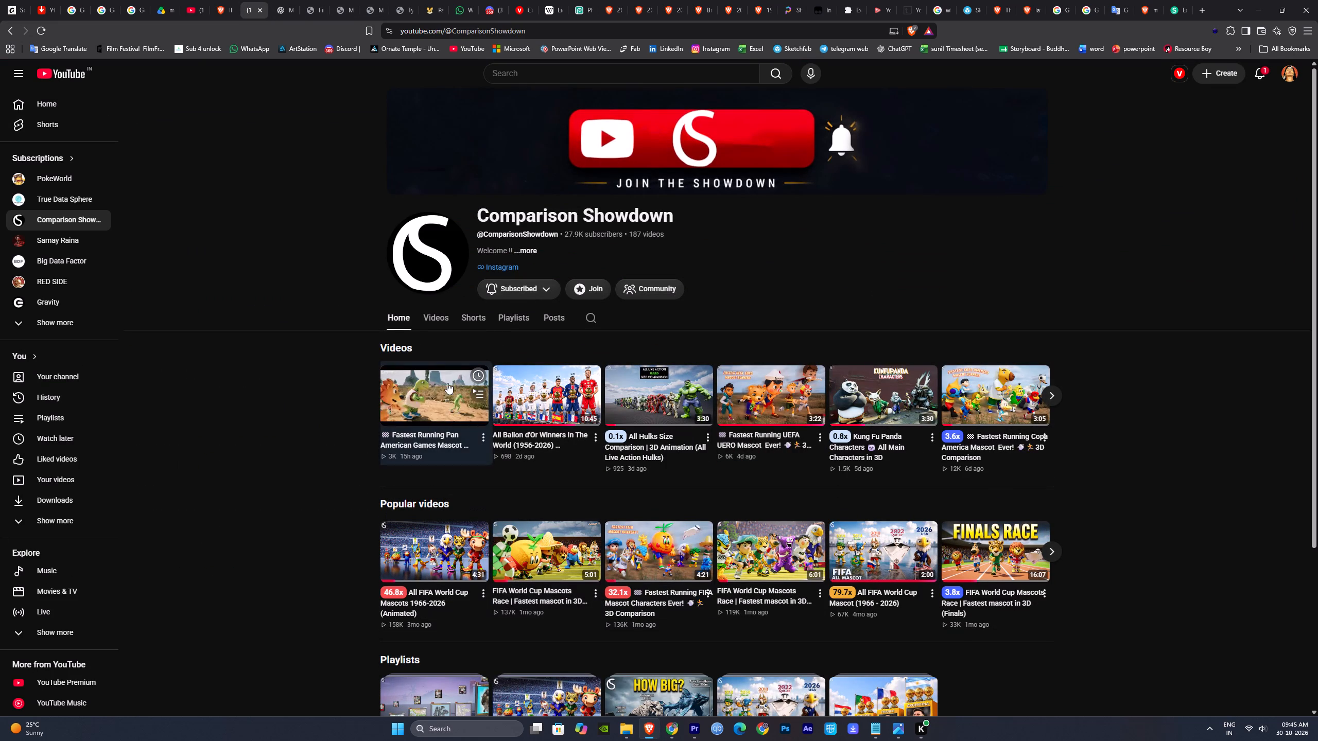
pyautogui.click(436, 326)
pyautogui.scroll(-2, 611, 579)
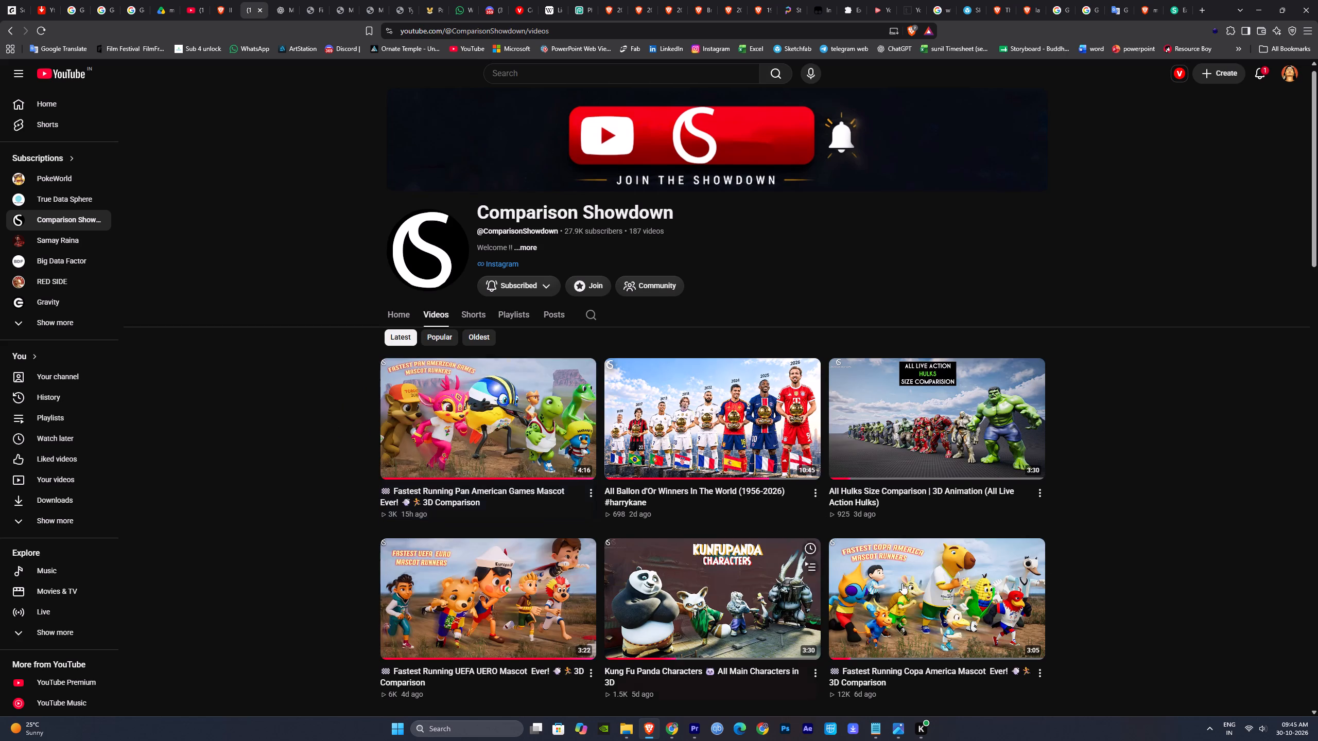
pyautogui.scroll(-7, 902, 583)
pyautogui.click(1043, 404)
pyautogui.click(1078, 506)
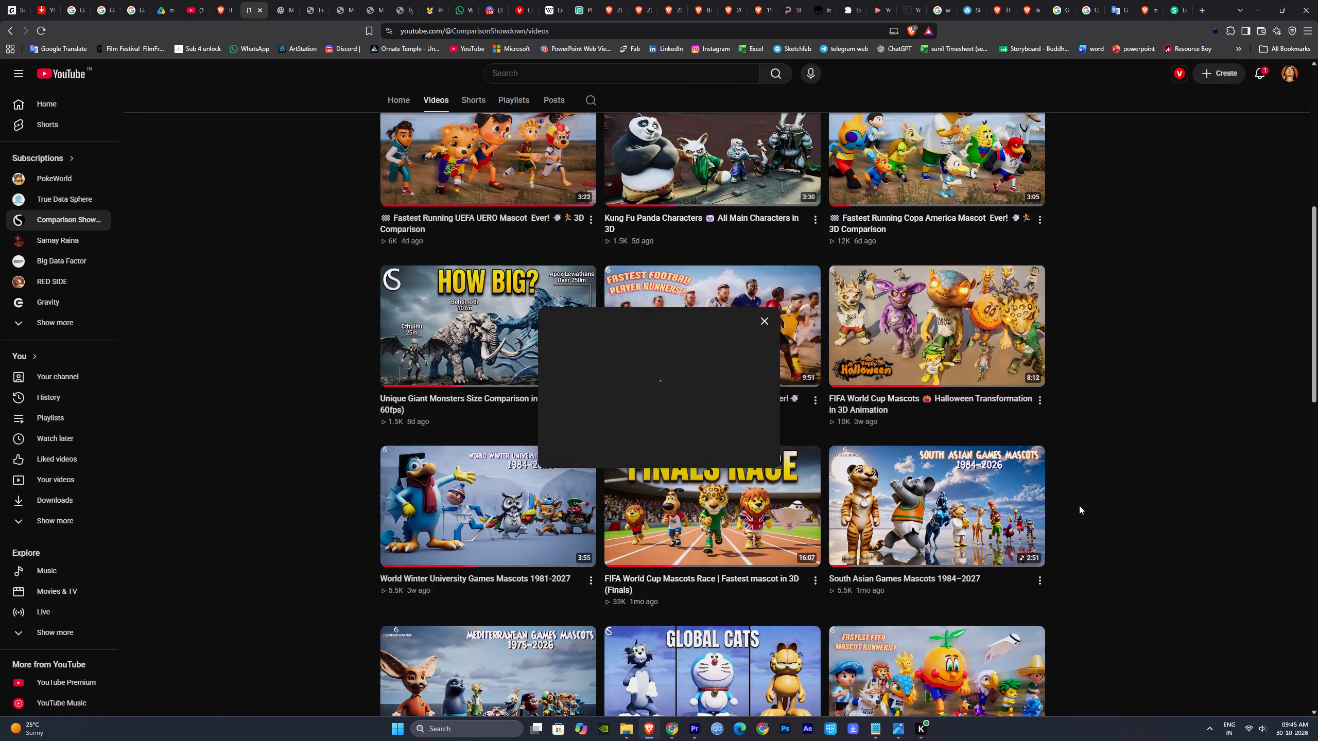
pyautogui.click(739, 442)
pyautogui.click(764, 278)
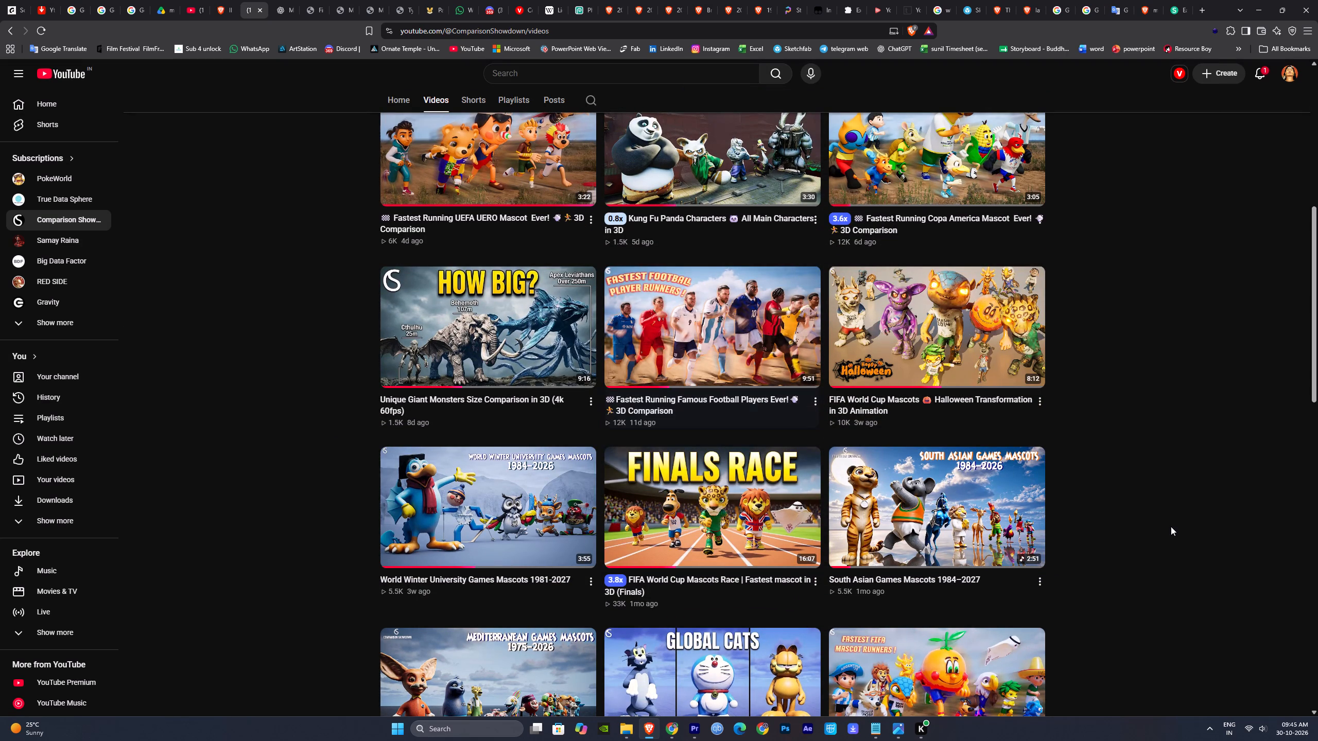
pyautogui.click(1171, 526)
pyautogui.click(1256, 4)
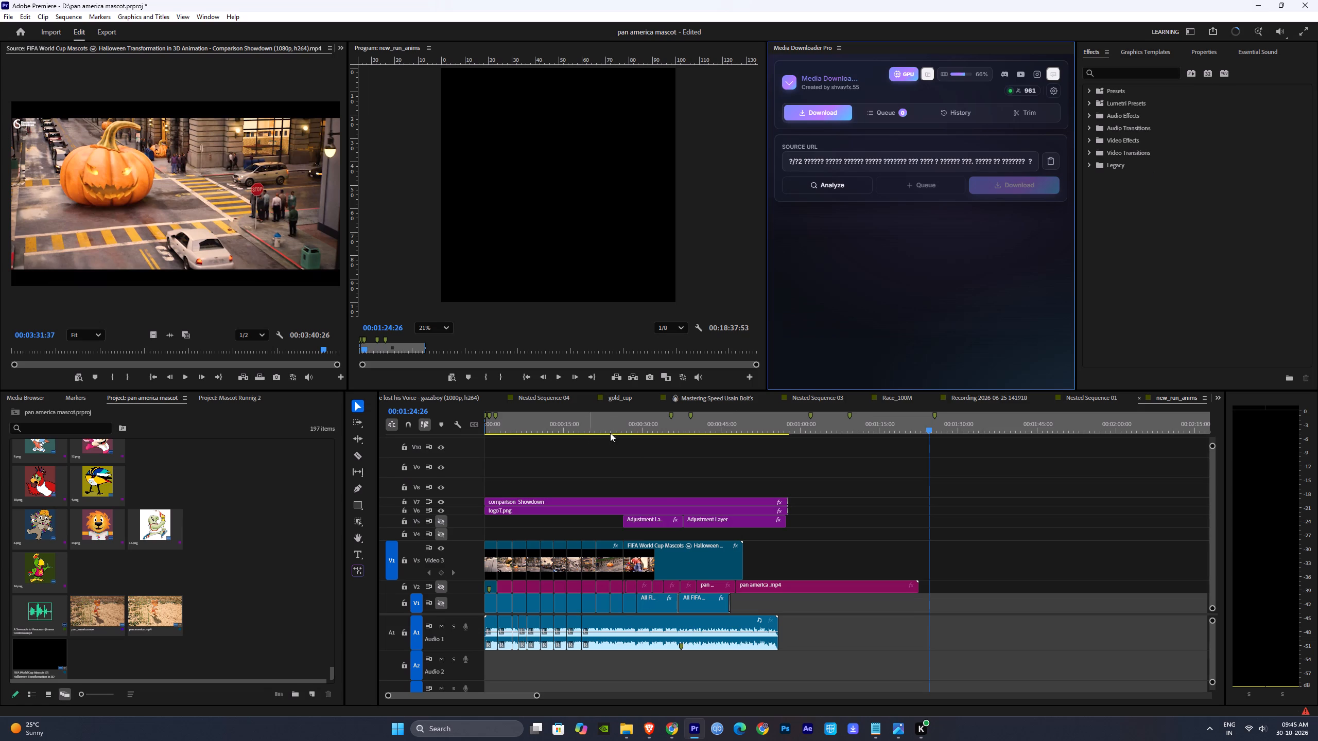
# Replace the source URL in Media Downloader Pro with the copied link of the Halloween Transformation video.
pyautogui.click(1009, 163)
pyautogui.hotkey('ctrl', 'a')
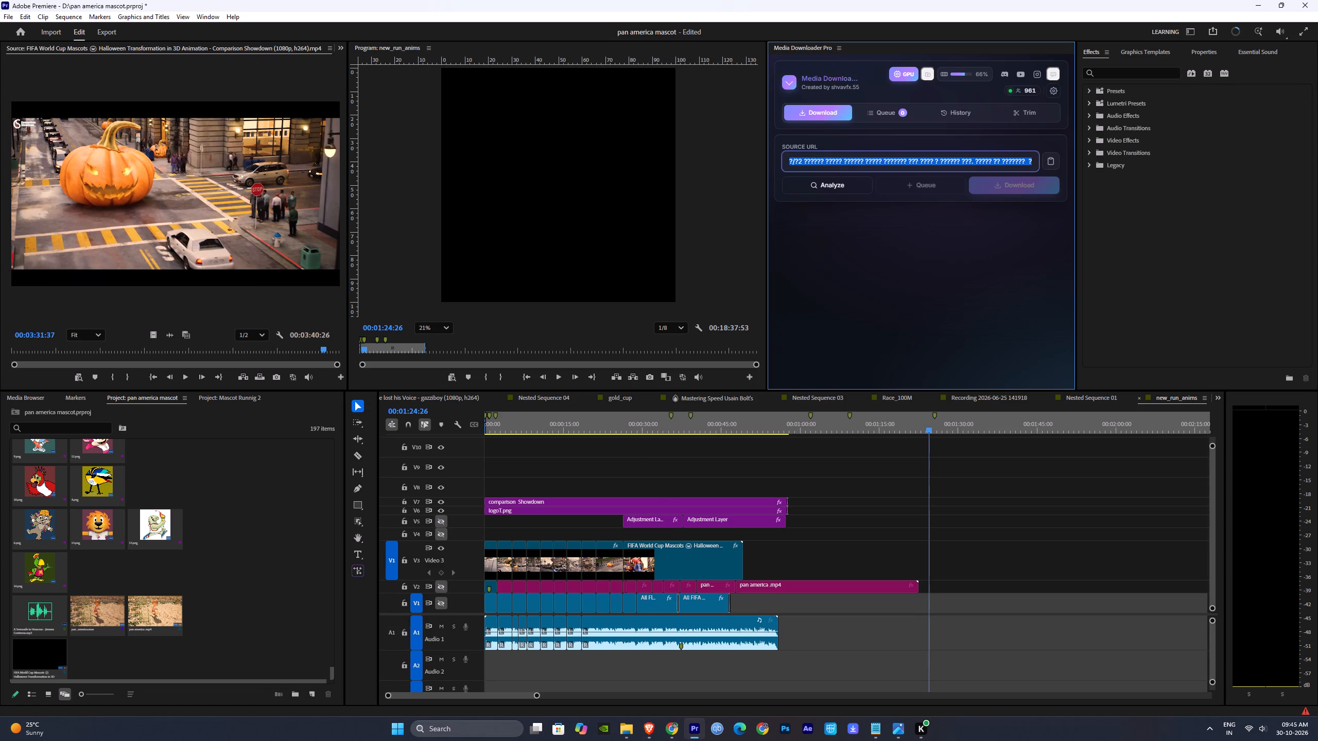
pyautogui.press('BackSpace')
pyautogui.click(1056, 163)
pyautogui.click(1039, 163)
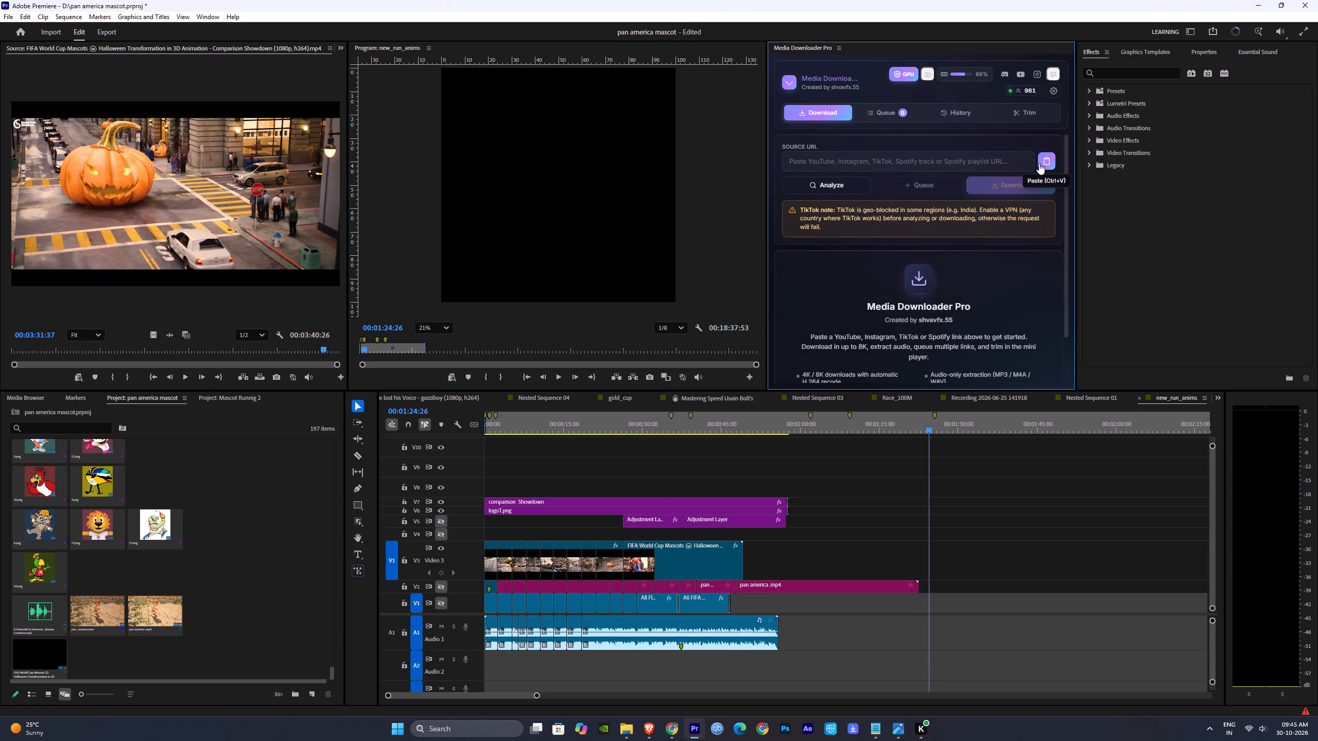
# Play back the new_run_anims sequence from about 00:00:19:24 past the end of the Video 3 footage, and return to its start.
pyautogui.moveTo(547, 422); pyautogui.dragTo(588, 432)
pyautogui.press('space')
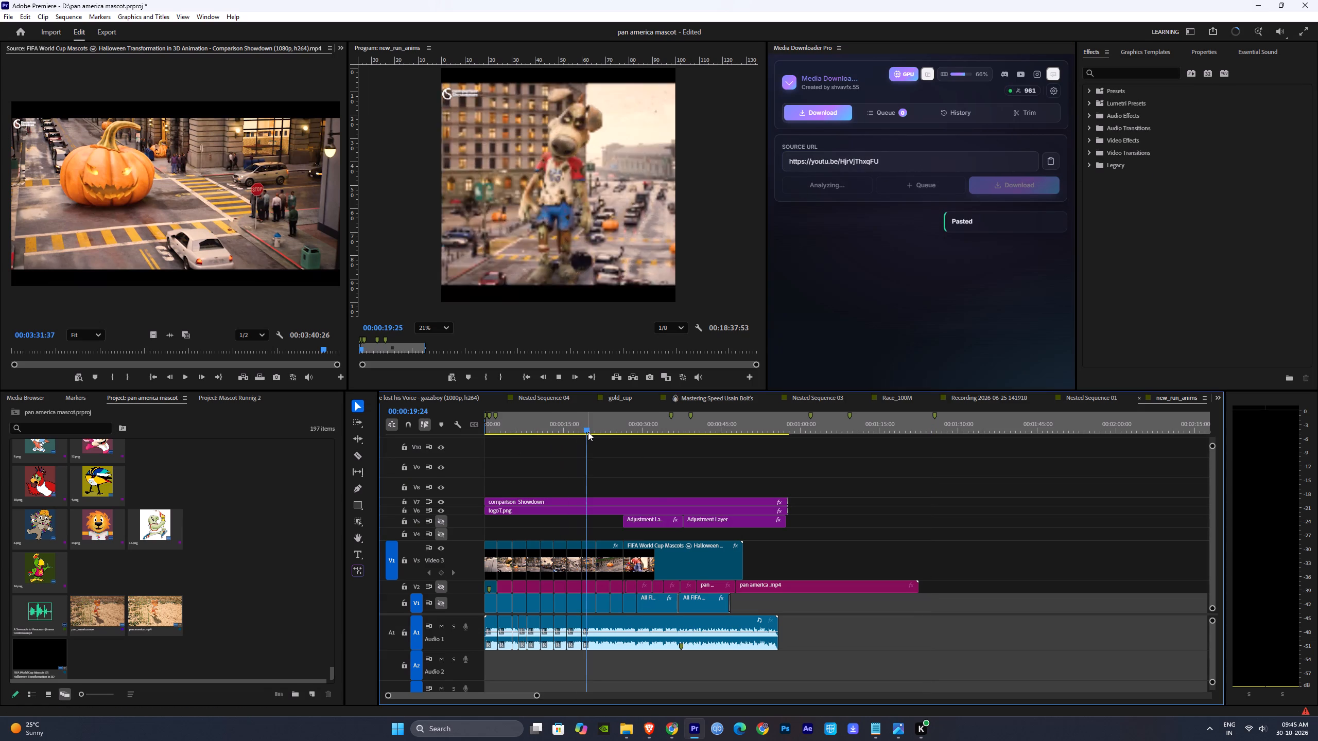
pyautogui.moveTo(594, 429); pyautogui.dragTo(614, 431)
pyautogui.press('space')
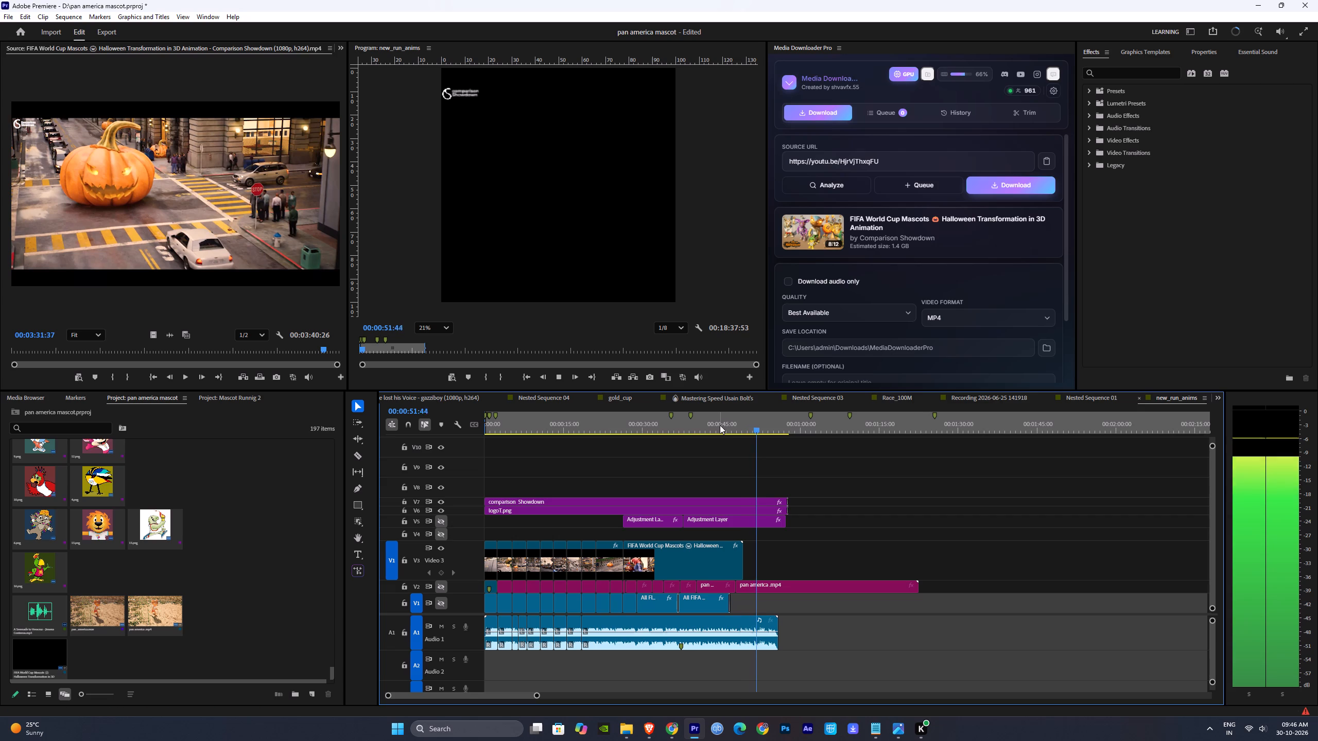
pyautogui.moveTo(718, 424); pyautogui.dragTo(498, 417)
pyautogui.moveTo(551, 425); pyautogui.dragTo(316, 437)
# Start importing media and browse to the Zombie FIFA Mascots folder inside FIFA 2026 > Mascots.
pyautogui.doubleClick(231, 523)
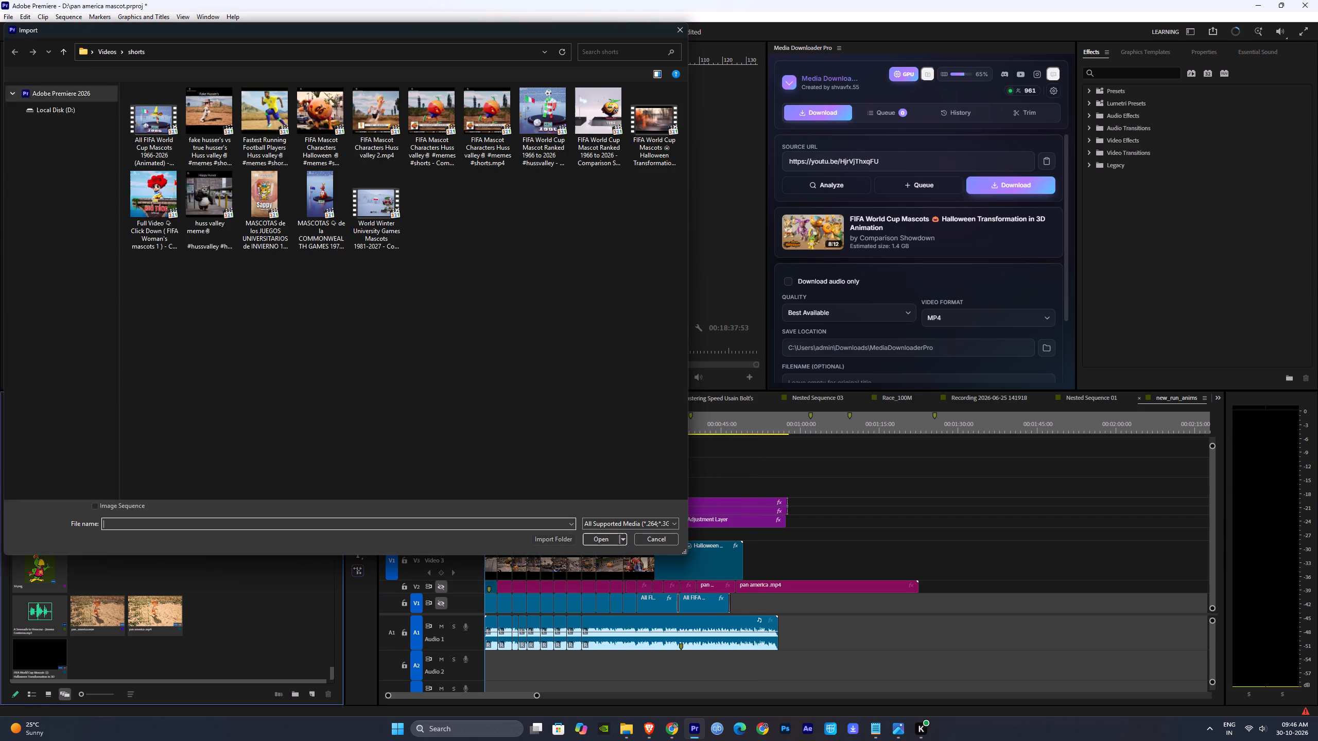
pyautogui.click(60, 368)
pyautogui.click(61, 309)
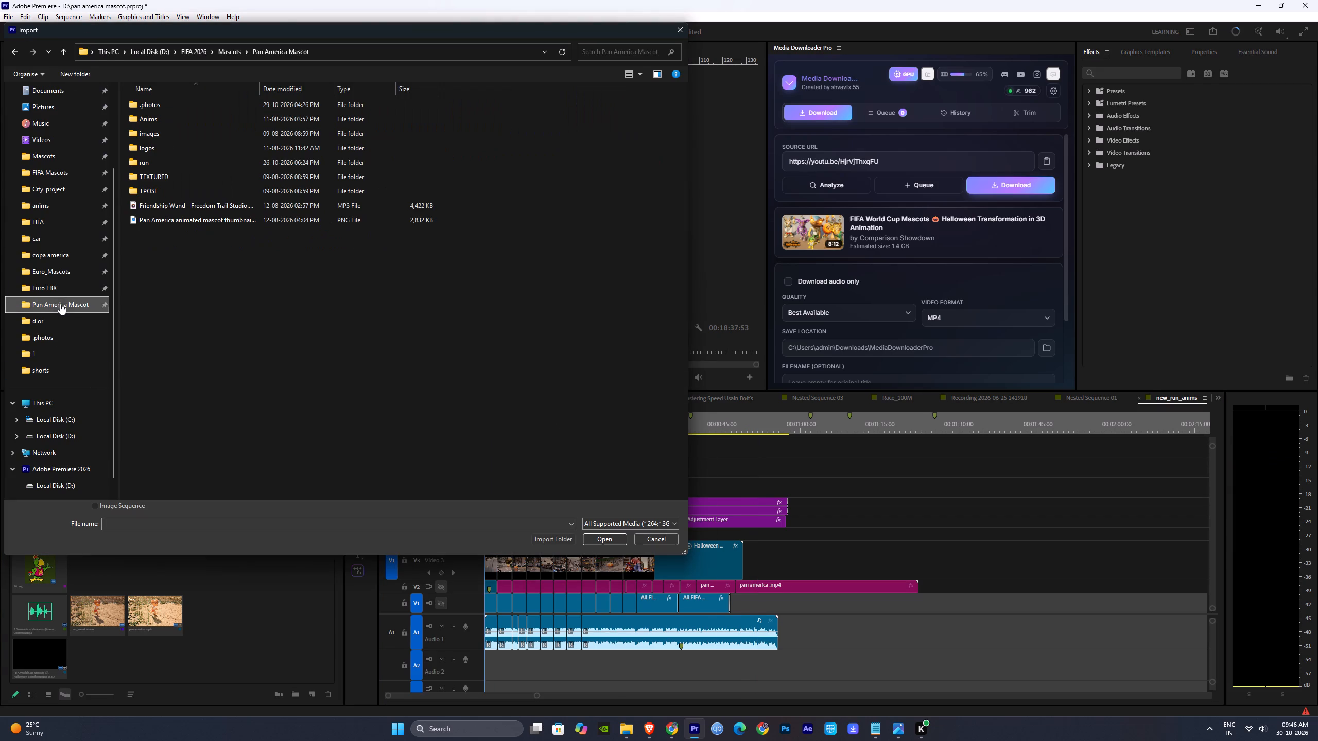
pyautogui.click(49, 156)
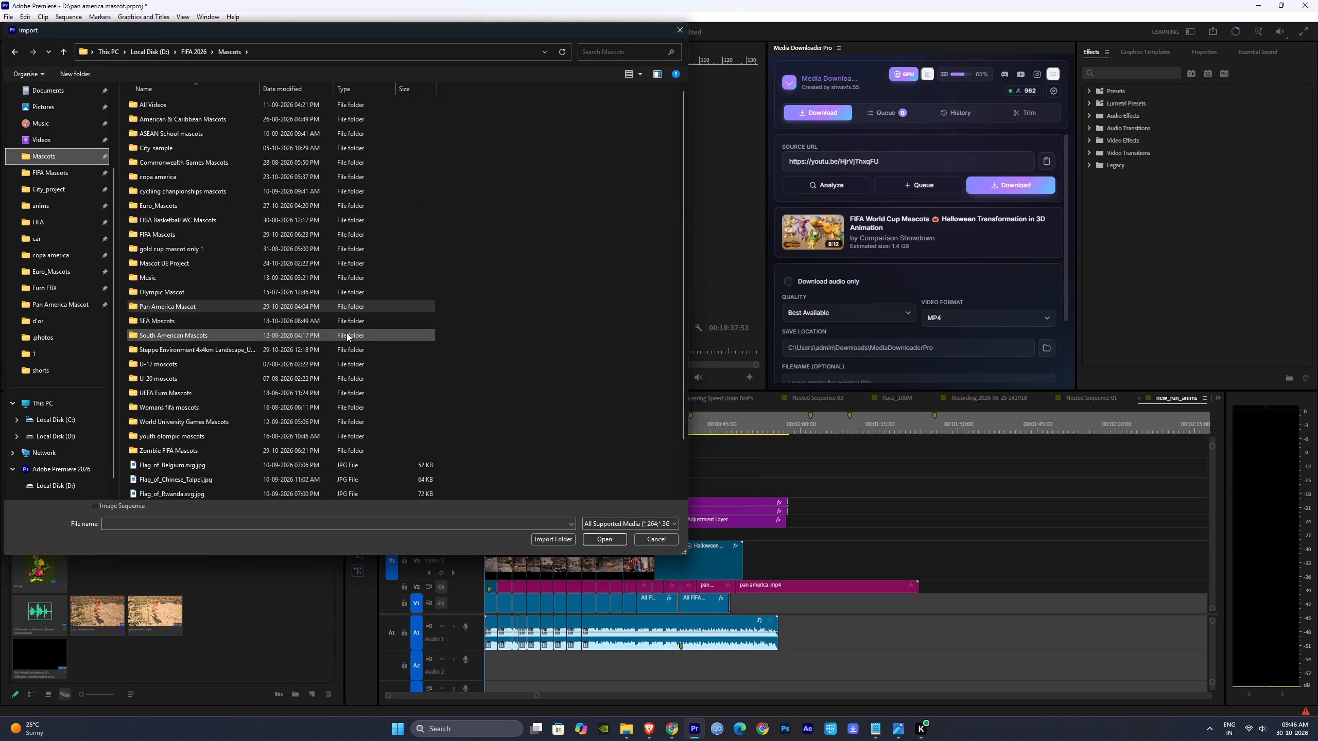
pyautogui.click(182, 438)
pyautogui.click(182, 438)
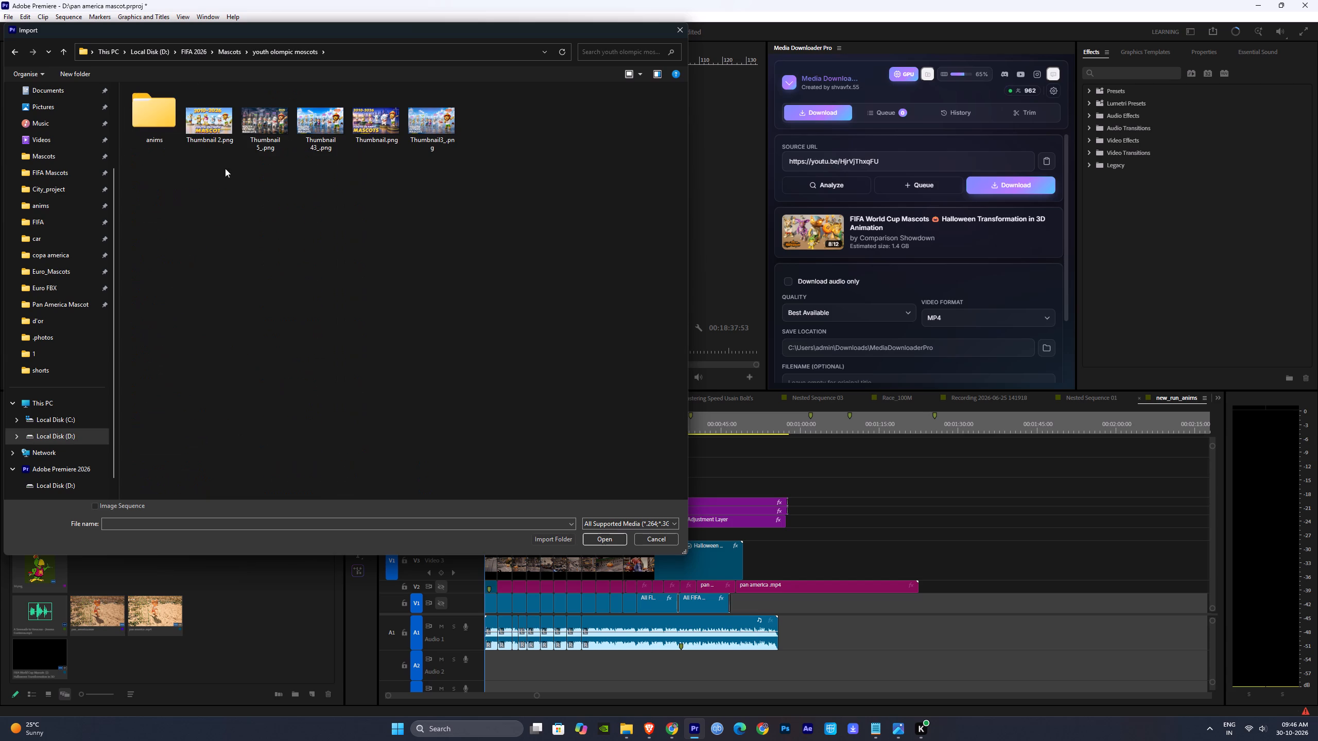
pyautogui.click(234, 52)
pyautogui.doubleClick(181, 446)
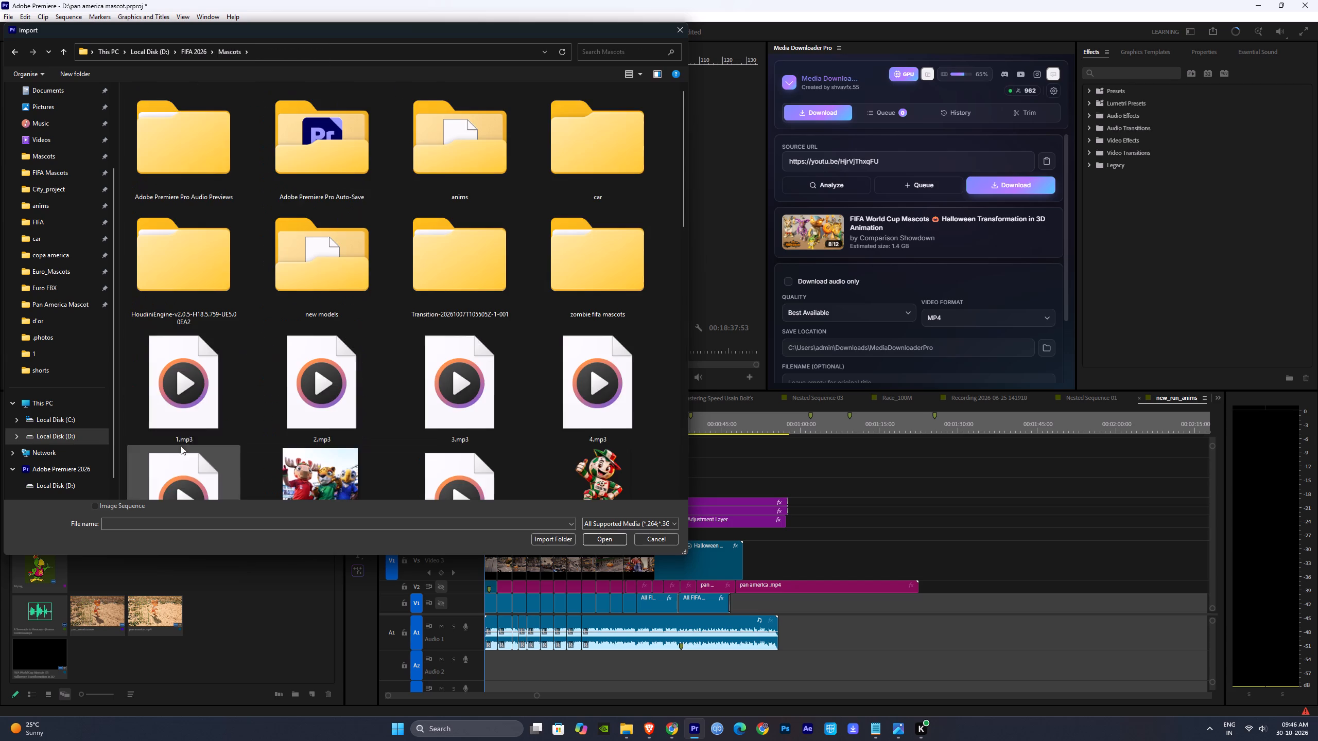
# Import the mascot emblem PNGs from Ciao through Zombie Zayu, leaving out the FIFA Zombie 2 and shorts and reels project files.
pyautogui.scroll(-4, 433, 431)
pyautogui.scroll(1, 433, 429)
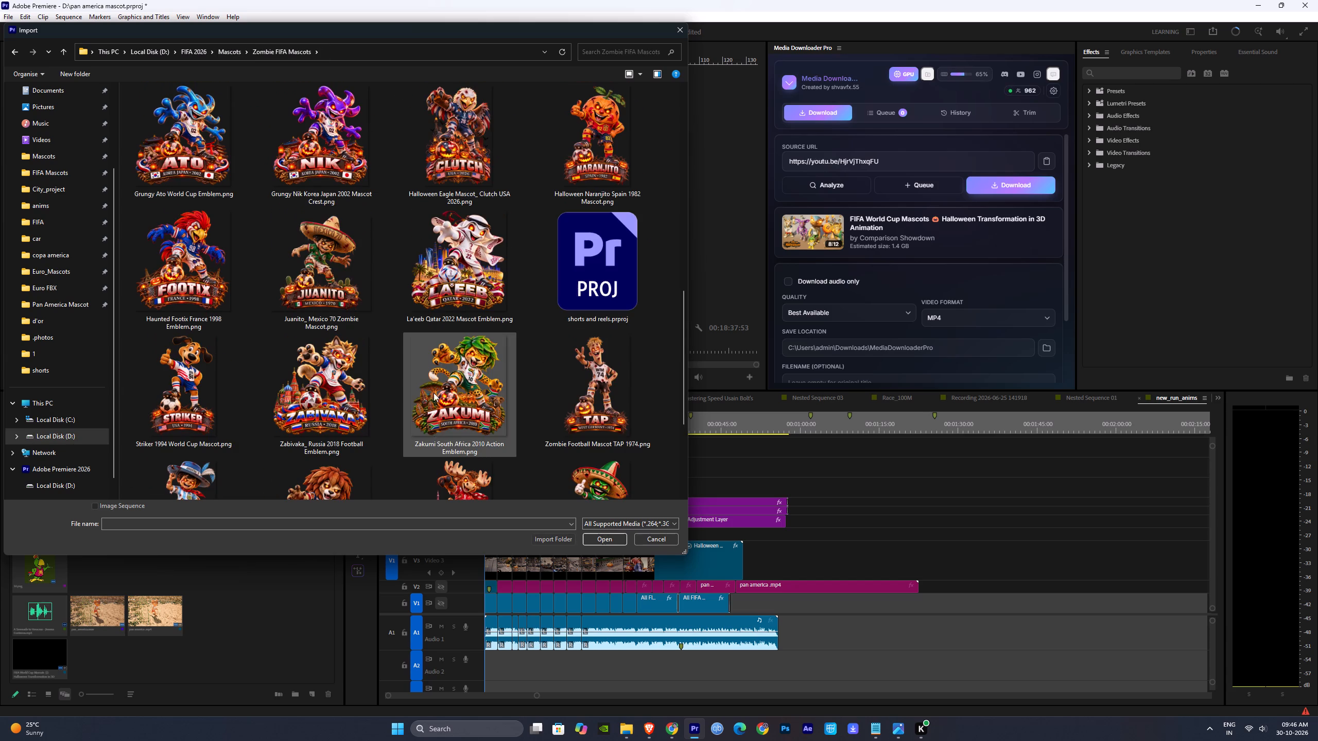
pyautogui.scroll(1, 407, 269)
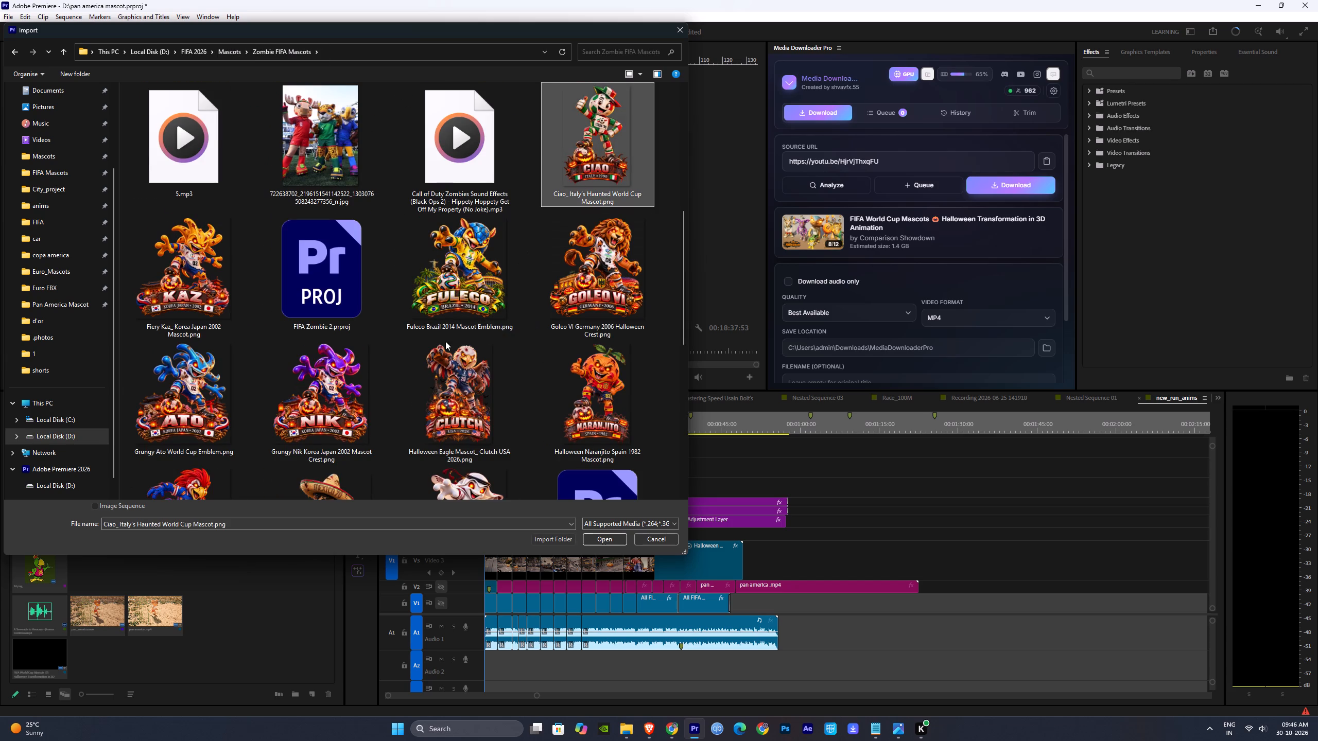
pyautogui.scroll(-3, 449, 442)
pyautogui.scroll(2, 449, 442)
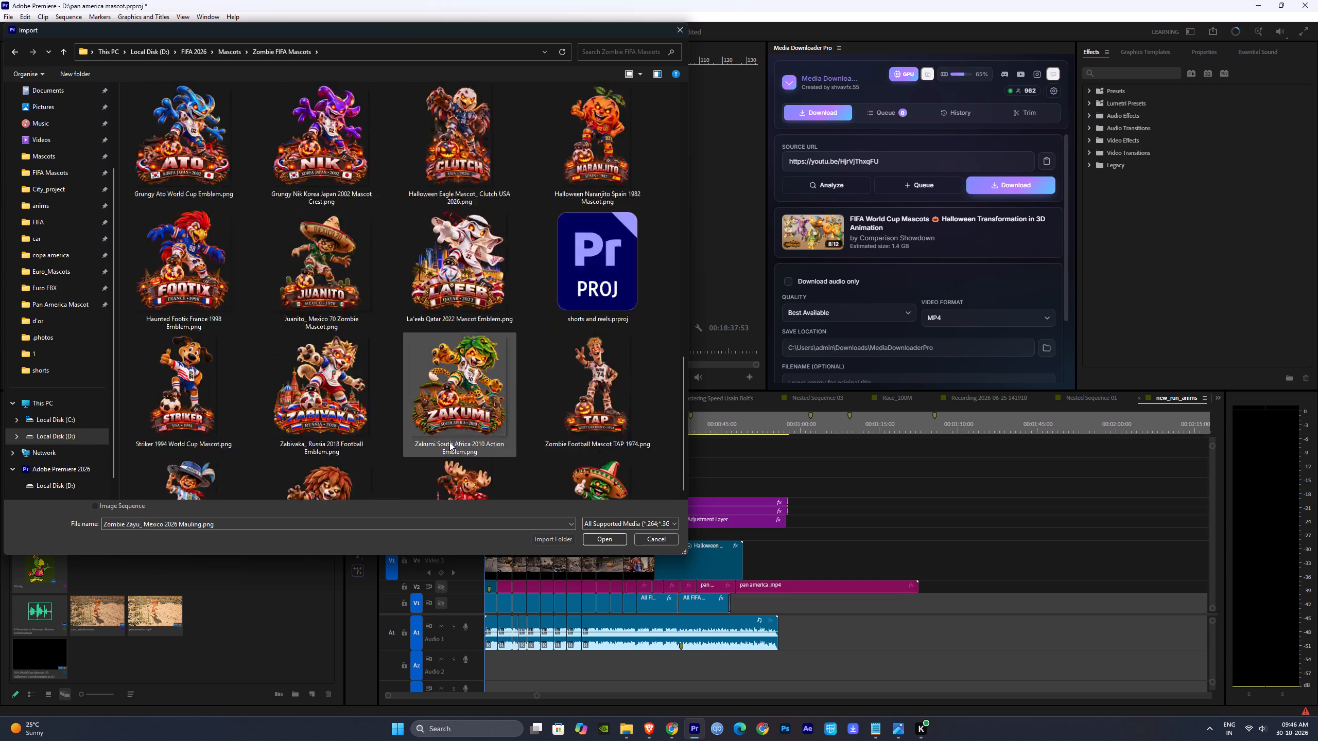
pyautogui.scroll(1, 449, 442)
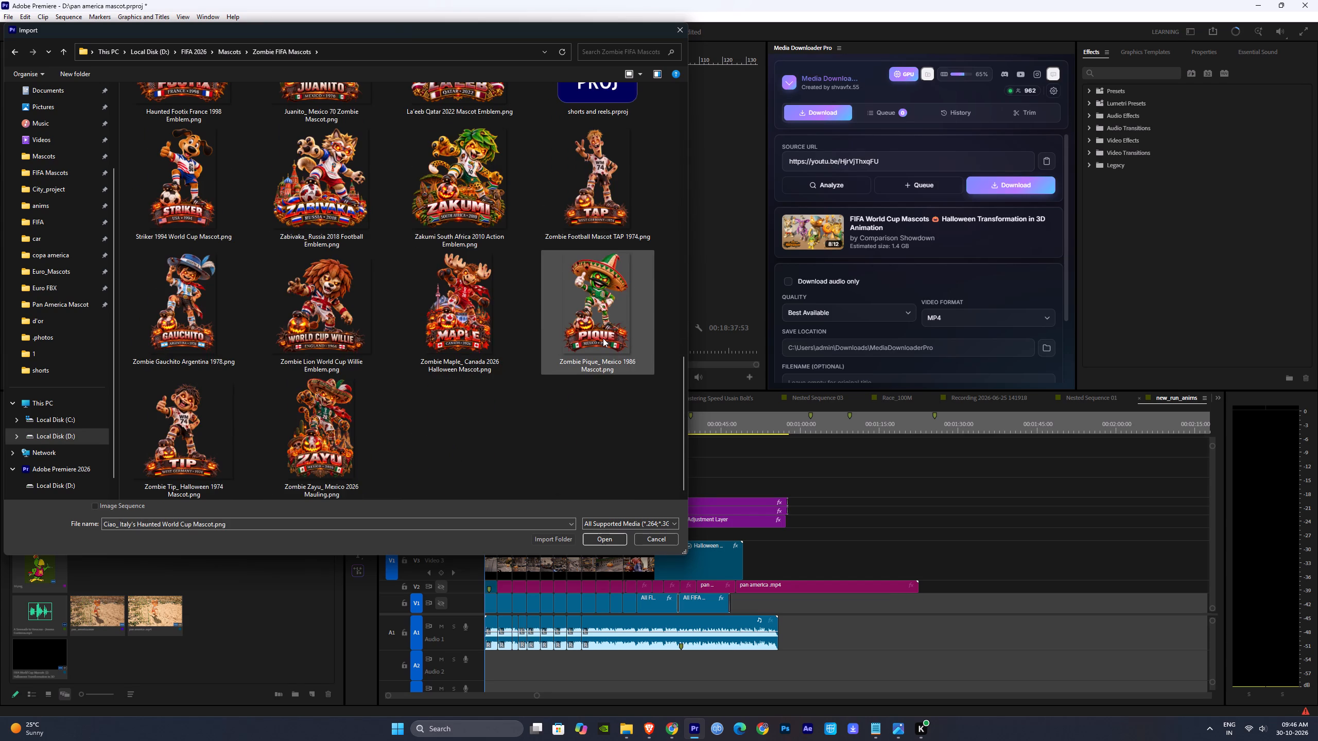
pyautogui.keyDown('shift'); pyautogui.click(347, 449); pyautogui.keyUp('shift')
pyautogui.scroll(3, 534, 418)
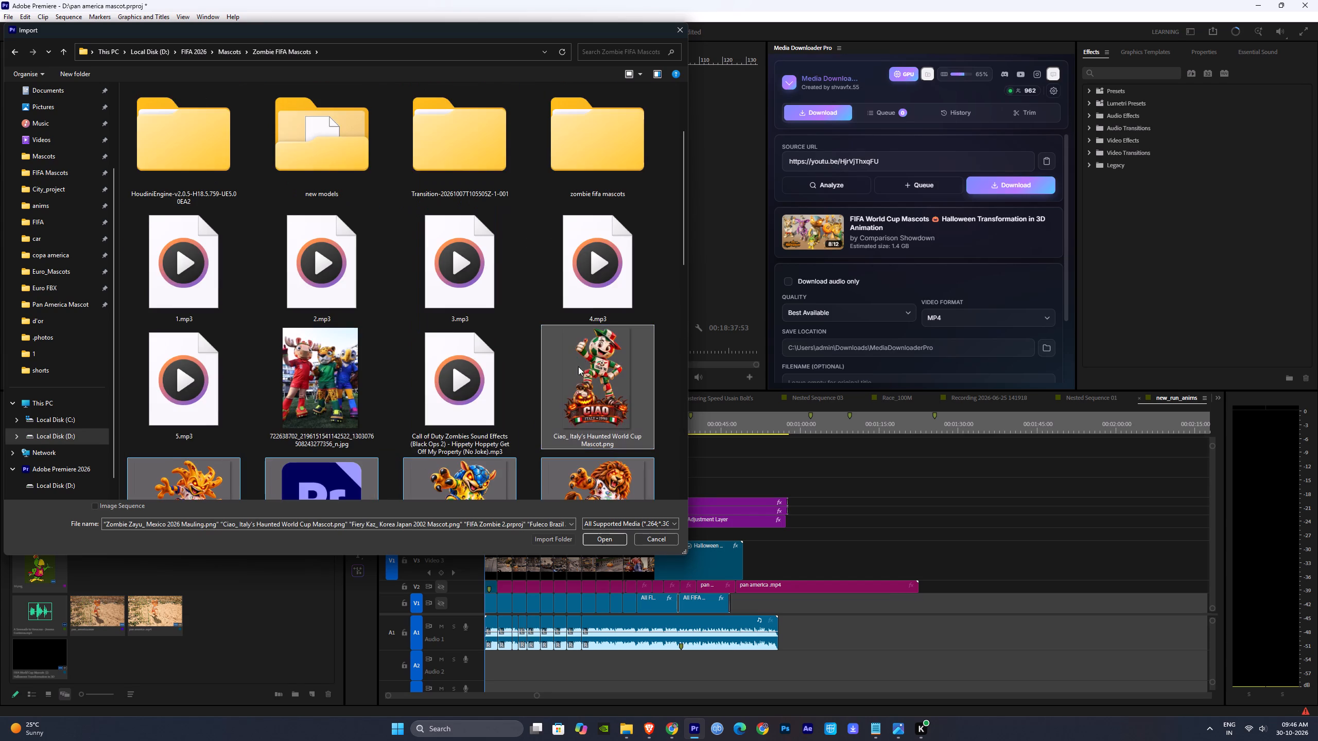
pyautogui.scroll(-2, 585, 403)
pyautogui.keyDown('ctrl'); pyautogui.click(329, 100); pyautogui.keyUp('ctrl')
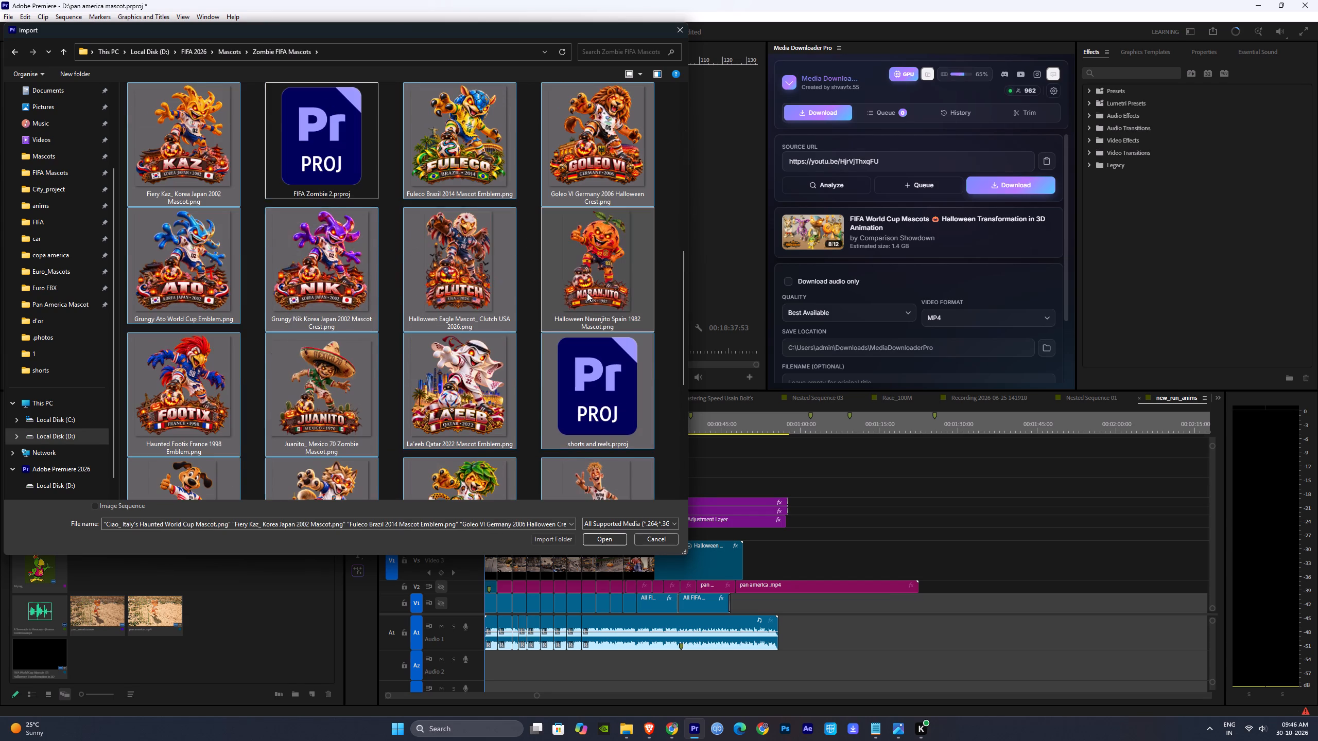
pyautogui.keyDown('ctrl'); pyautogui.click(570, 346); pyautogui.keyUp('ctrl')
pyautogui.scroll(-2, 489, 406)
pyautogui.scroll(2, 489, 406)
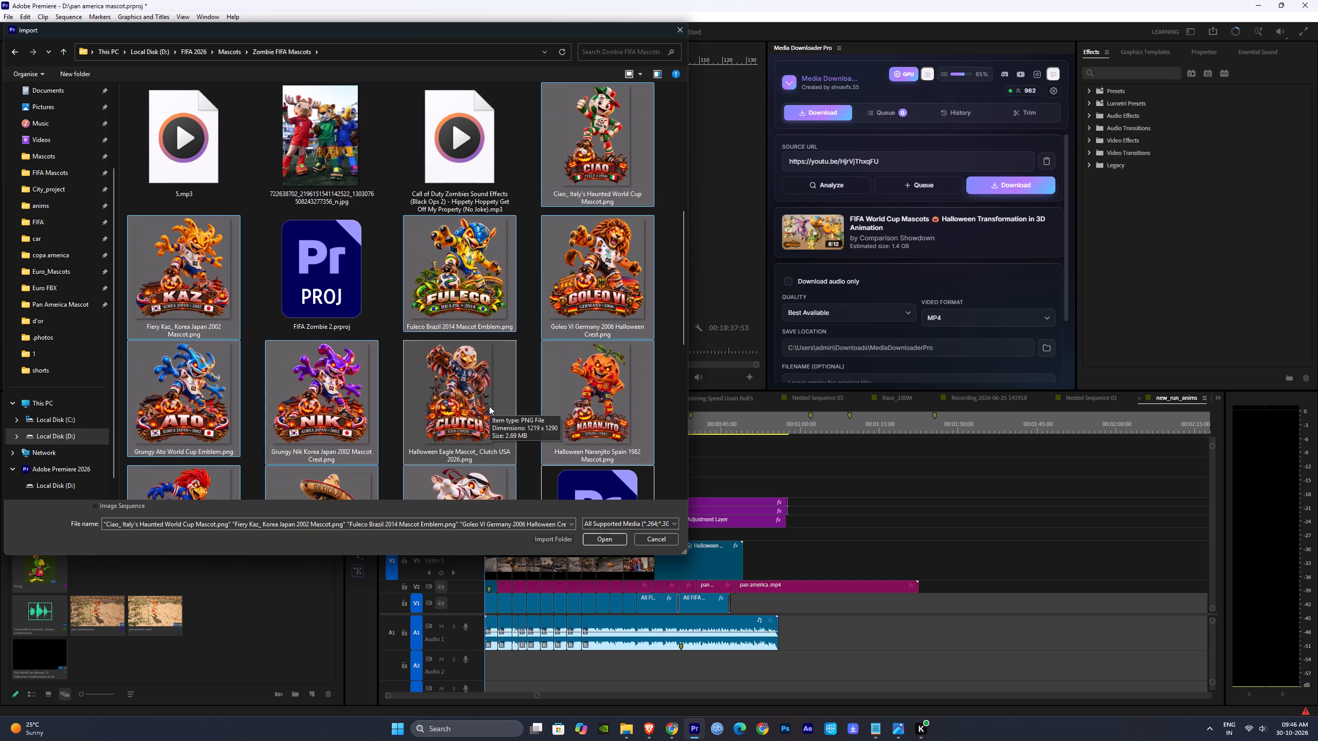
pyautogui.click(593, 542)
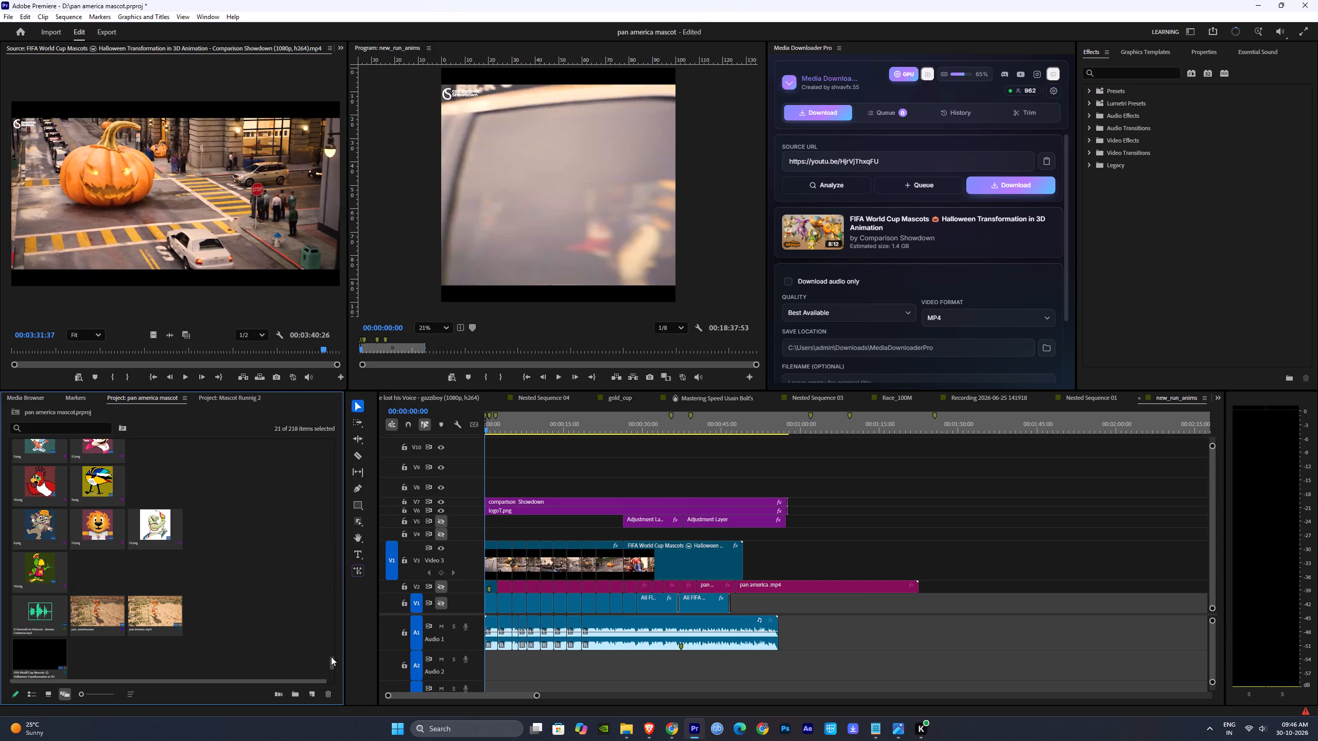
# Place the Zombie Lion World Cup Willie emblem on Video 4 at the sequence start, trimmed to the first Video 3 clip, and enlarge the track.
pyautogui.moveTo(334, 660); pyautogui.dragTo(332, 680)
pyautogui.click(180, 661)
pyautogui.moveTo(550, 425); pyautogui.dragTo(478, 426)
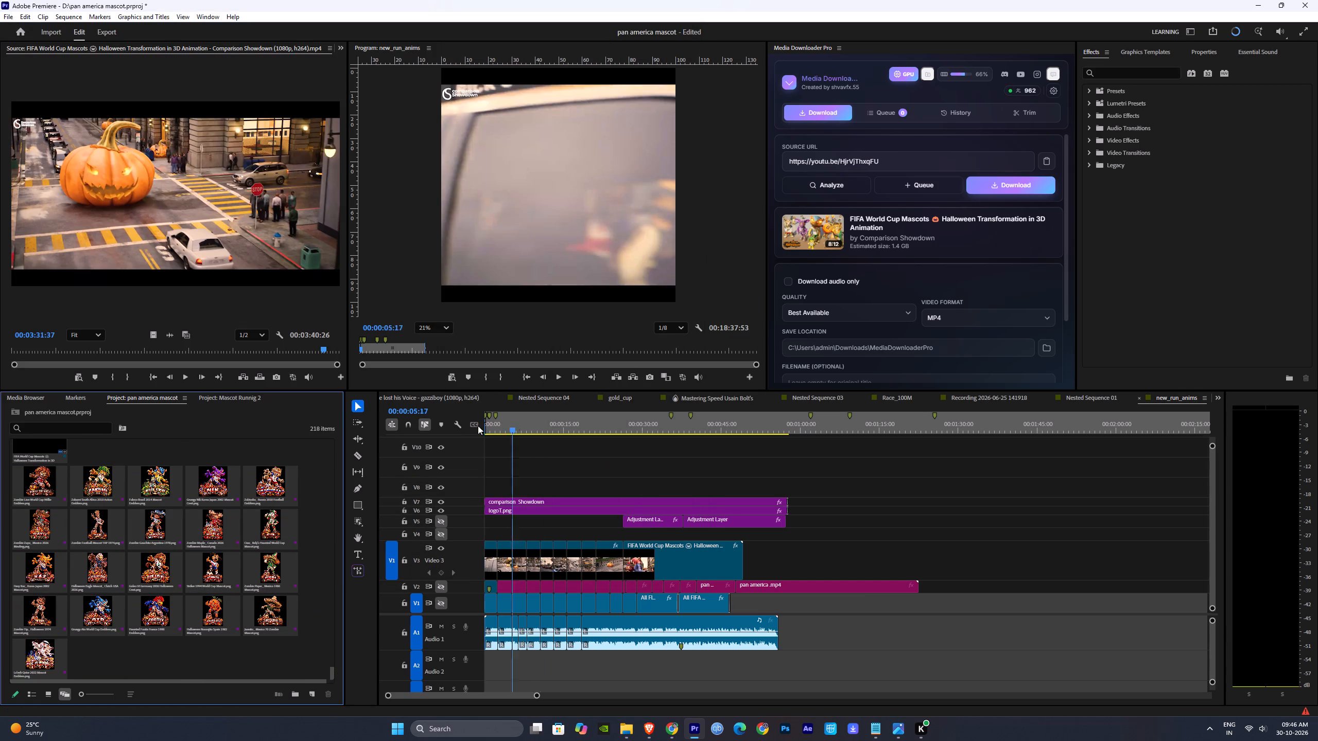
pyautogui.moveTo(478, 426); pyautogui.dragTo(438, 435)
pyautogui.press('space')
pyautogui.moveTo(537, 696); pyautogui.dragTo(425, 688)
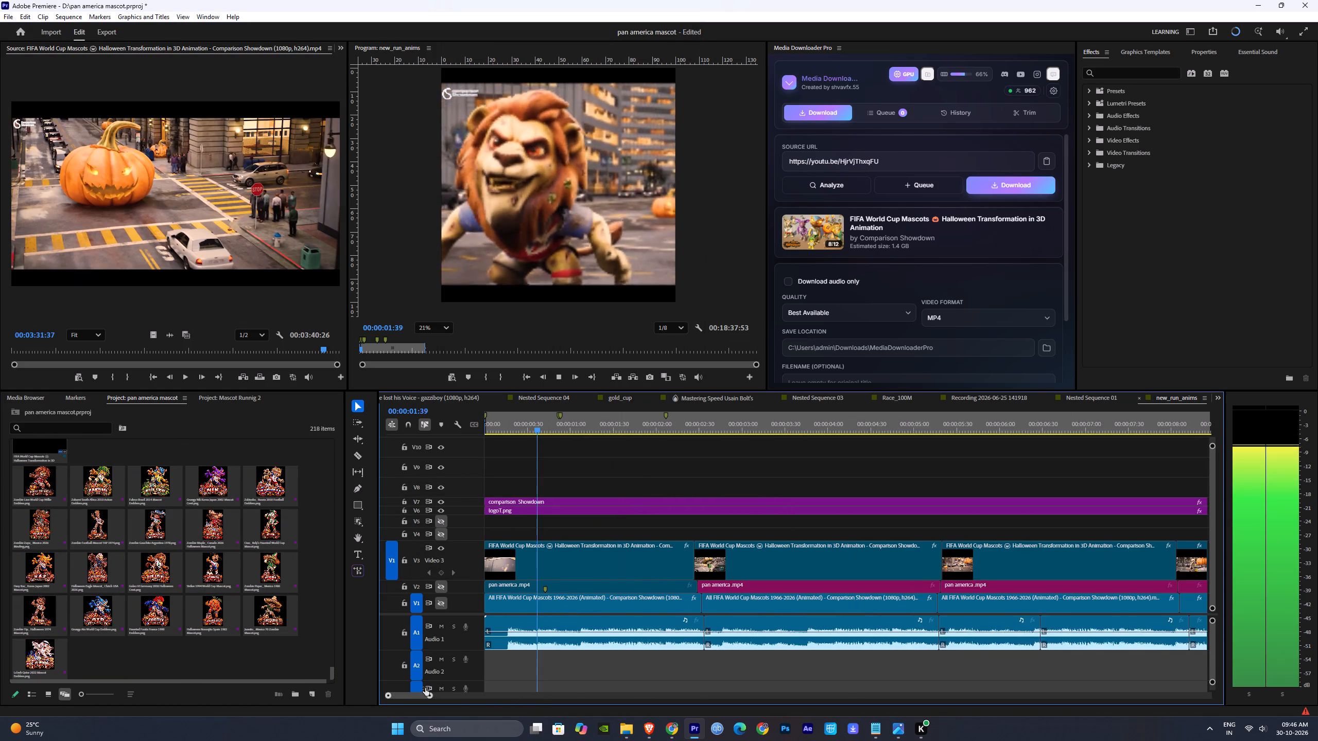
pyautogui.moveTo(425, 688); pyautogui.dragTo(428, 688)
pyautogui.press('space')
pyautogui.click(205, 644)
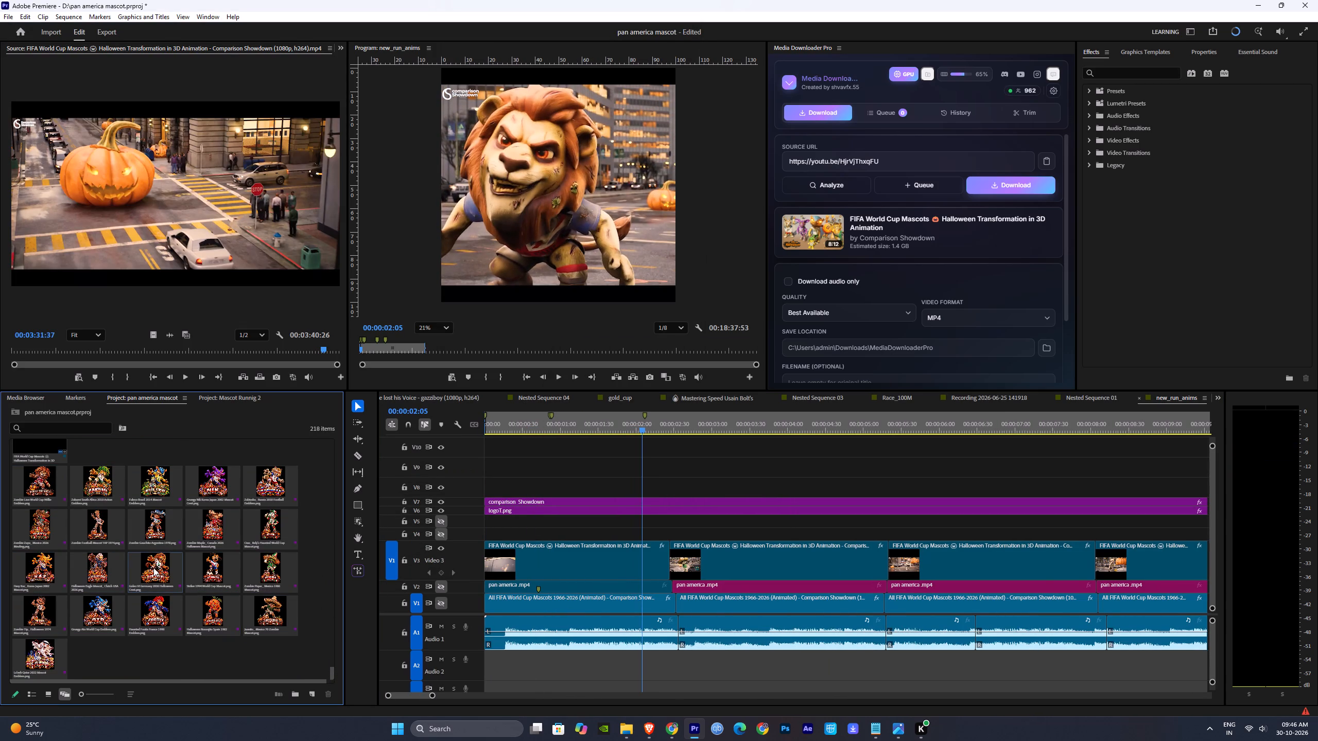
pyautogui.moveTo(47, 479); pyautogui.dragTo(476, 534)
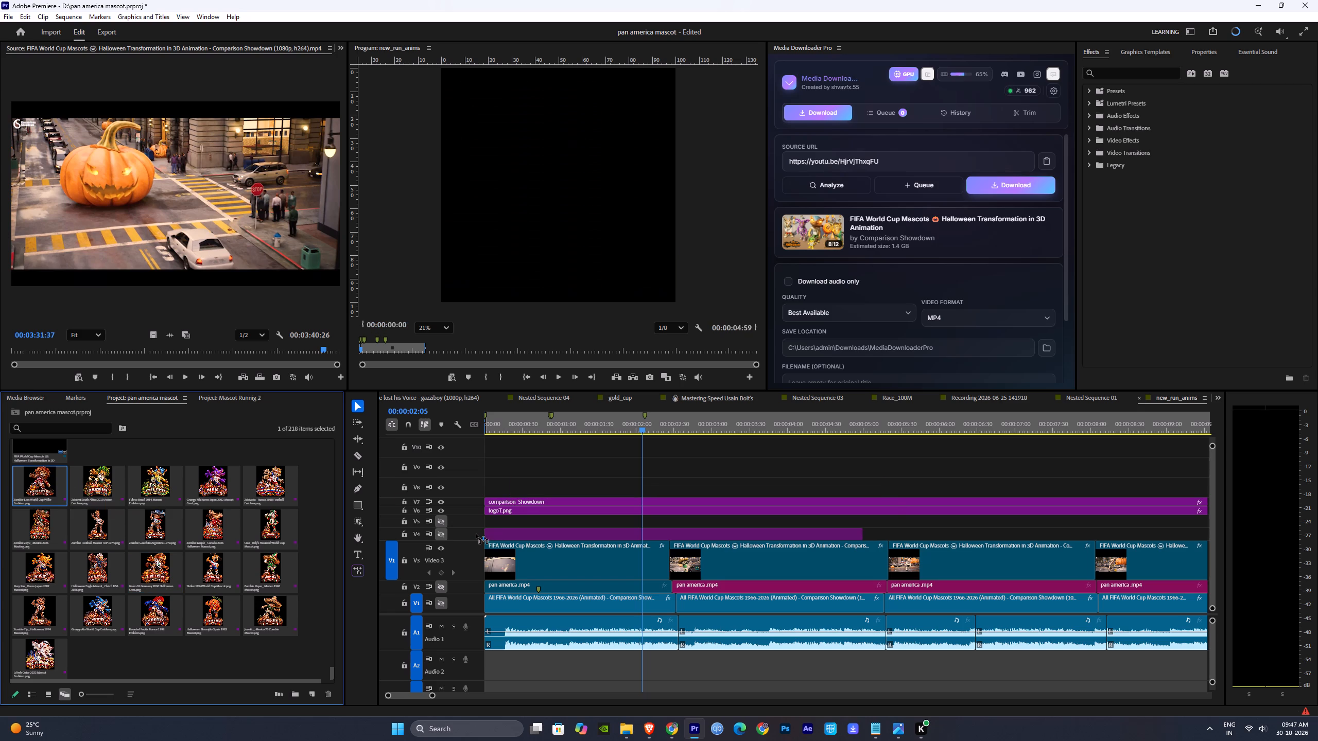
pyautogui.moveTo(476, 534); pyautogui.dragTo(471, 533)
pyautogui.moveTo(864, 532); pyautogui.dragTo(672, 583)
pyautogui.click(438, 532)
pyautogui.keyDown('alt'); pyautogui.scroll(2, 441, 532); pyautogui.keyUp('alt')
# Change the label colour of the comparison Showdown title and the logo PNG clips to green.
pyautogui.click(523, 530)
pyautogui.rightClick(523, 530)
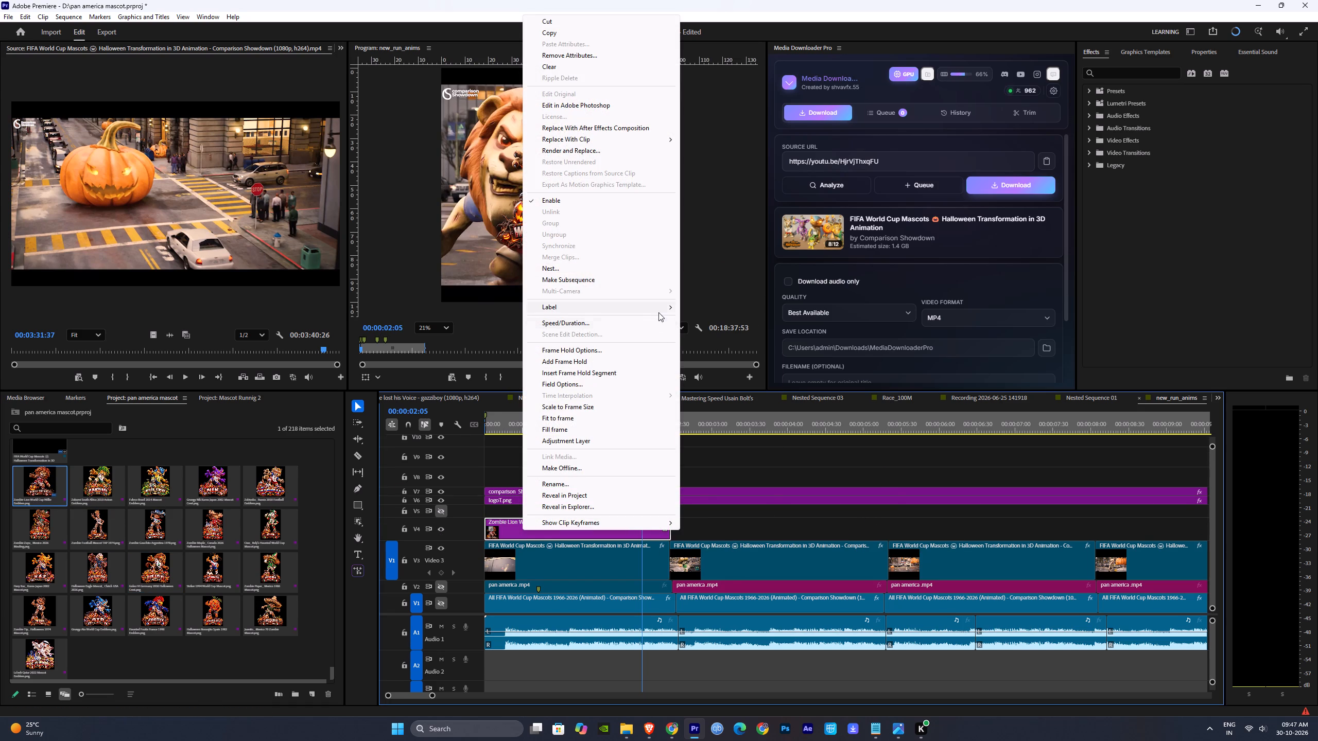
pyautogui.moveTo(771, 482); pyautogui.dragTo(738, 502)
pyautogui.rightClick(738, 500)
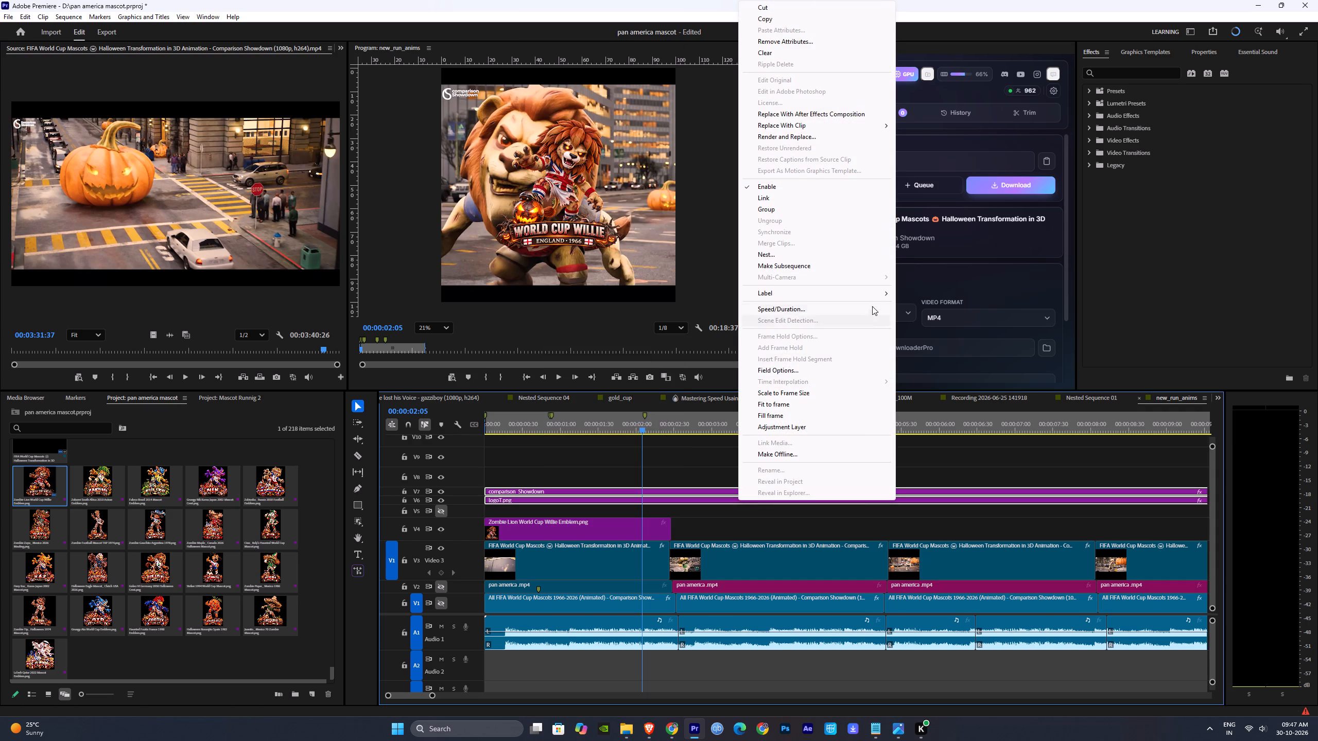
pyautogui.click(917, 443)
# Preview the opening with the World Cup Willie emblem and reduce the emblem's scale to about 68 in Effect Controls.
pyautogui.moveTo(606, 425); pyautogui.dragTo(484, 431)
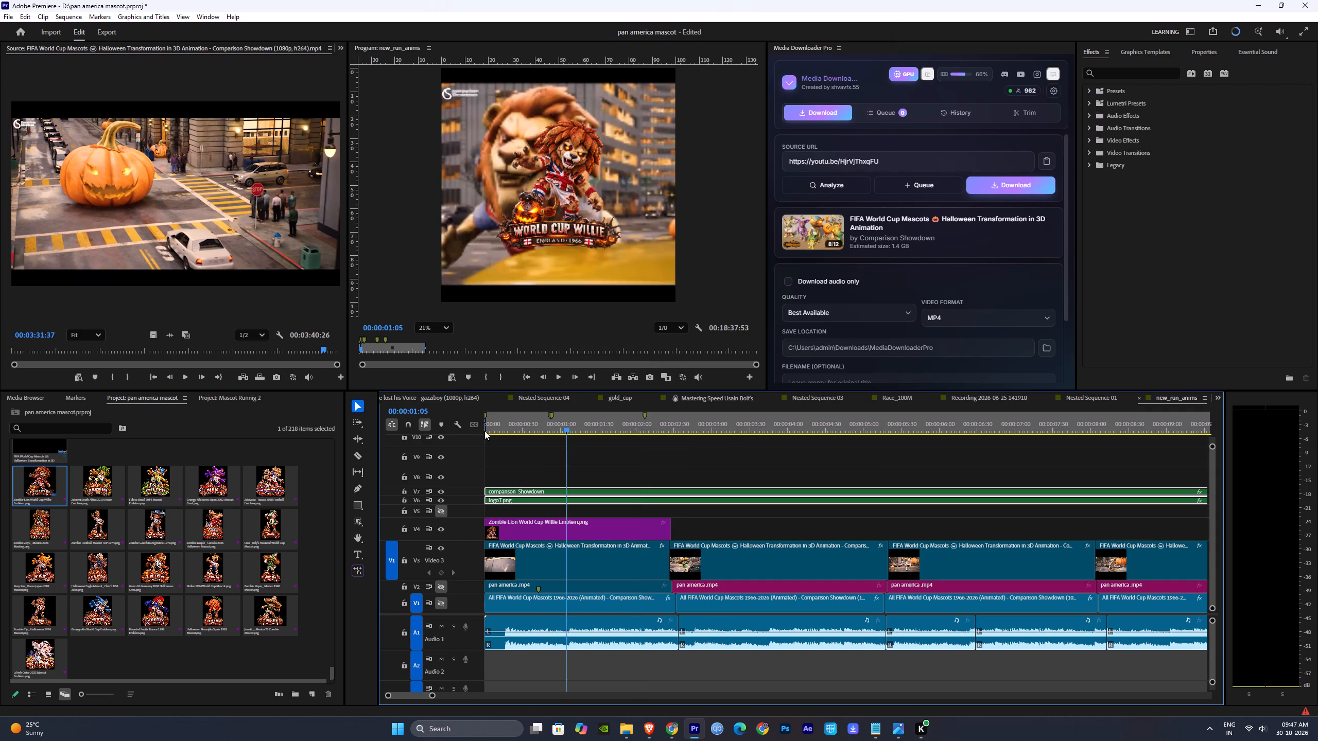
pyautogui.moveTo(484, 431); pyautogui.dragTo(440, 434)
pyautogui.press('space')
pyautogui.click(618, 459)
pyautogui.click(633, 455)
pyautogui.press('space')
pyautogui.click(583, 531)
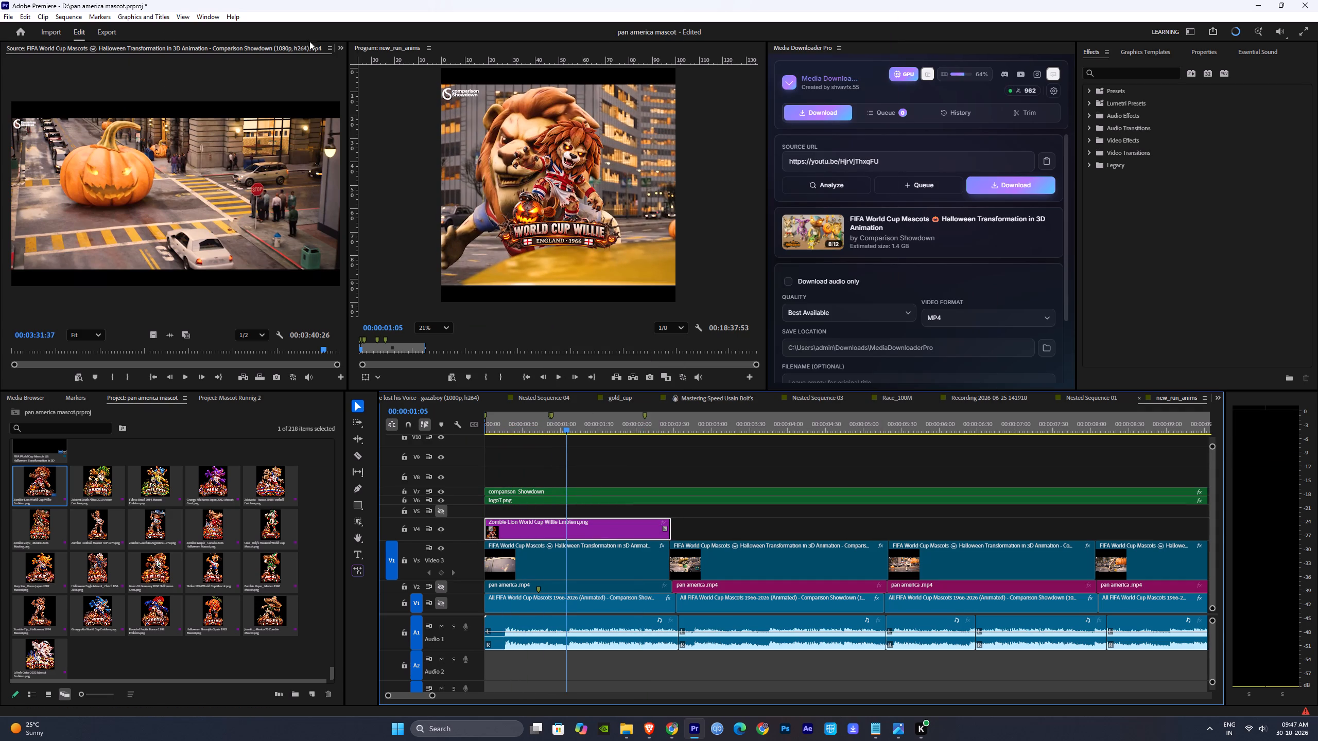
pyautogui.click(339, 47)
pyautogui.click(352, 83)
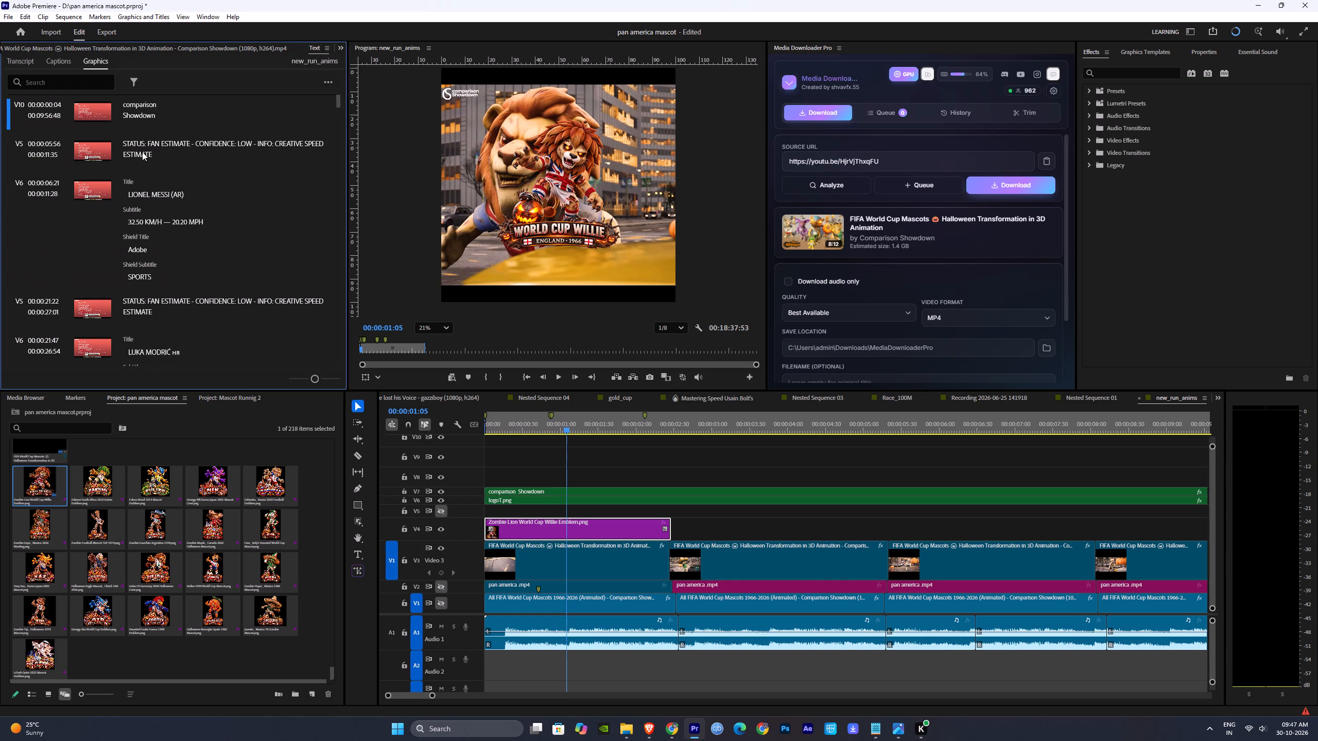
pyautogui.click(340, 49)
pyautogui.click(383, 62)
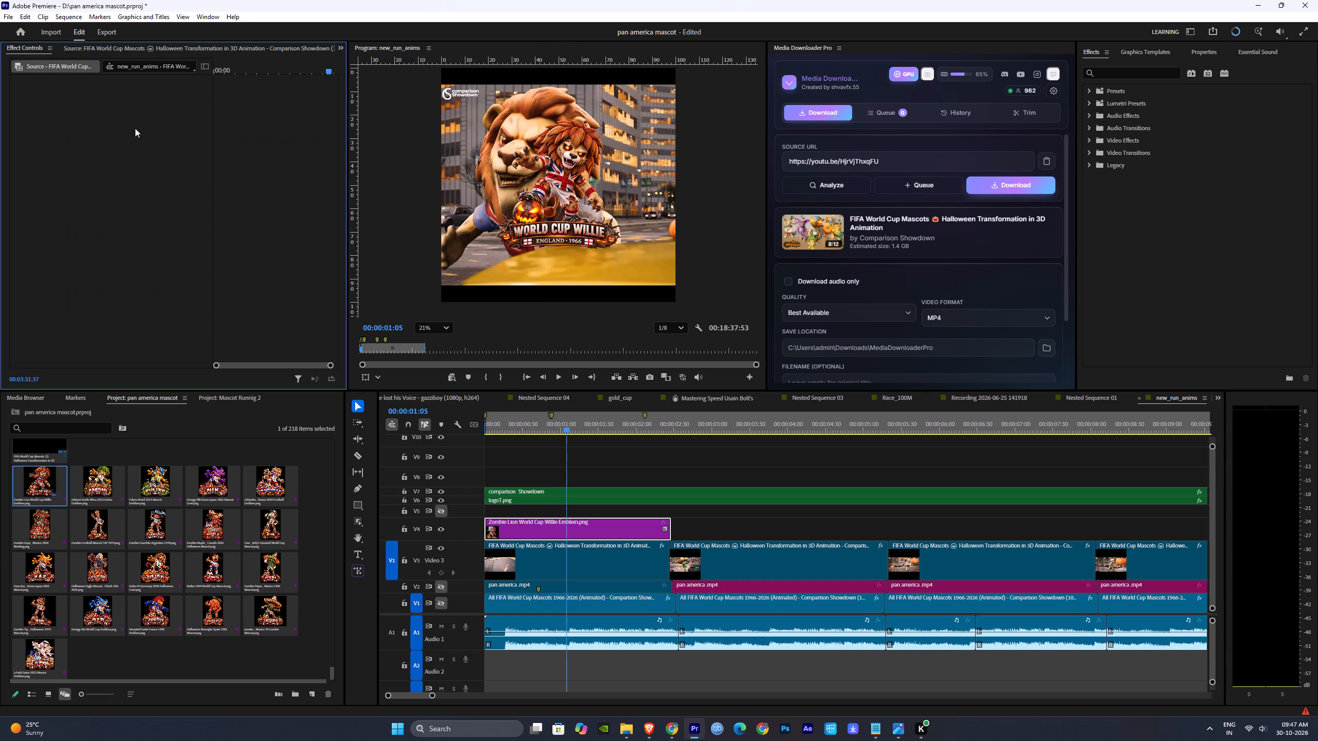
pyautogui.click(577, 518)
pyautogui.moveTo(121, 123); pyautogui.dragTo(119, 123)
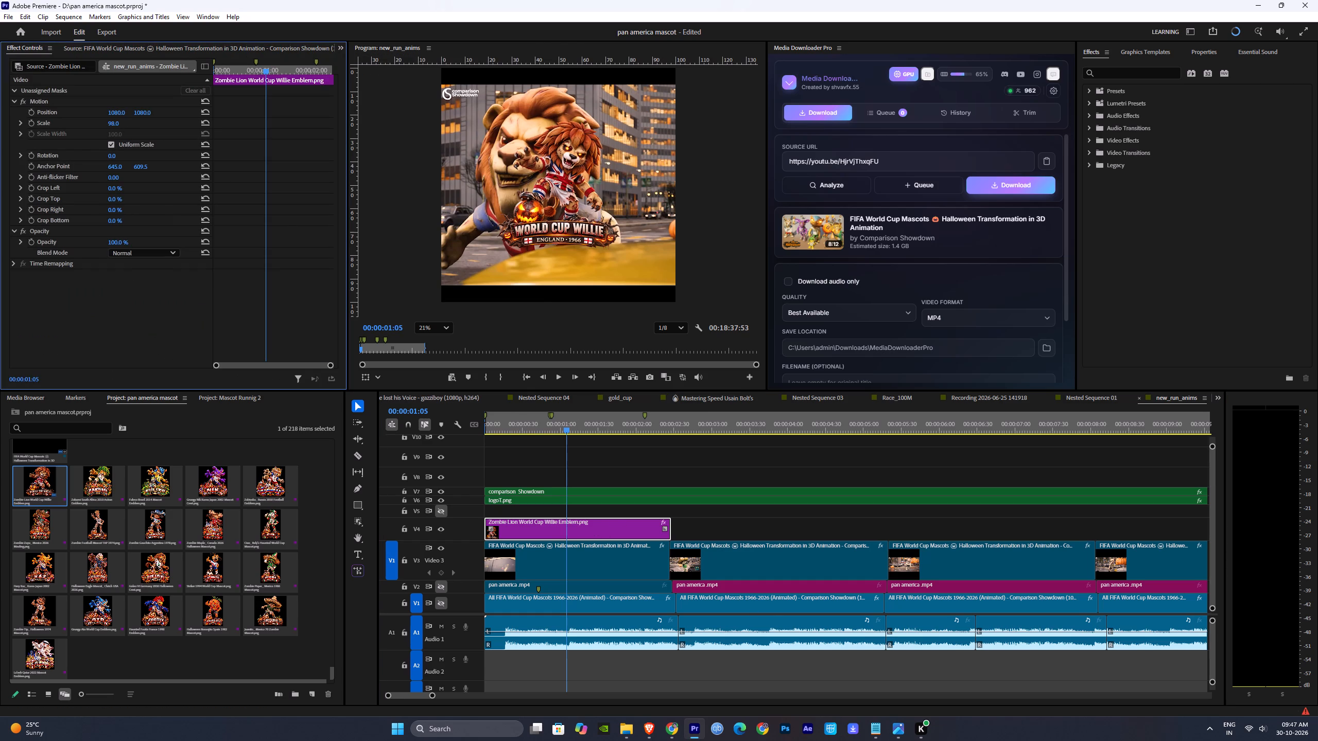
pyautogui.moveTo(119, 123); pyautogui.dragTo(105, 123)
# Move the World Cup Willie emblem to the frame's bottom centre at about 1031, 1782, and reduce its scale to about 64.
pyautogui.moveTo(145, 115); pyautogui.dragTo(319, 122)
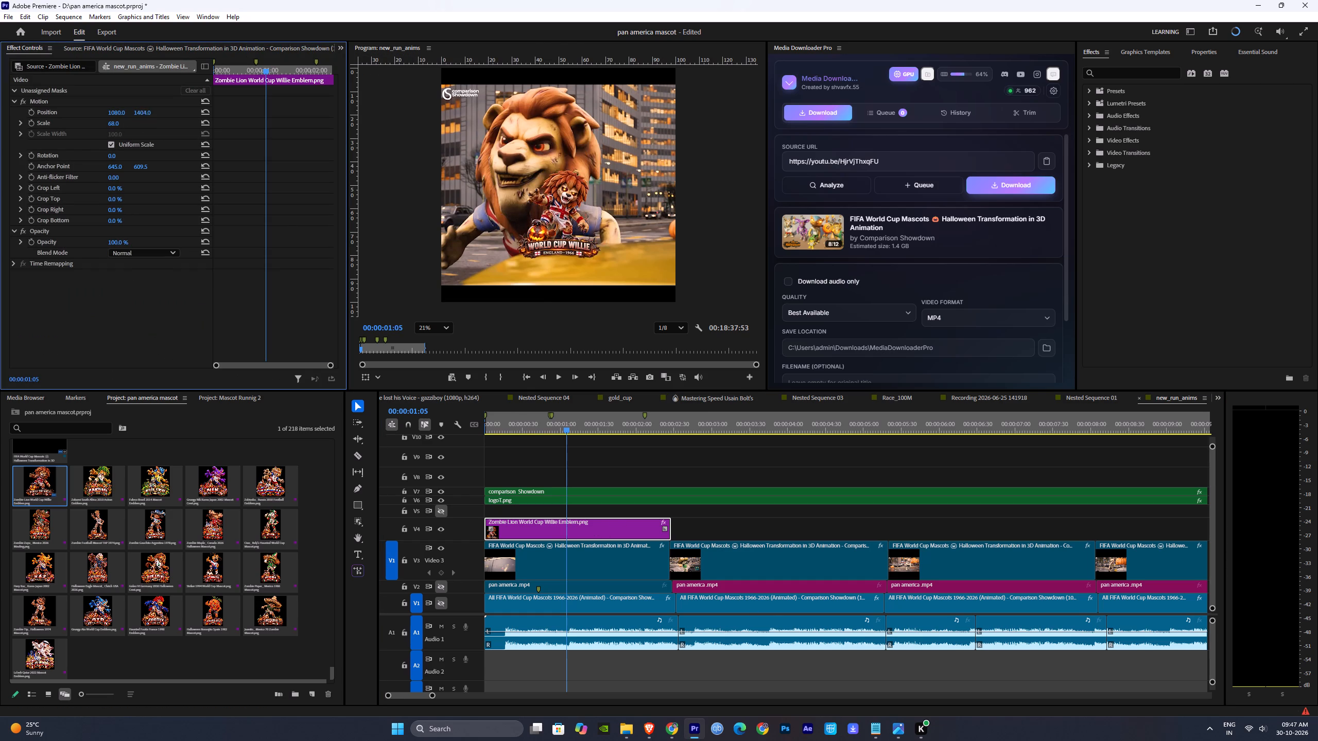
pyautogui.moveTo(319, 122); pyautogui.dragTo(500, 139)
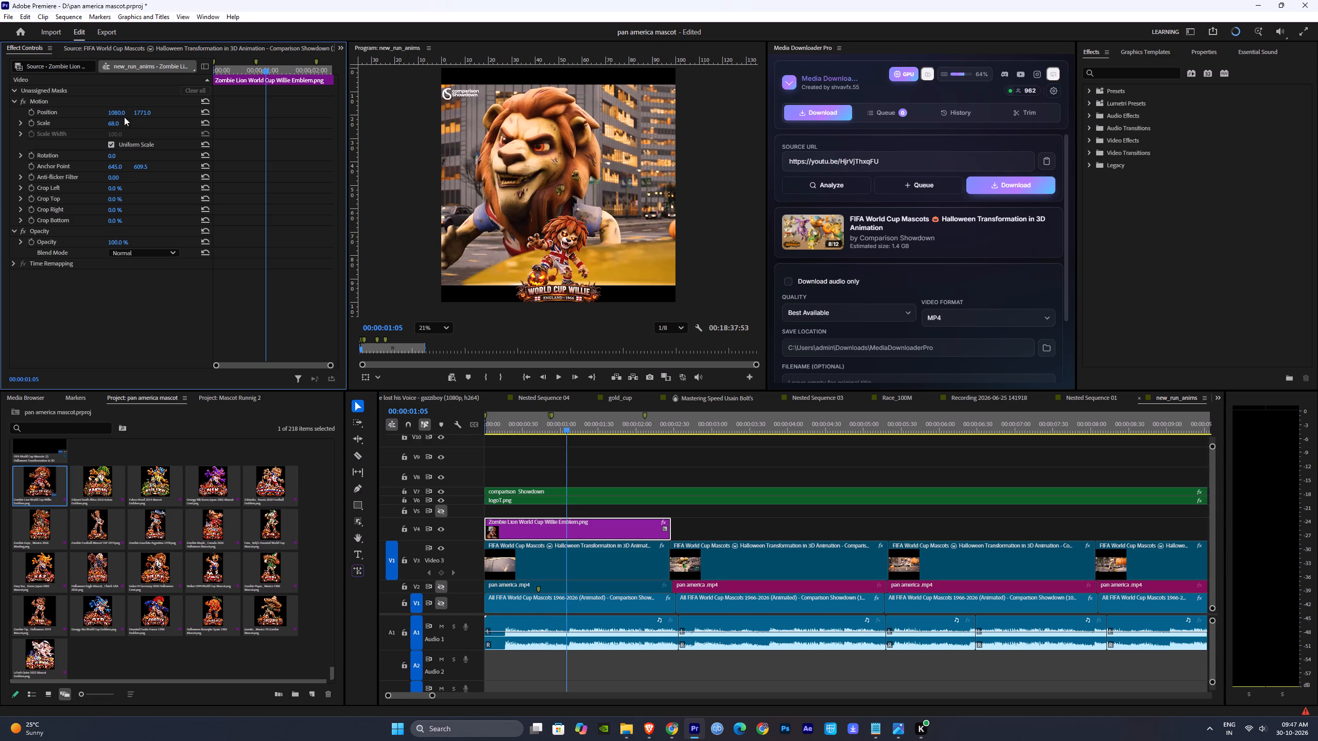
pyautogui.moveTo(112, 113); pyautogui.dragTo(303, 115)
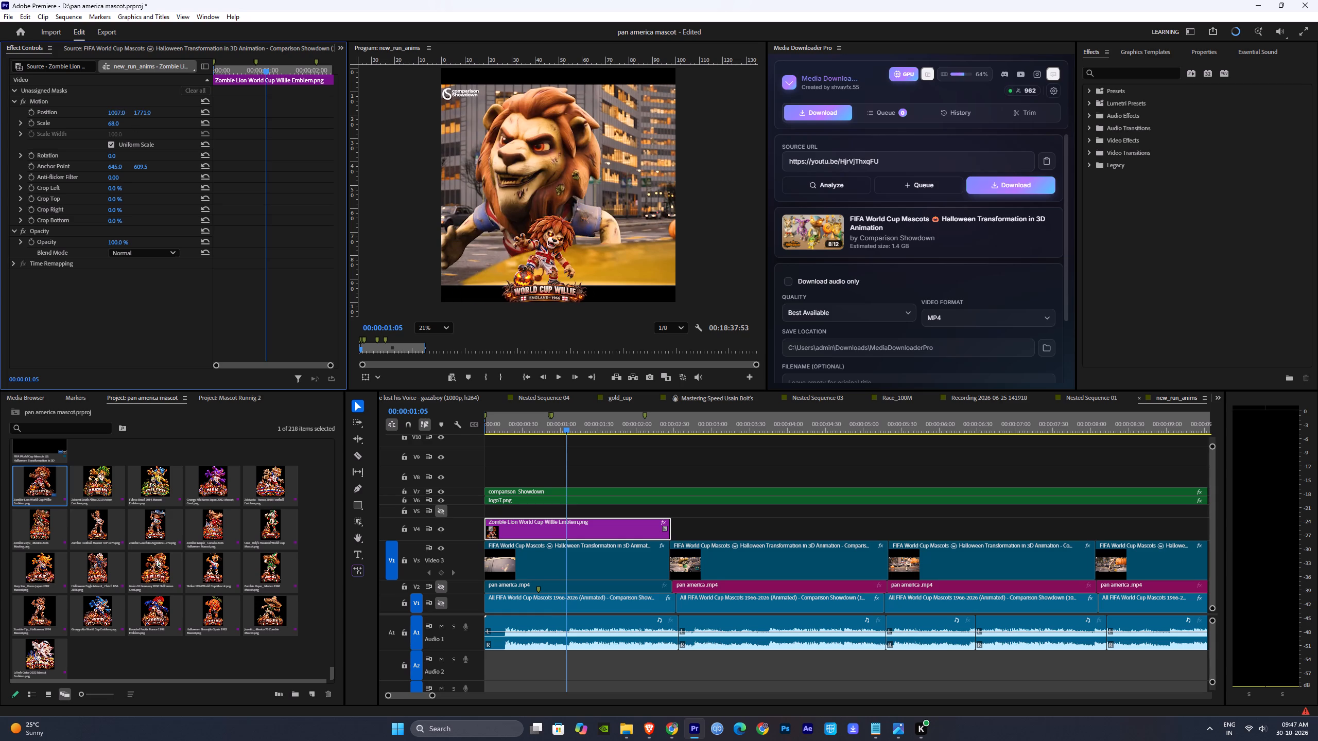
pyautogui.moveTo(303, 115); pyautogui.dragTo(344, 111)
pyautogui.press('space')
pyautogui.press('space')
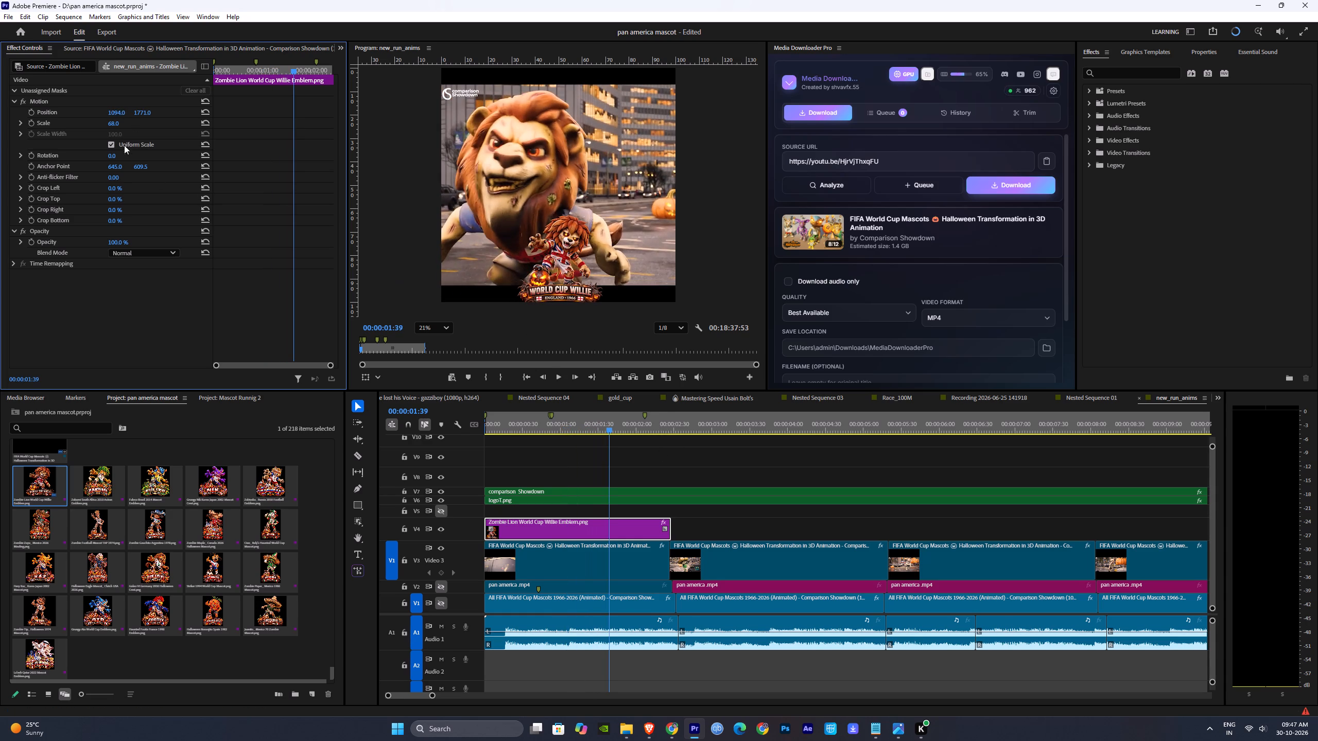
pyautogui.click(117, 126)
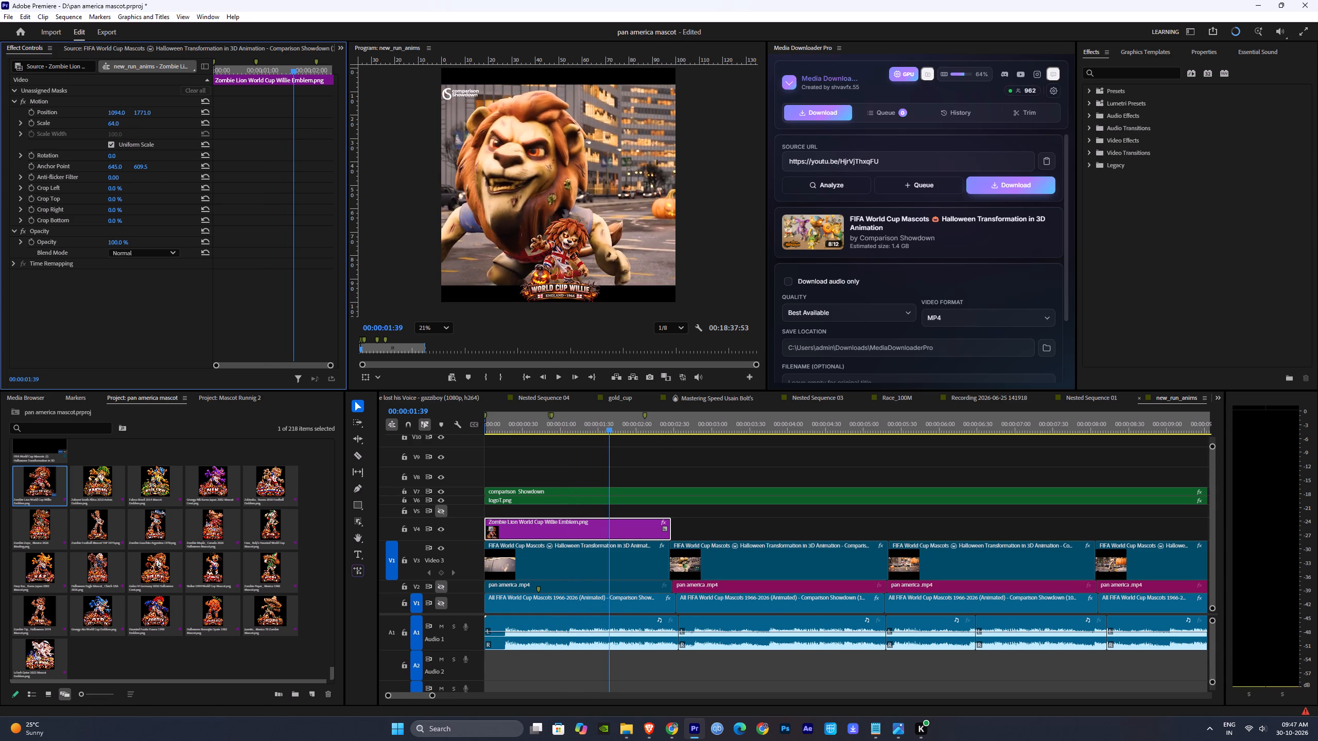
pyautogui.moveTo(145, 113); pyautogui.dragTo(151, 113)
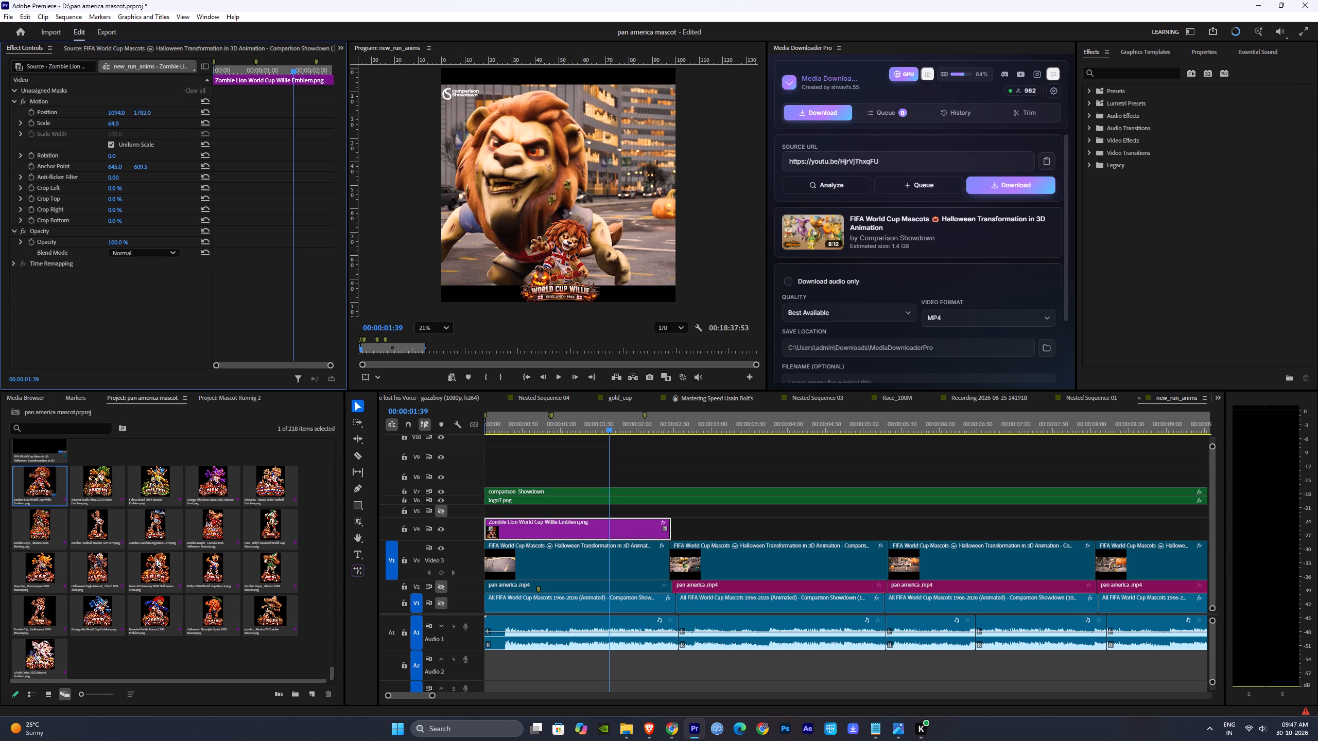
pyautogui.moveTo(119, 112); pyautogui.dragTo(87, 112)
# Trim the World Cup Willie emblem clip to start just after 00:00:01:07 and end shortly before the first Video 3 clip ends.
pyautogui.press('space')
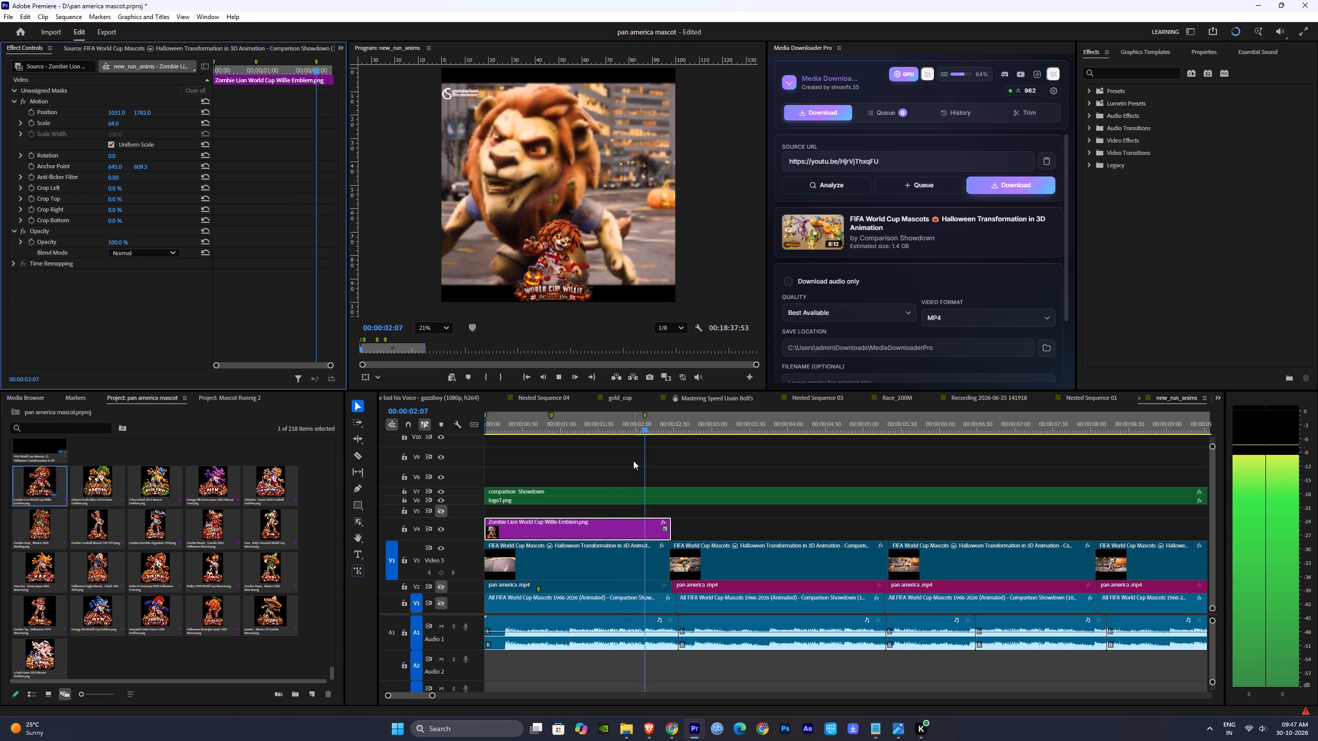
pyautogui.press('space')
pyautogui.moveTo(675, 526); pyautogui.dragTo(641, 526)
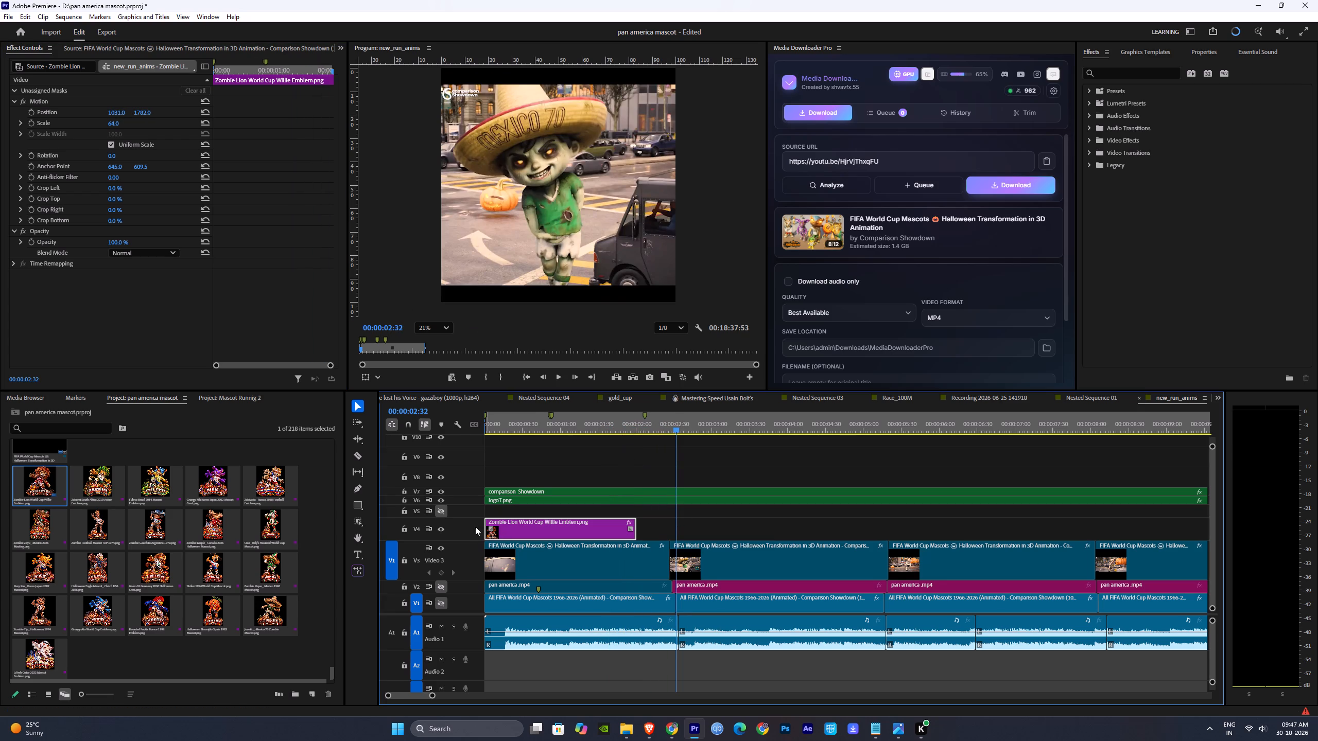
pyautogui.moveTo(485, 527); pyautogui.dragTo(578, 531)
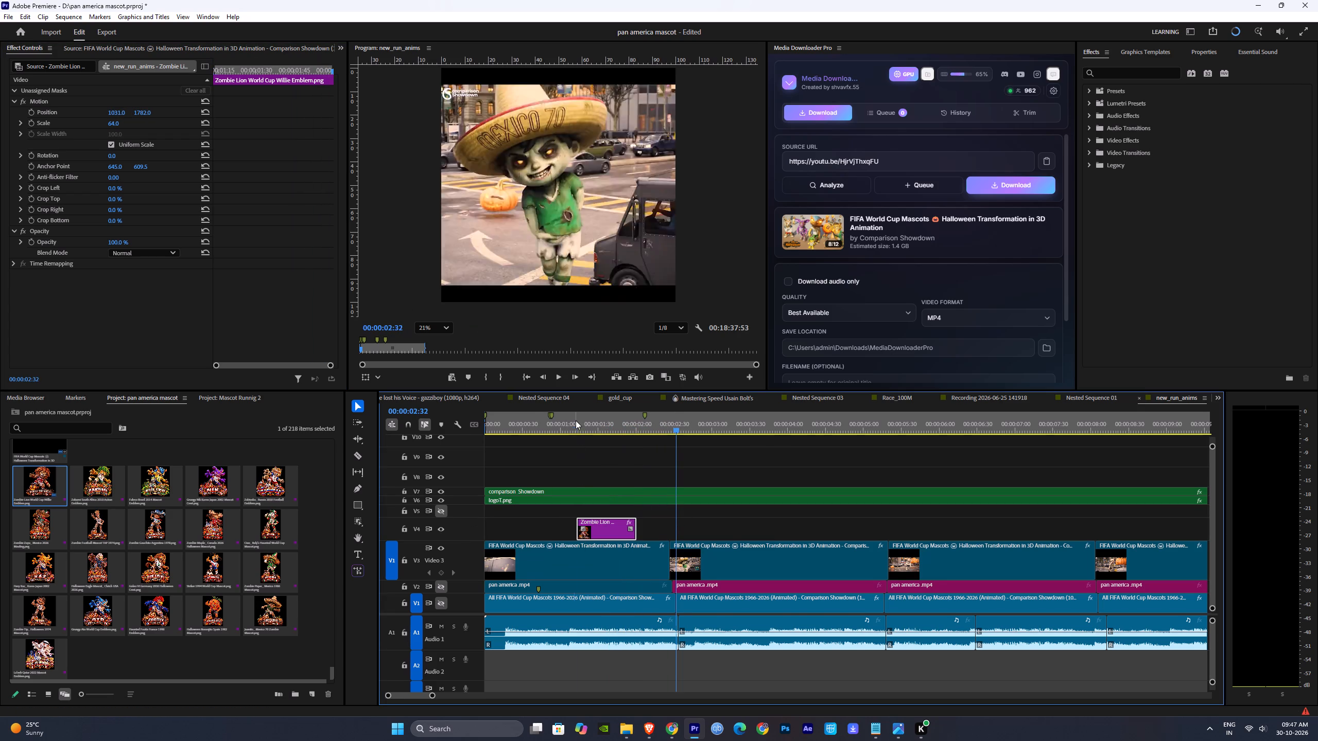
pyautogui.moveTo(576, 421); pyautogui.dragTo(570, 425)
pyautogui.moveTo(634, 524); pyautogui.dragTo(648, 528)
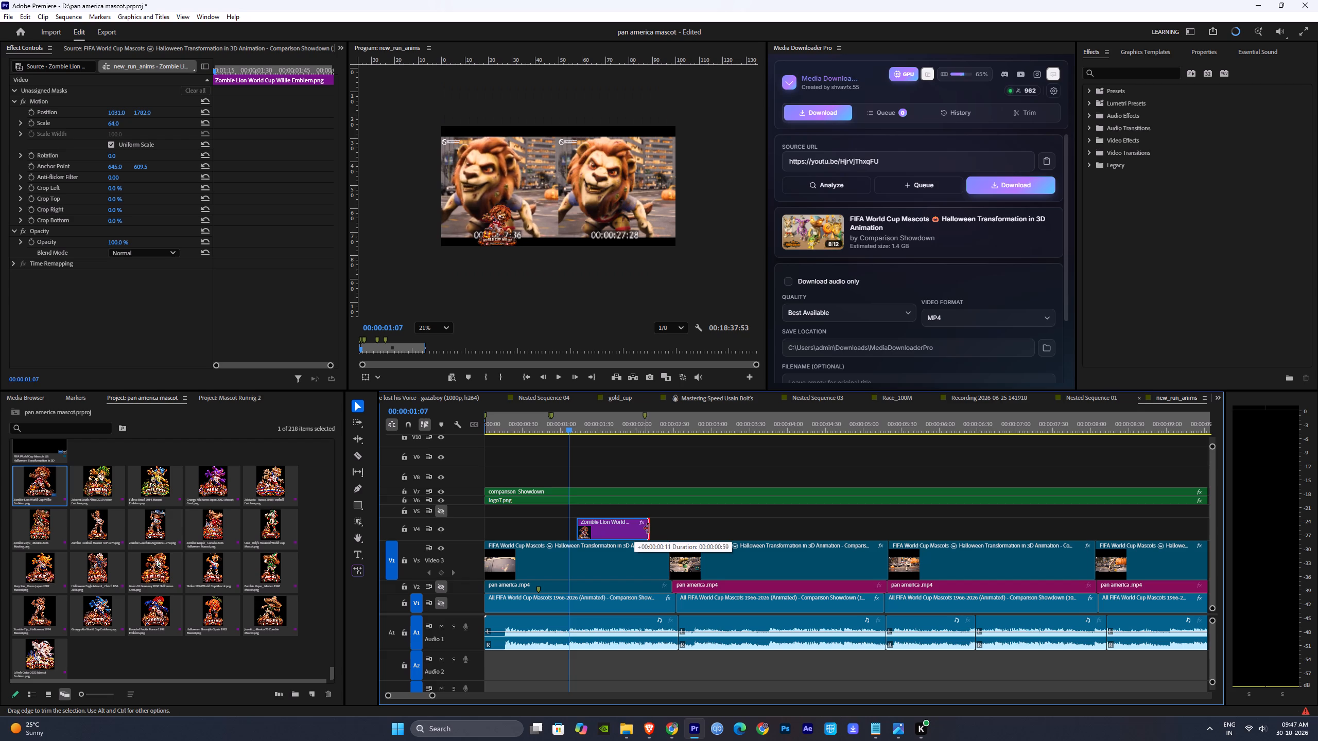
pyautogui.moveTo(648, 528); pyautogui.dragTo(658, 537)
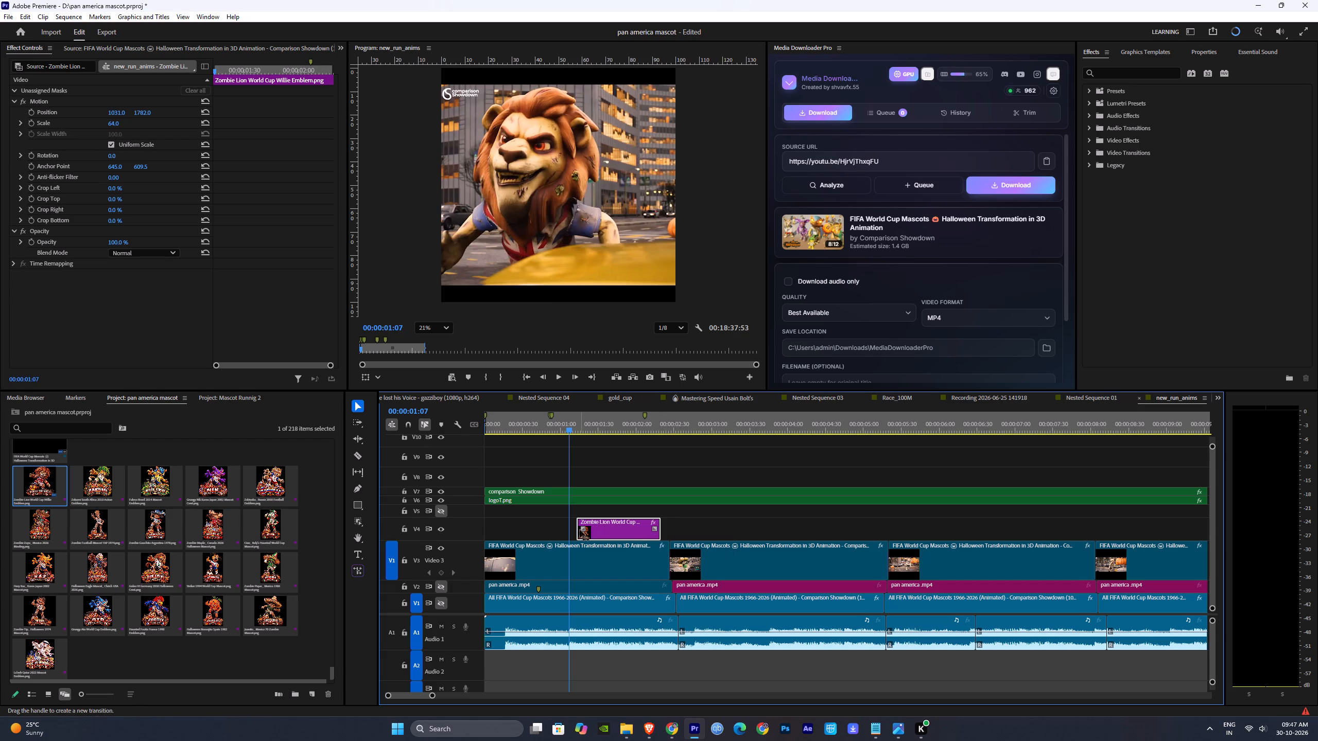
# Extend the World Cup Willie emblem's start to 00:00:01:07 and add shortened Cross Dissolve fades at both its ends.
pyautogui.moveTo(578, 528); pyautogui.dragTo(571, 527)
pyautogui.click(603, 526)
pyautogui.hotkey('ctrl', 'd')
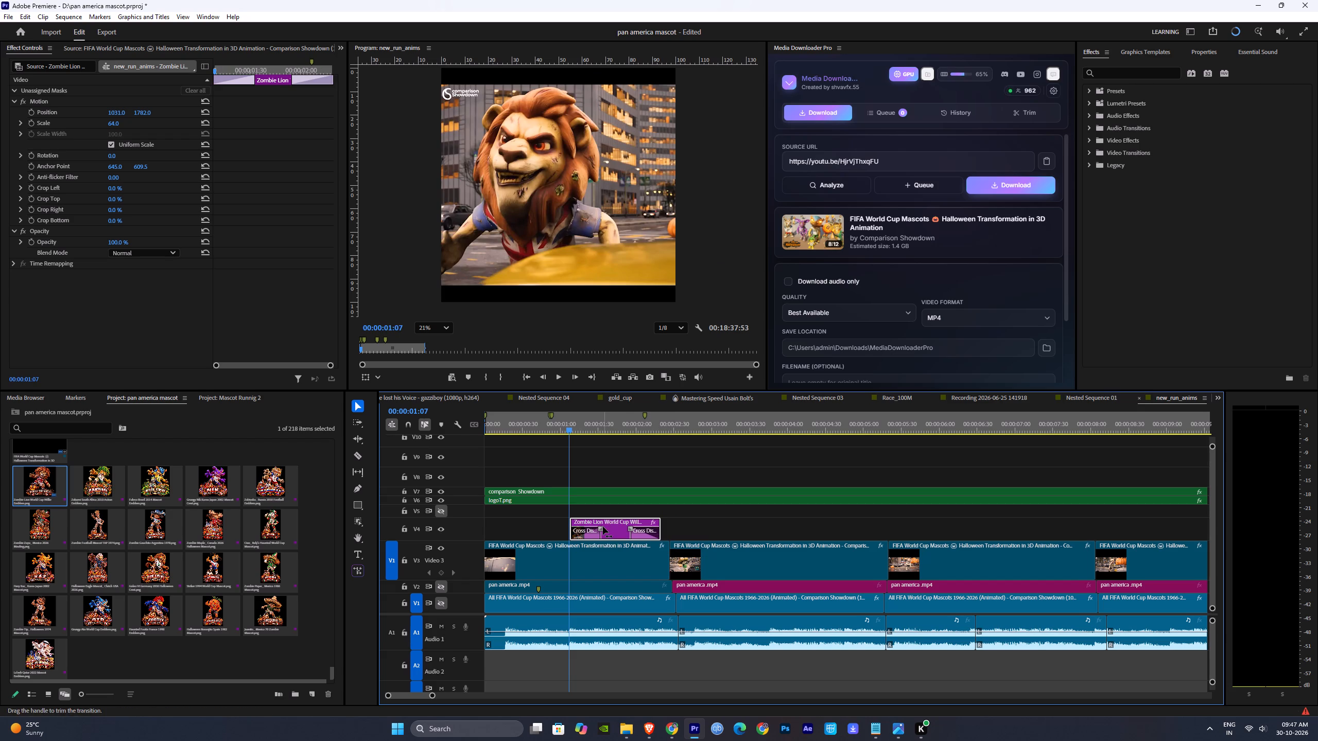
pyautogui.press('space')
pyautogui.press('space')
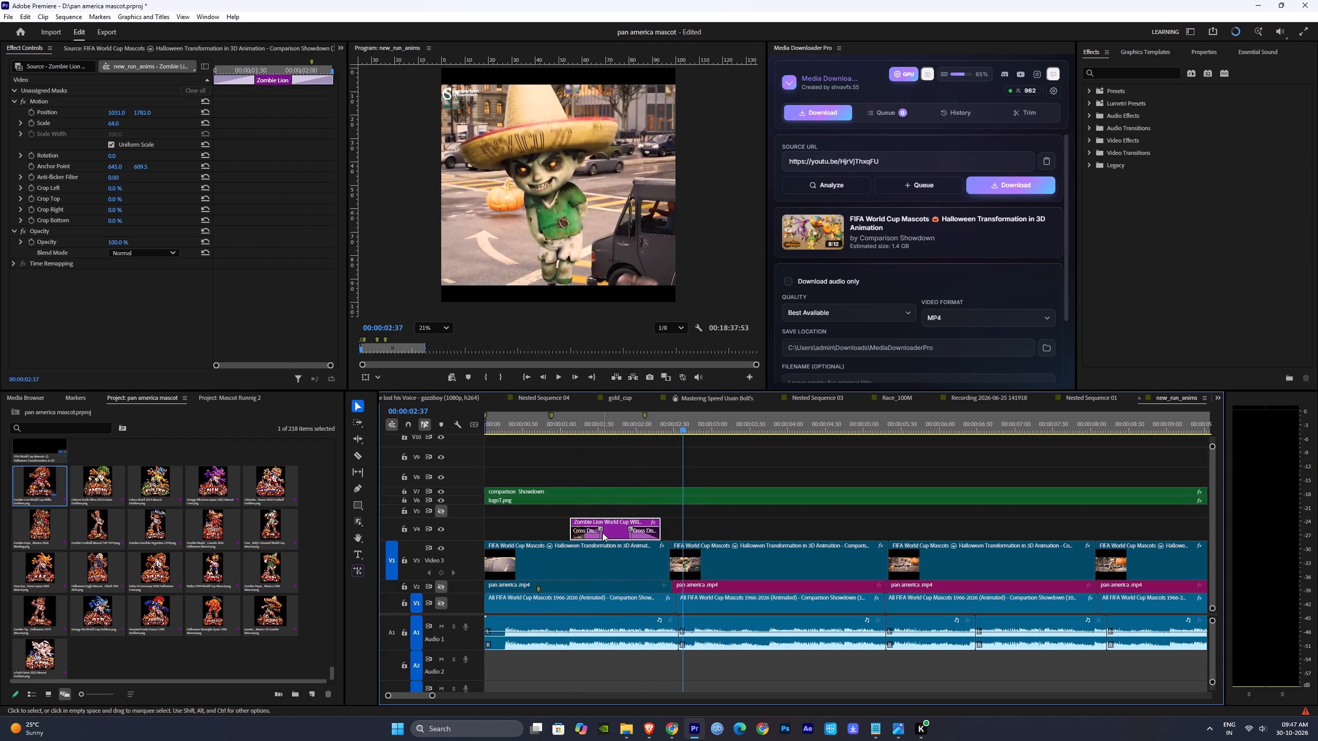
pyautogui.moveTo(601, 531); pyautogui.dragTo(586, 531)
pyautogui.moveTo(628, 530); pyautogui.dragTo(647, 535)
pyautogui.click(713, 524)
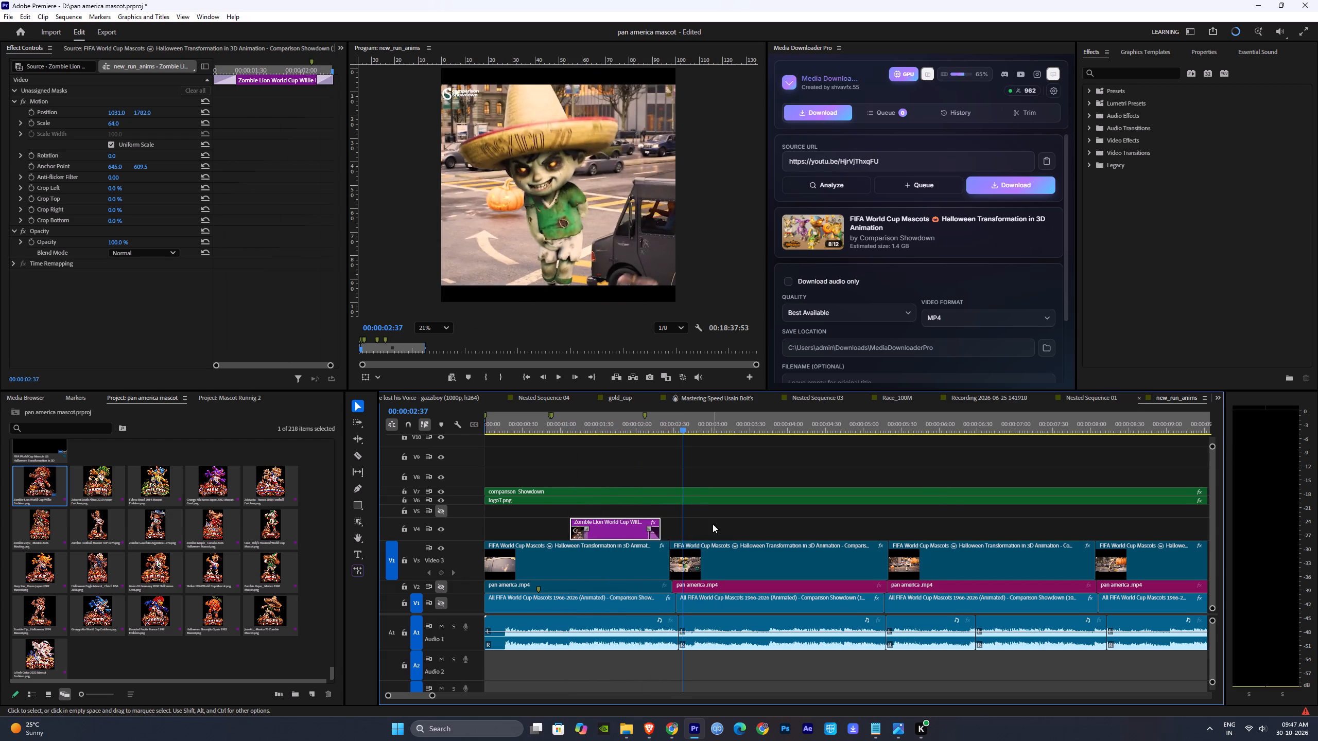
pyautogui.click(719, 526)
# Extend the World Cup Willie emblem to the end of the first Video 3 clip and preview its fades.
pyautogui.moveTo(571, 421); pyautogui.dragTo(565, 419)
pyautogui.press('space')
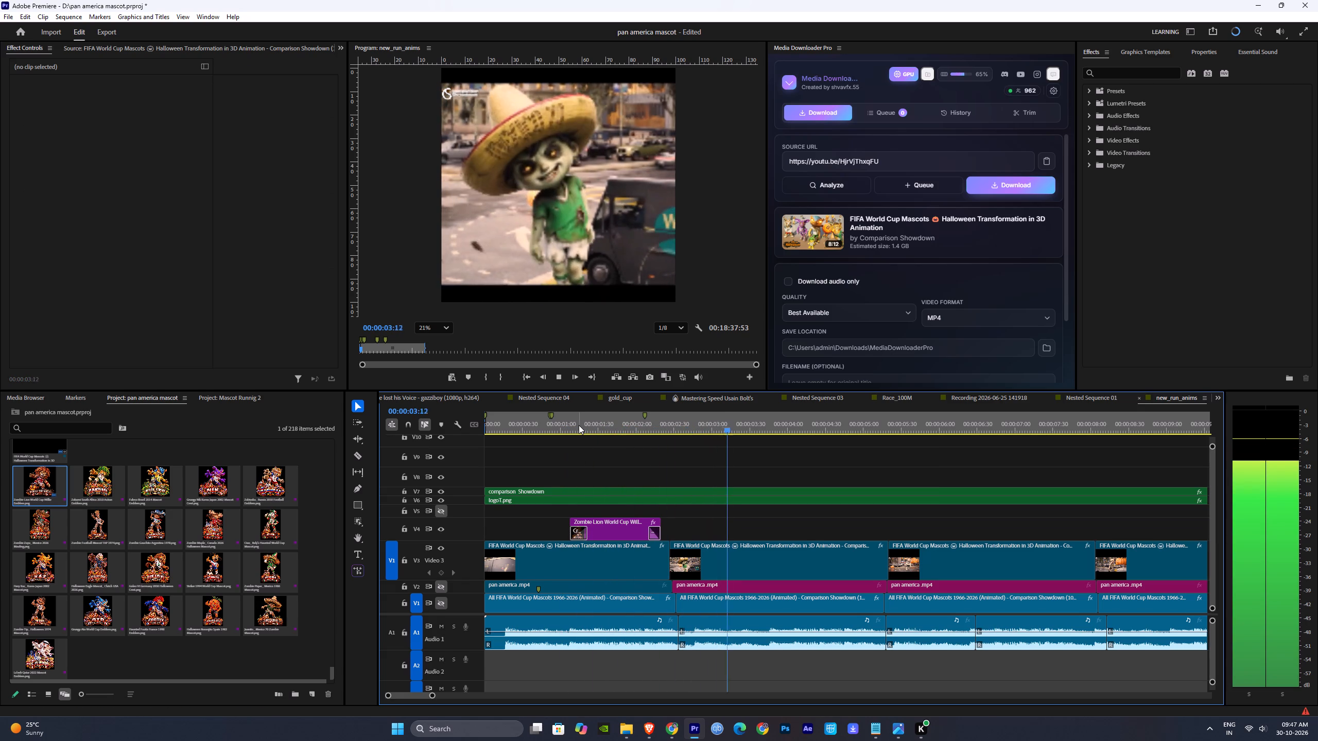
pyautogui.moveTo(661, 527); pyautogui.dragTo(670, 535)
pyautogui.moveTo(635, 426); pyautogui.dragTo(569, 432)
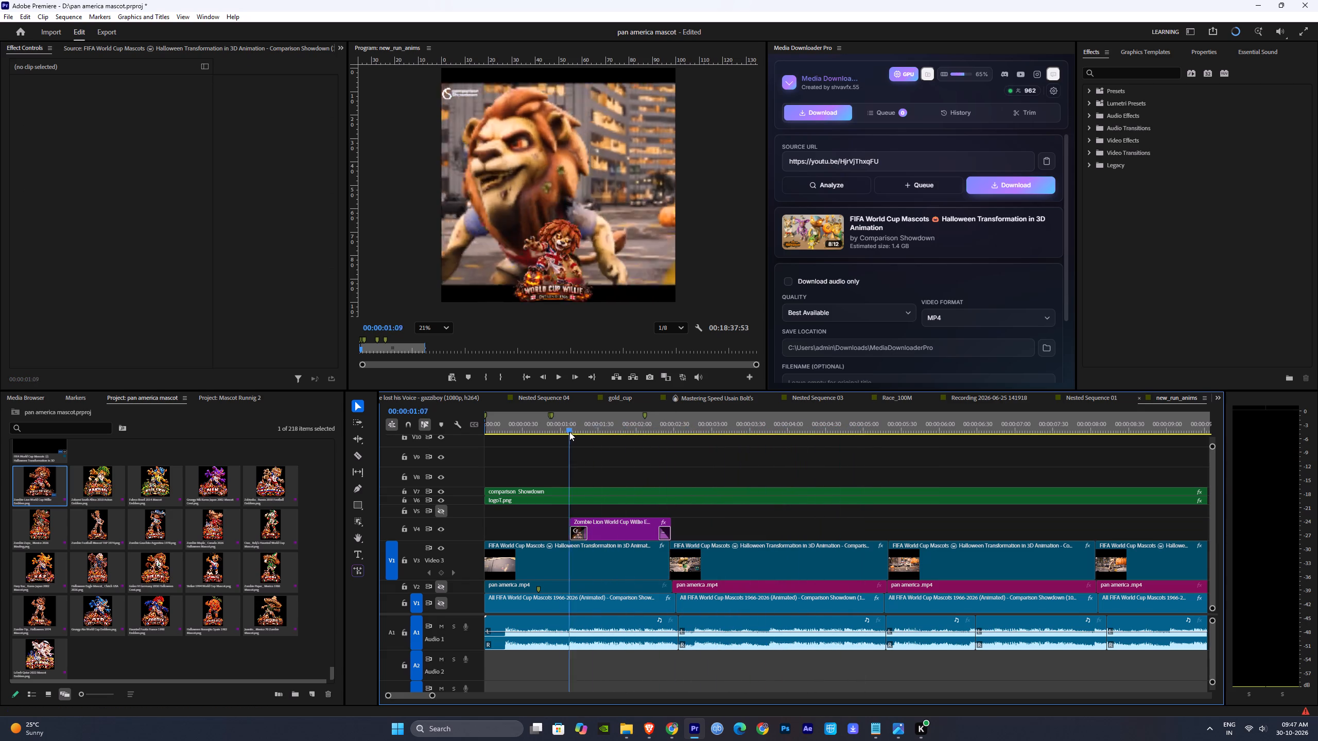
pyautogui.moveTo(569, 432); pyautogui.dragTo(568, 432)
pyautogui.press('space')
pyautogui.moveTo(568, 432); pyautogui.dragTo(560, 432)
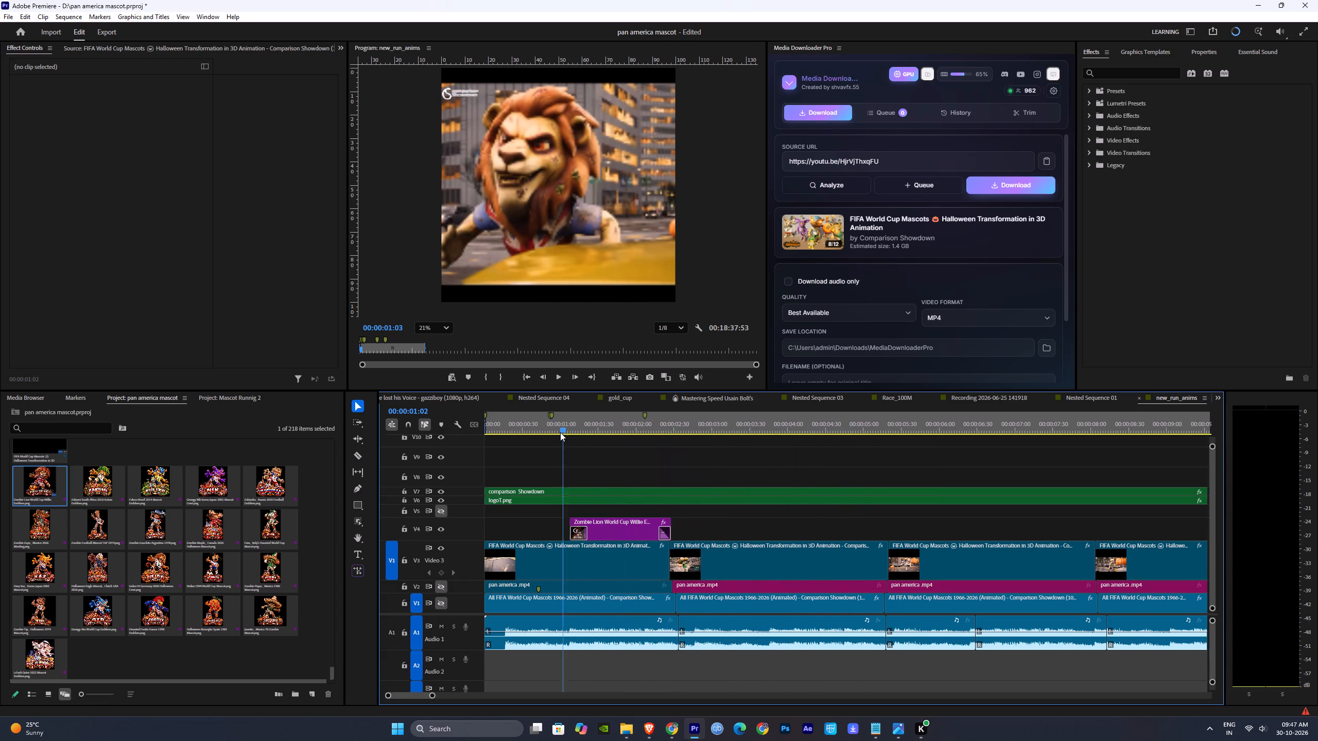
pyautogui.moveTo(560, 432); pyautogui.dragTo(552, 433)
pyautogui.press('space')
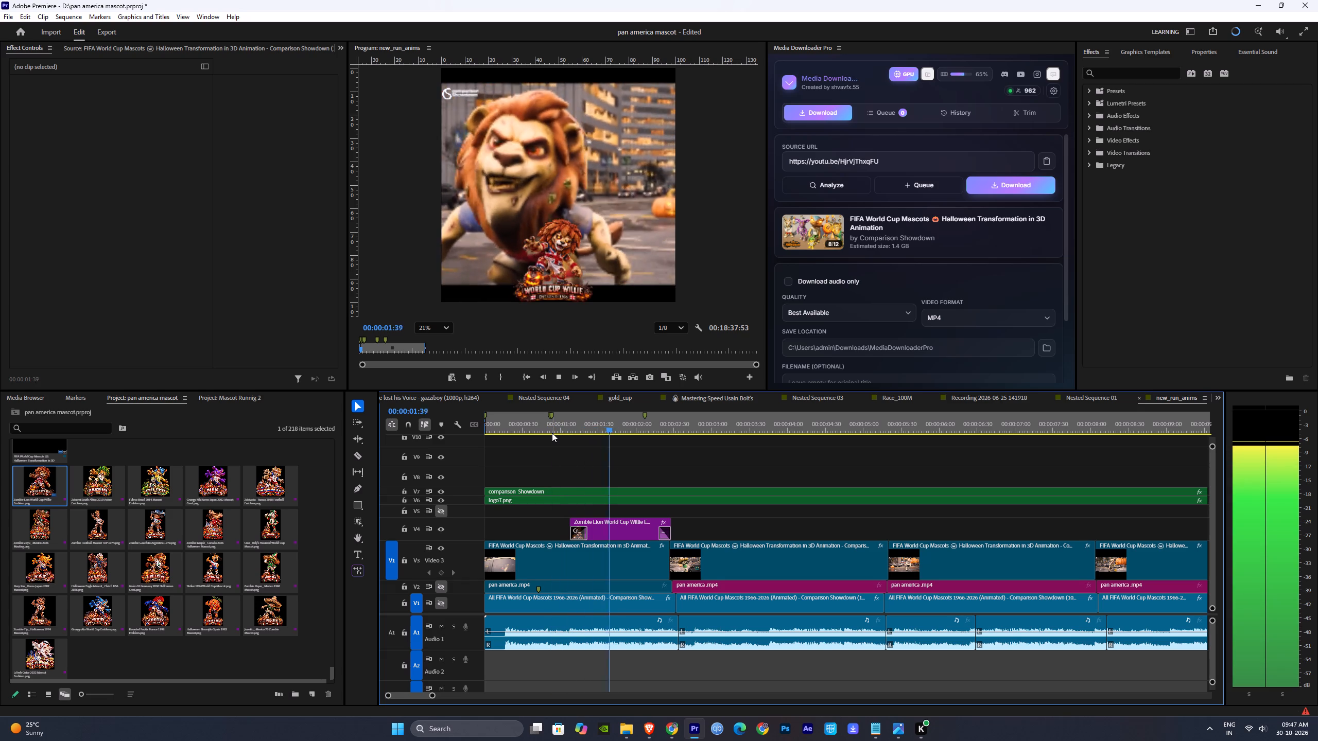
pyautogui.press('space')
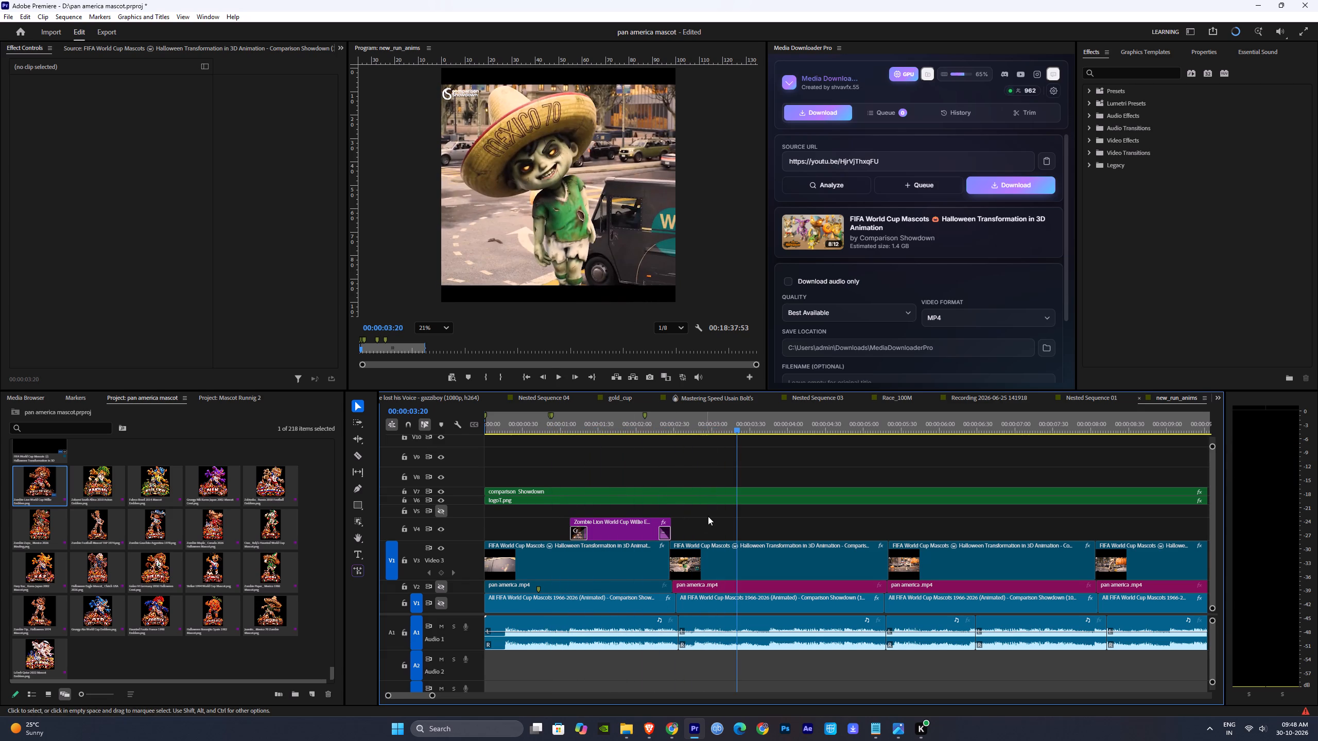
# Duplicate the World Cup Willie emblem over the latter half of the second Video 3 clip and preview it.
pyautogui.moveTo(709, 516); pyautogui.dragTo(634, 528)
pyautogui.keyDown('alt'); pyautogui.moveTo(618, 528); pyautogui.dragTo(821, 526); pyautogui.keyUp('alt')
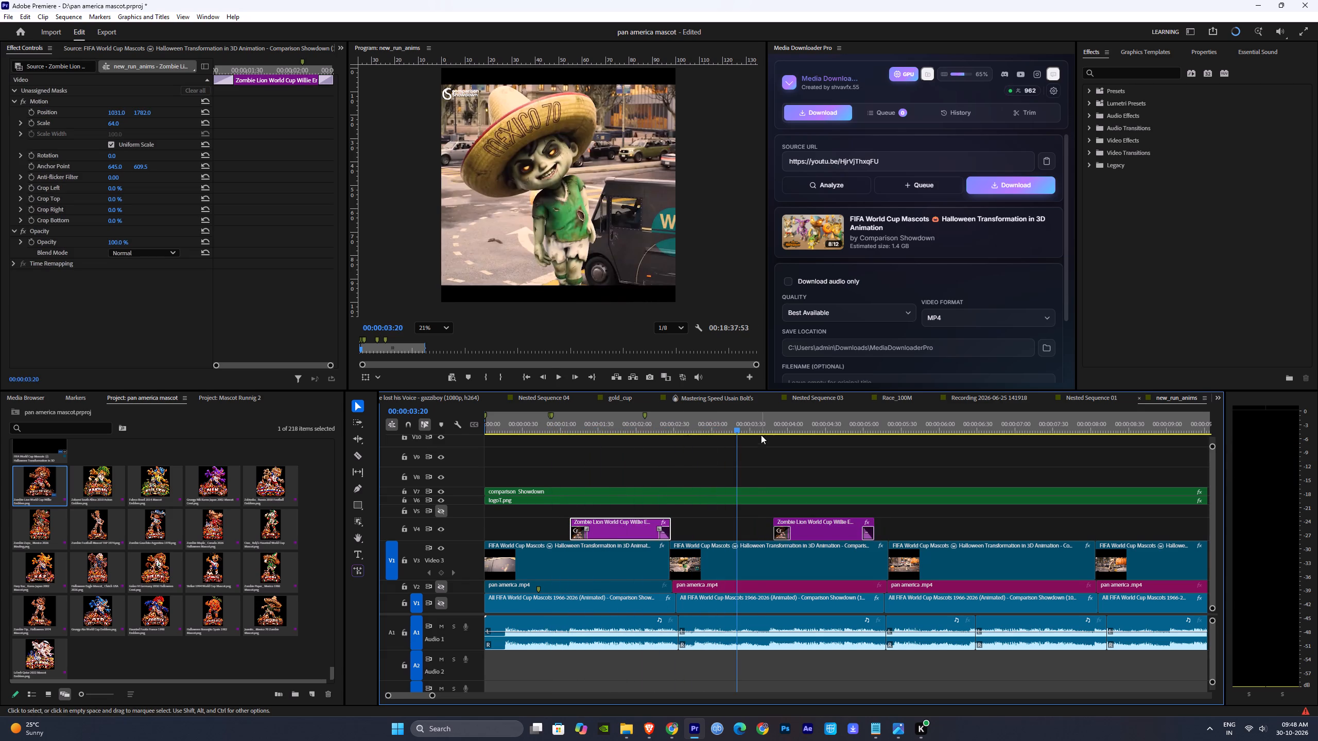
pyautogui.moveTo(759, 426); pyautogui.dragTo(772, 432)
pyautogui.press('space')
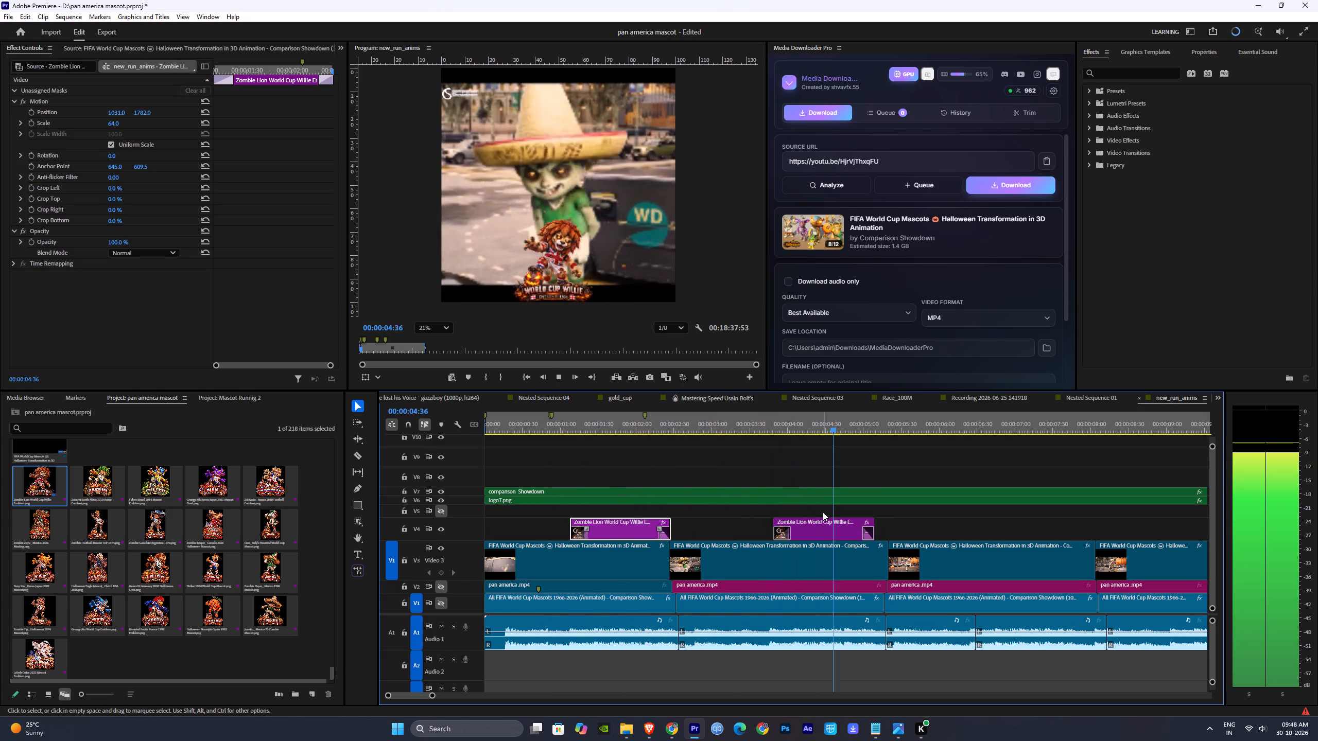
pyautogui.press('space')
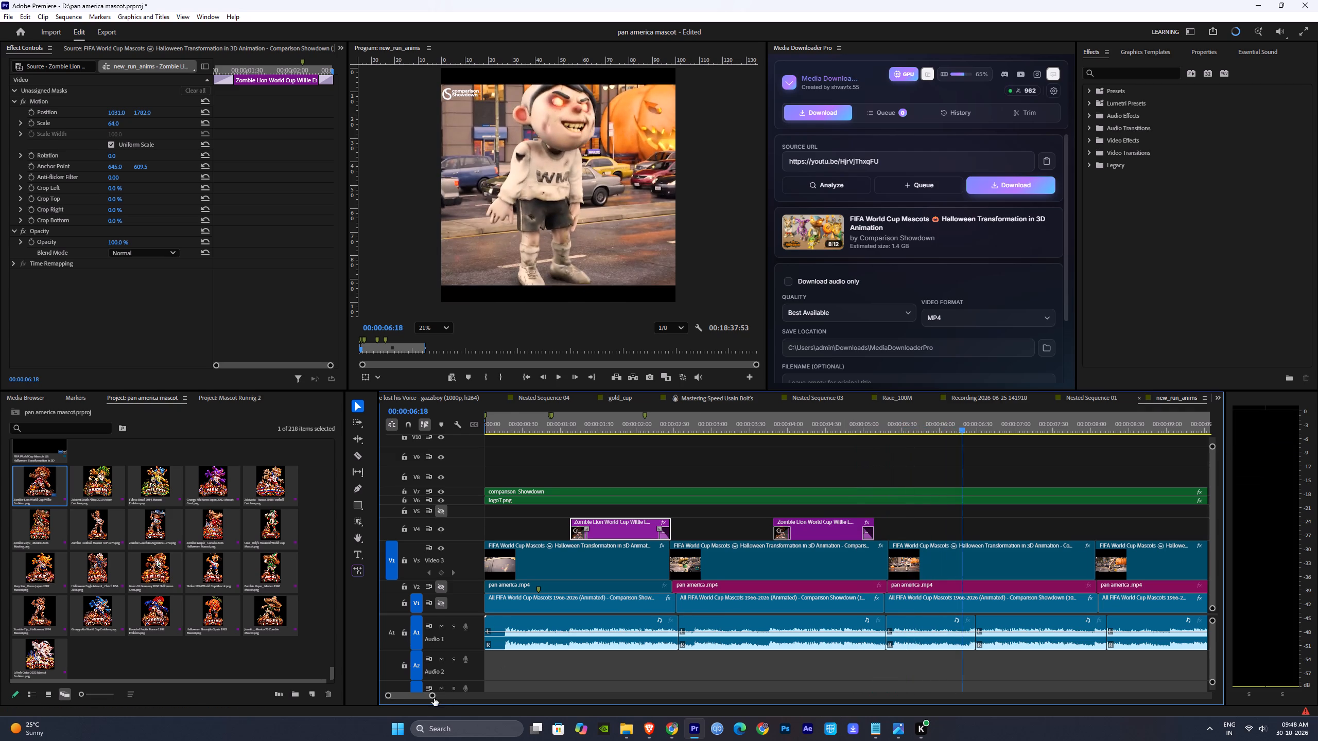
# Duplicate the emblem over the third Video 3 clip, start it at 00:00:06:26 and extend its end towards the clip's end.
pyautogui.moveTo(434, 698); pyautogui.dragTo(470, 694)
pyautogui.keyDown('alt'); pyautogui.scroll(4, 641, 621); pyautogui.keyUp('alt')
pyautogui.keyDown('alt'); pyautogui.scroll(3, 561, 535); pyautogui.keyUp('alt')
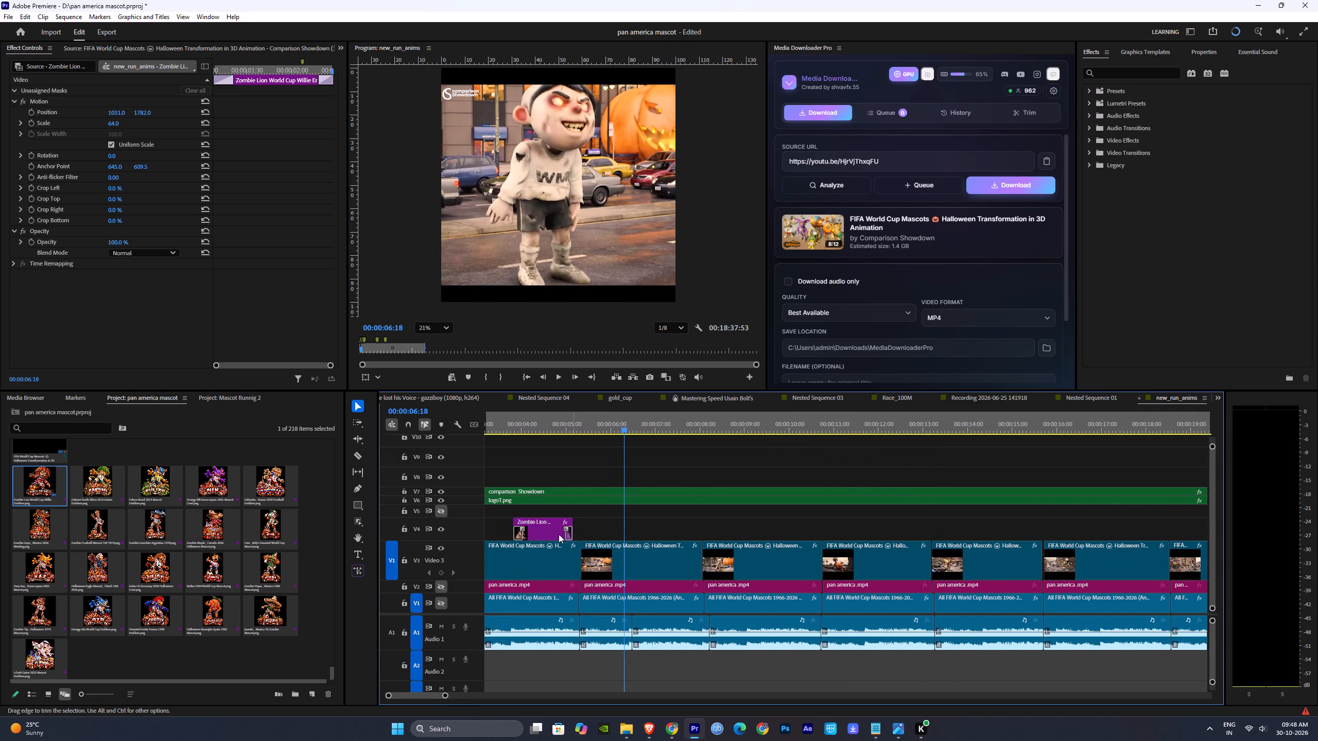
pyautogui.click(546, 527)
pyautogui.keyDown('alt'); pyautogui.moveTo(545, 530); pyautogui.dragTo(653, 527); pyautogui.keyUp('alt')
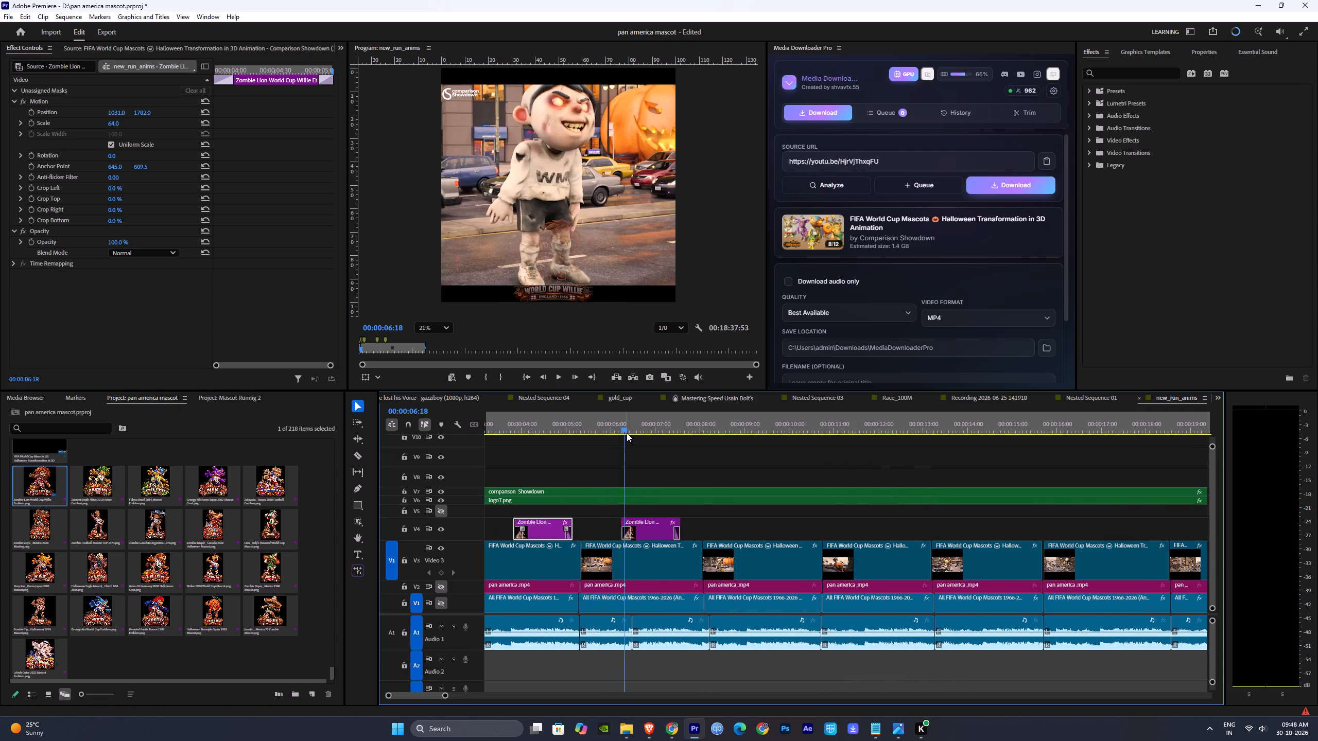
pyautogui.moveTo(627, 432); pyautogui.dragTo(632, 435)
pyautogui.moveTo(642, 532); pyautogui.dragTo(653, 530)
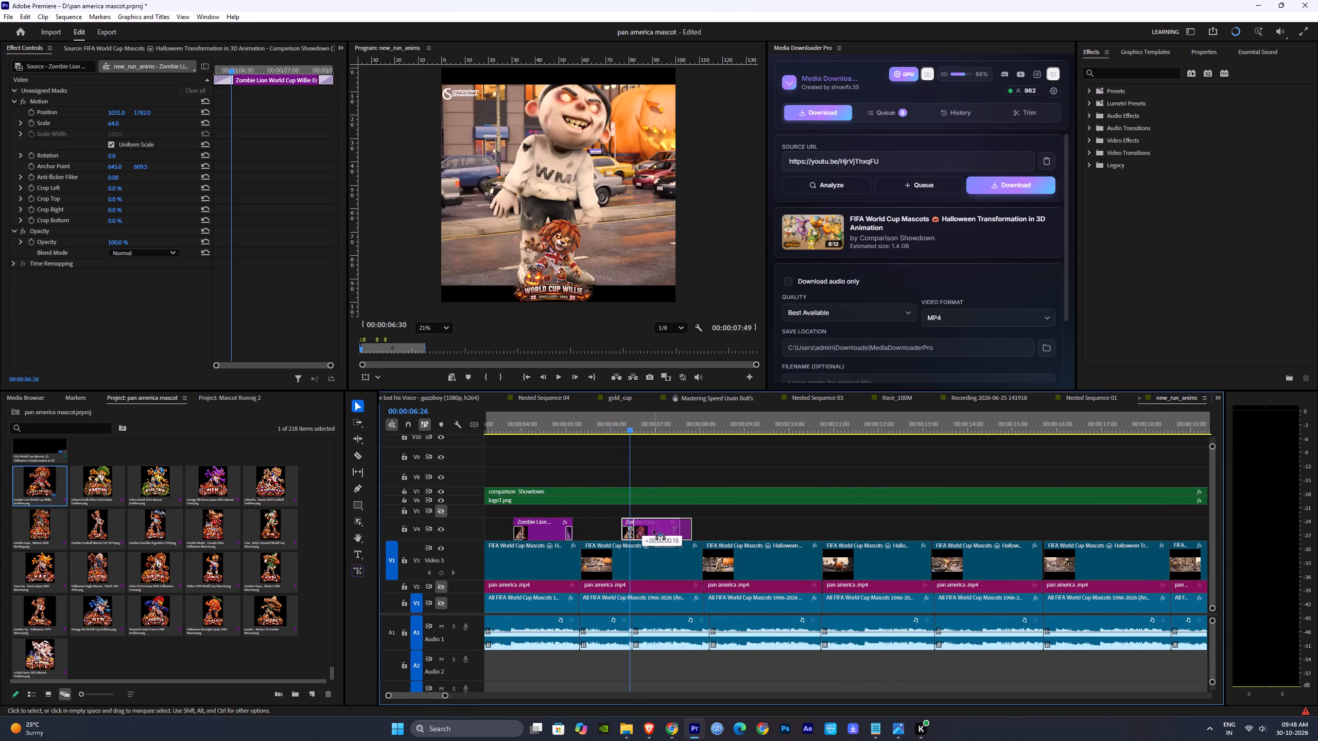
pyautogui.moveTo(653, 530); pyautogui.dragTo(652, 530)
pyautogui.moveTo(695, 525); pyautogui.dragTo(702, 528)
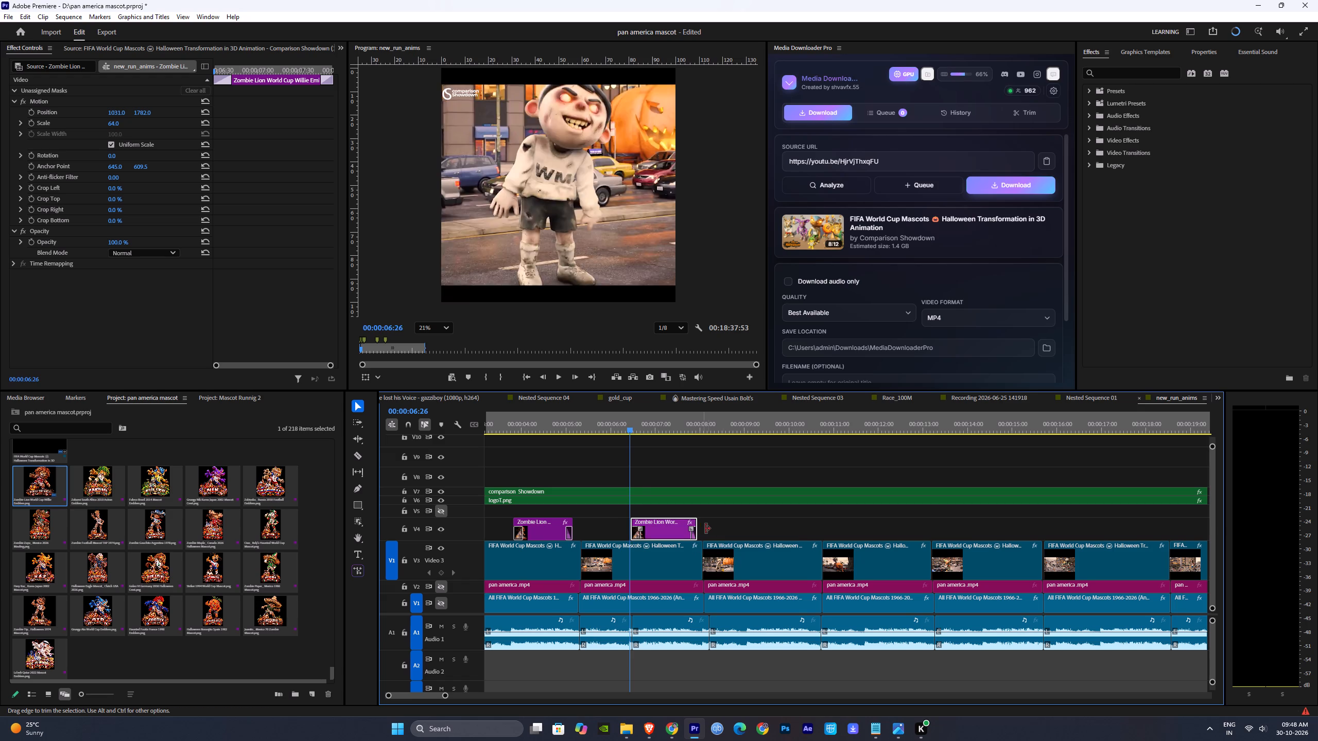
# Preview the third clip's emblem, then duplicate it over the latter half of the fourth Video 3 clip.
pyautogui.press('space')
pyautogui.keyDown('alt'); pyautogui.scroll(5, 715, 543); pyautogui.keyUp('alt')
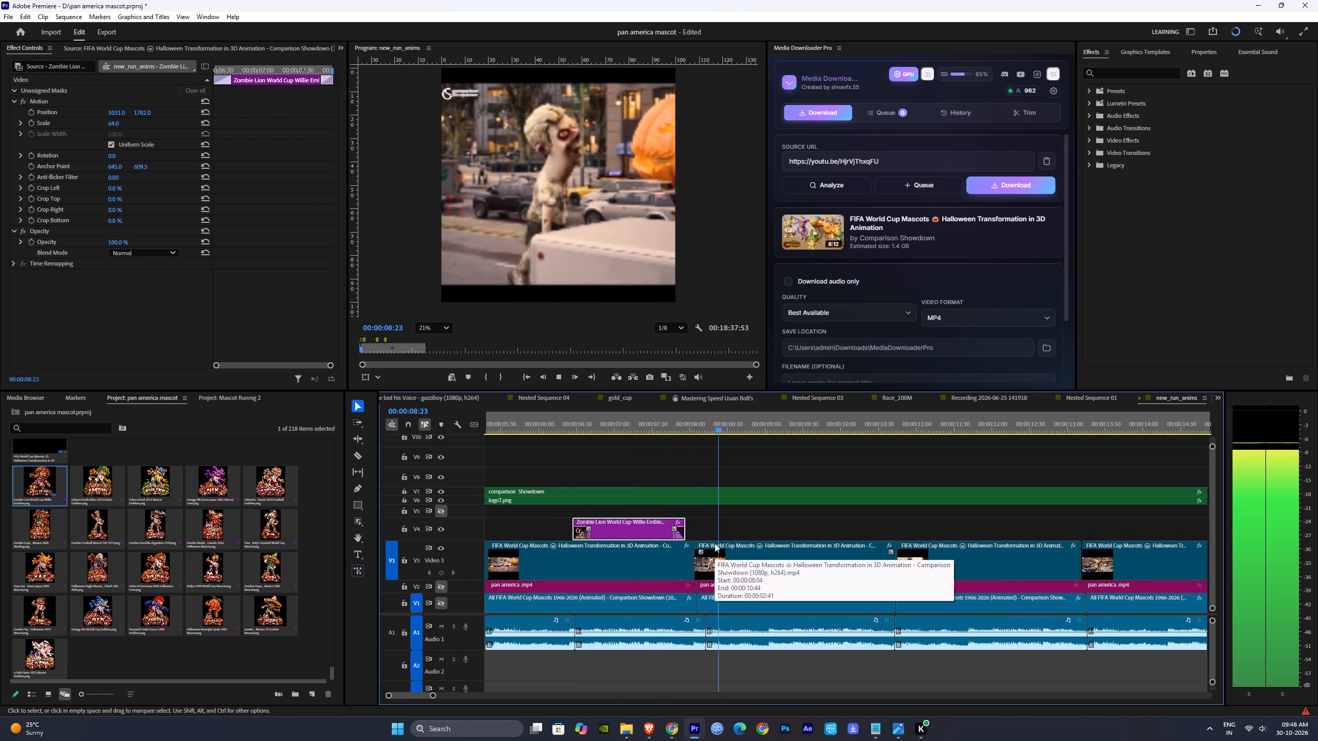
pyautogui.press('space')
pyautogui.keyDown('alt'); pyautogui.moveTo(620, 525); pyautogui.dragTo(822, 526); pyautogui.keyUp('alt')
pyautogui.click(773, 426)
pyautogui.keyDown('alt'); pyautogui.click(819, 531); pyautogui.keyUp('alt')
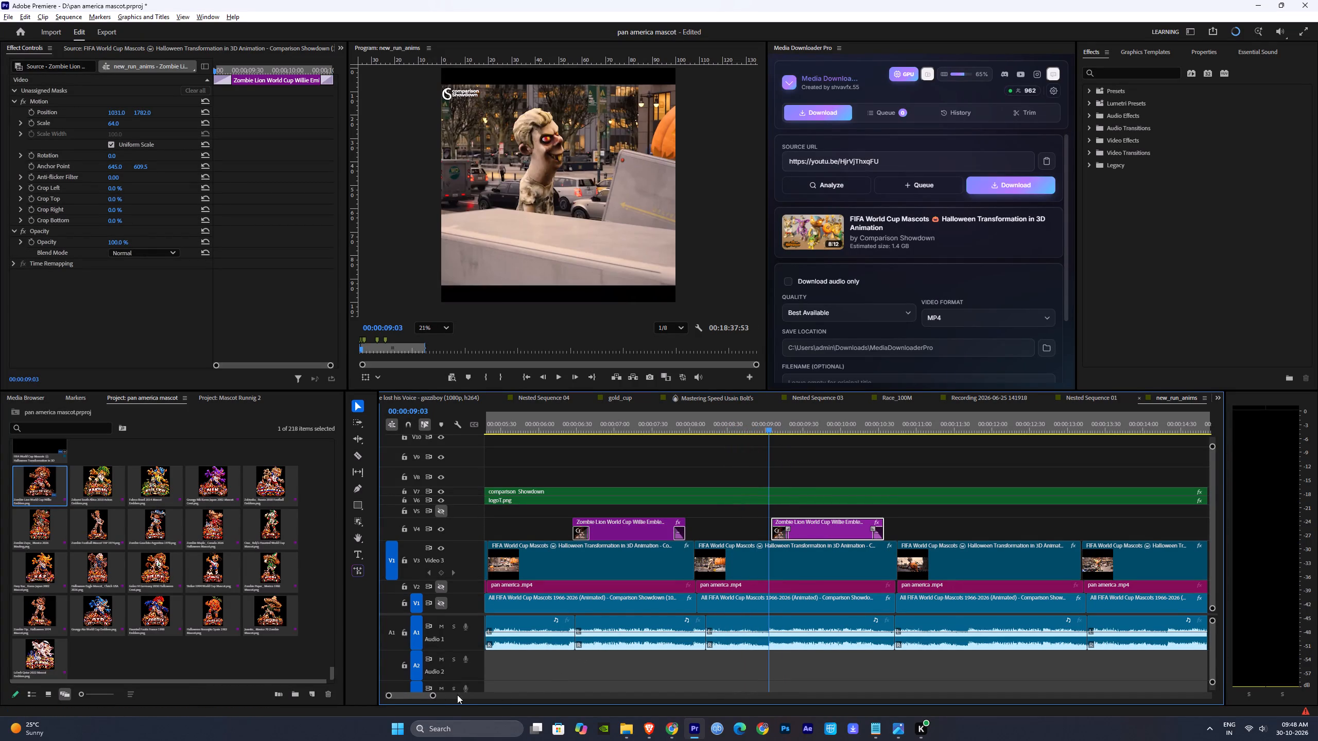
# Save the project.
pyautogui.moveTo(435, 696); pyautogui.dragTo(477, 691)
pyautogui.keyDown('alt'); pyautogui.scroll(7, 689, 596); pyautogui.keyUp('alt')
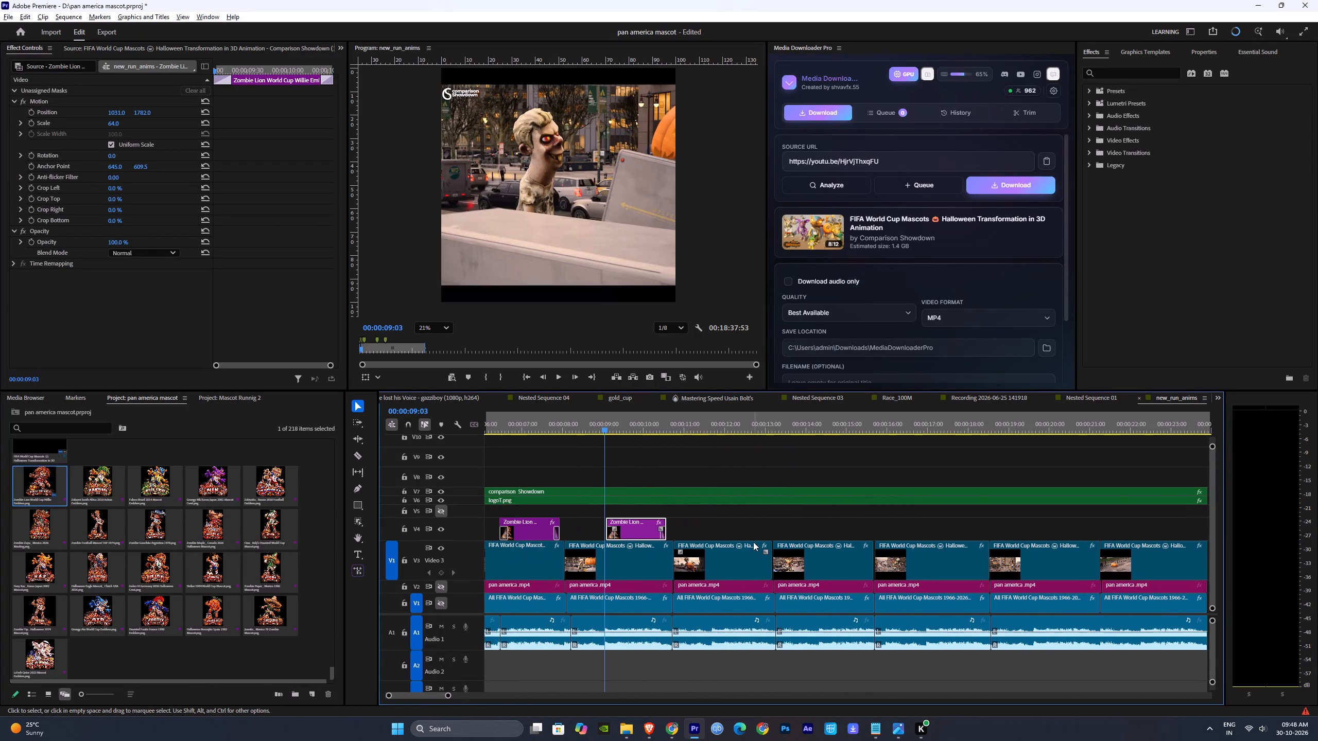
pyautogui.hotkey('ctrl', 's')
# Duplicate the emblem over the end of the fifth Video 3 clip, with the orange mascot, and preview its timing.
pyautogui.click(680, 531)
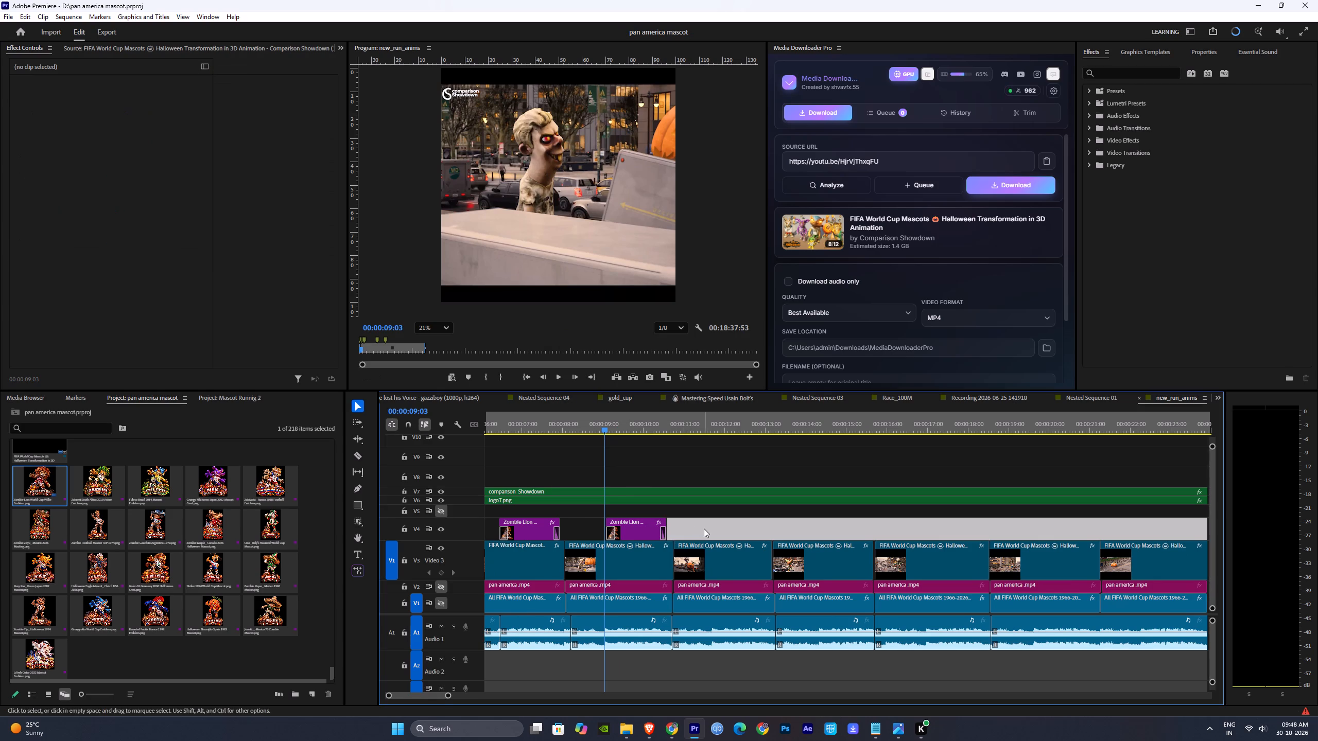
pyautogui.click(704, 528)
pyautogui.press('space')
pyautogui.keyDown('alt'); pyautogui.scroll(2, 704, 528); pyautogui.keyUp('alt')
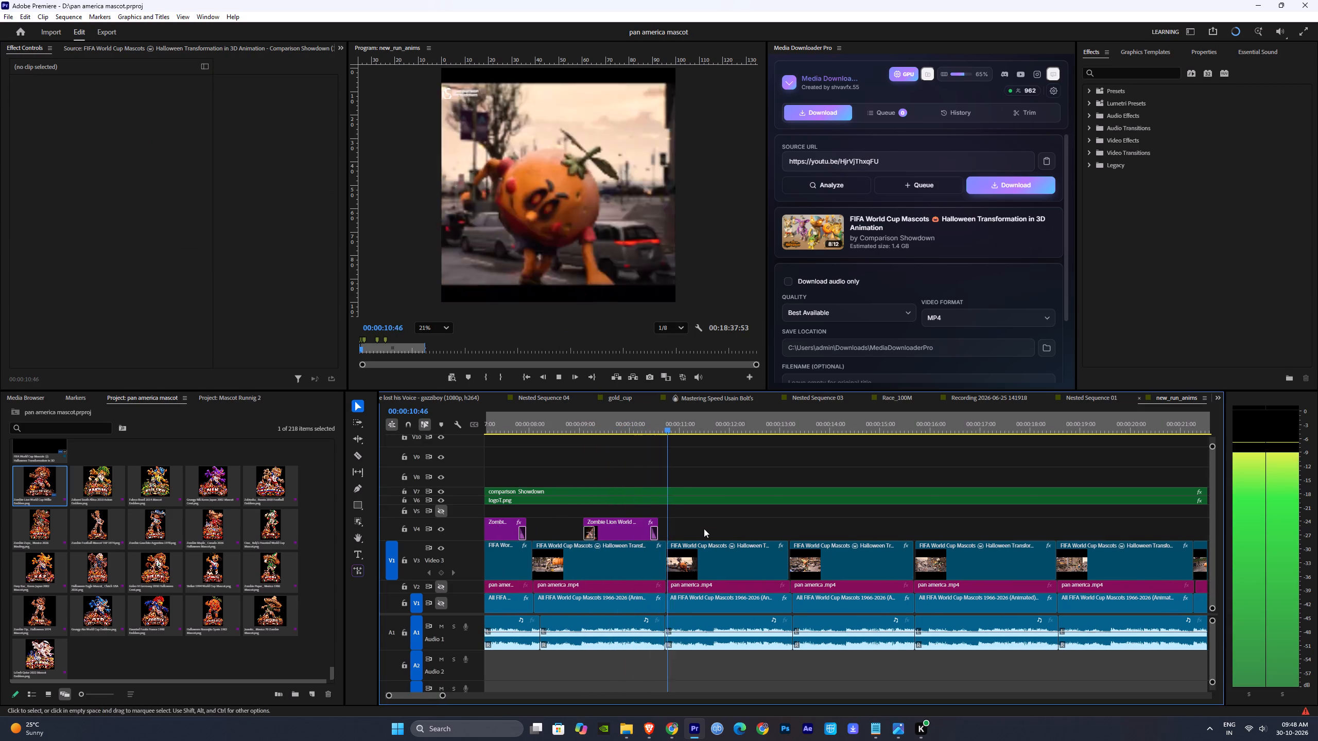
pyautogui.keyDown('alt'); pyautogui.scroll(2, 748, 545); pyautogui.keyUp('alt')
pyautogui.press('space')
pyautogui.click(581, 527)
pyautogui.keyDown('alt'); pyautogui.moveTo(599, 528); pyautogui.dragTo(751, 525); pyautogui.keyUp('alt')
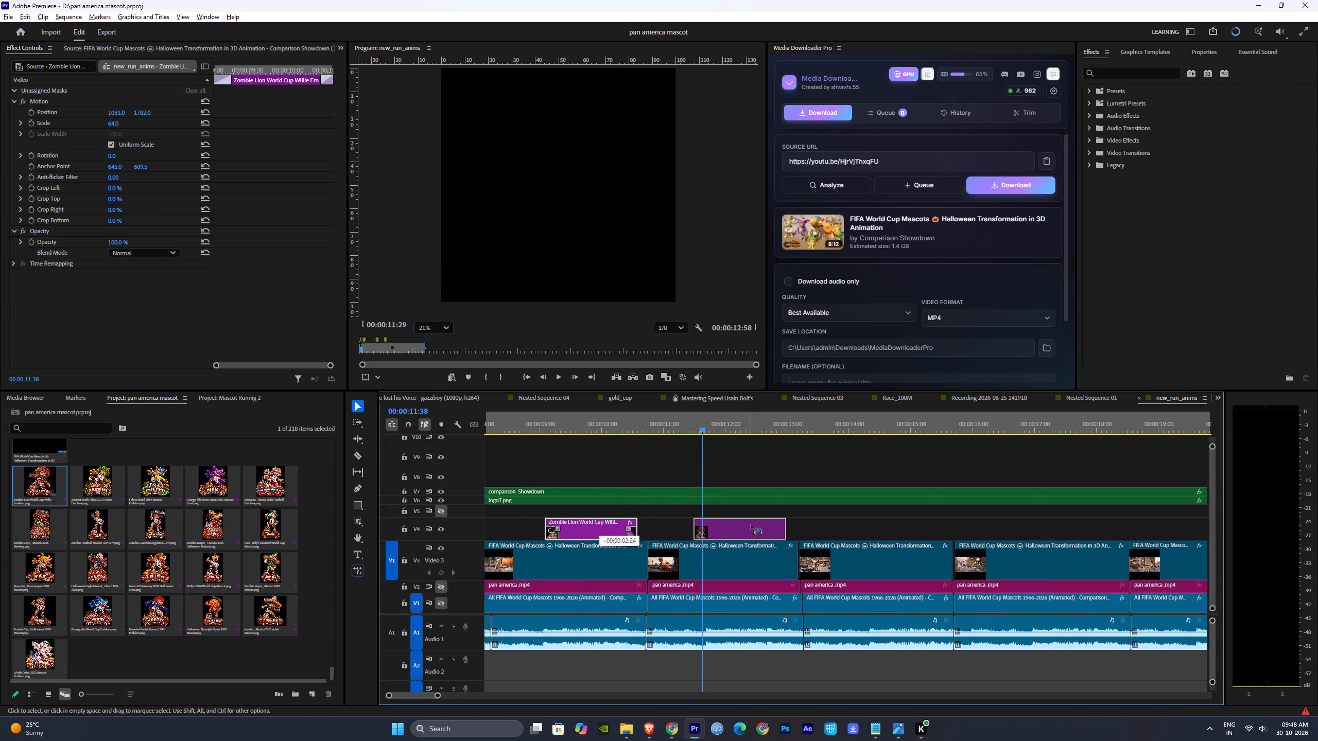
pyautogui.keyDown('alt'); pyautogui.moveTo(751, 525); pyautogui.dragTo(768, 525); pyautogui.keyUp('alt')
pyautogui.press('space')
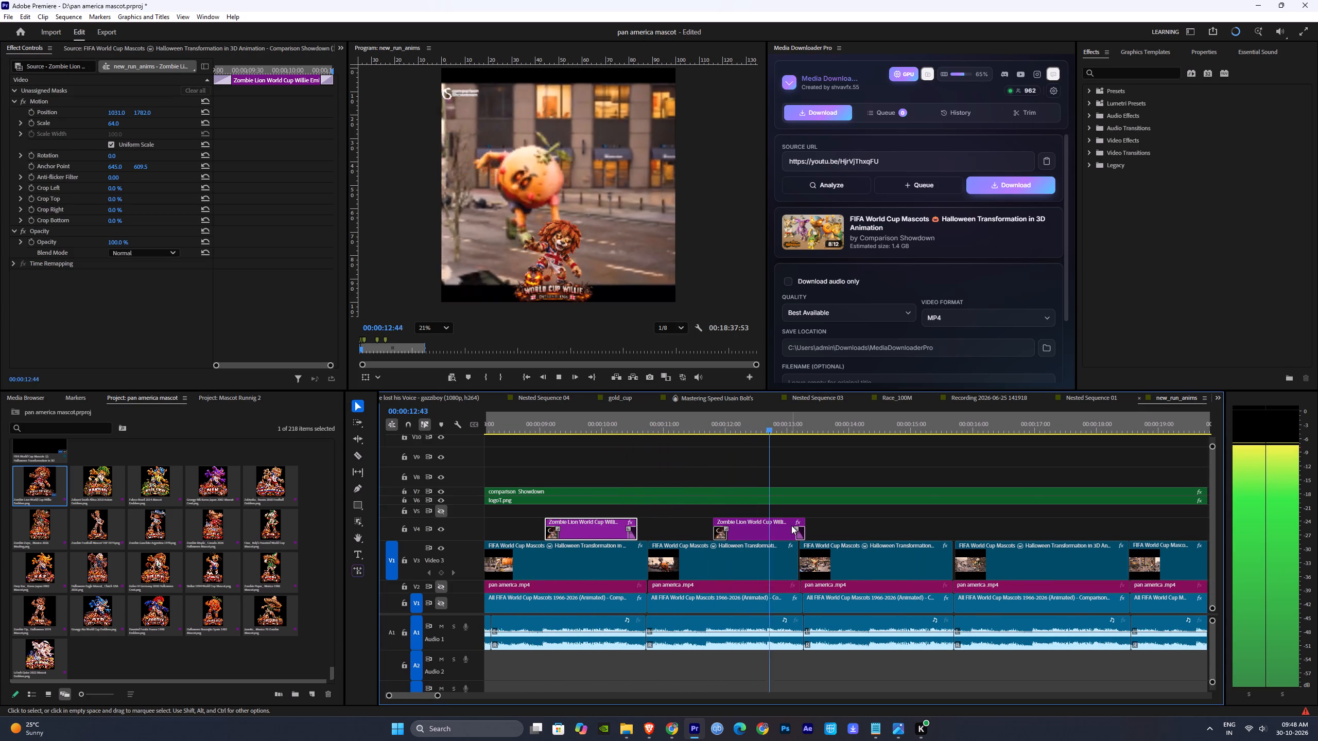
pyautogui.press('space')
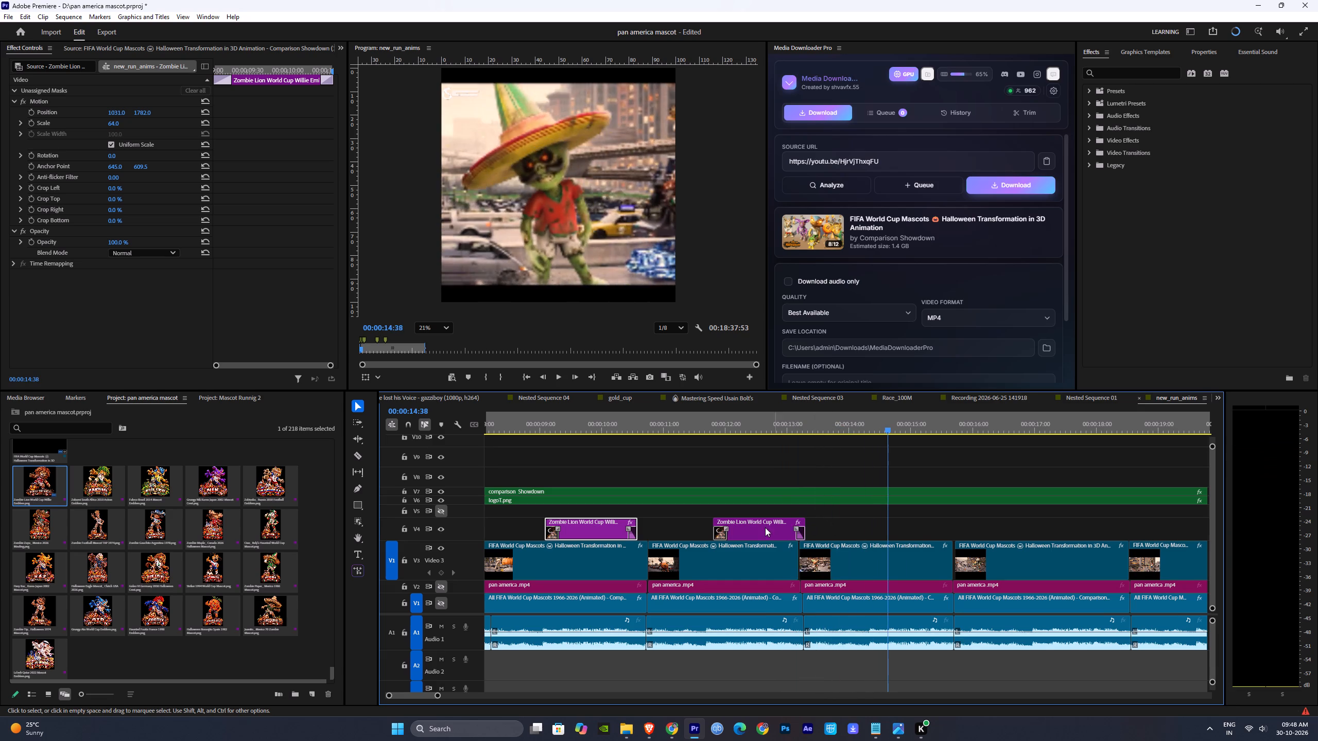
# Shift the emblem over the orange mascot clip slightly earlier to start at 00:00:11:41, and preview it.
pyautogui.moveTo(760, 528); pyautogui.dragTo(753, 526)
pyautogui.click(699, 422)
pyautogui.press('space')
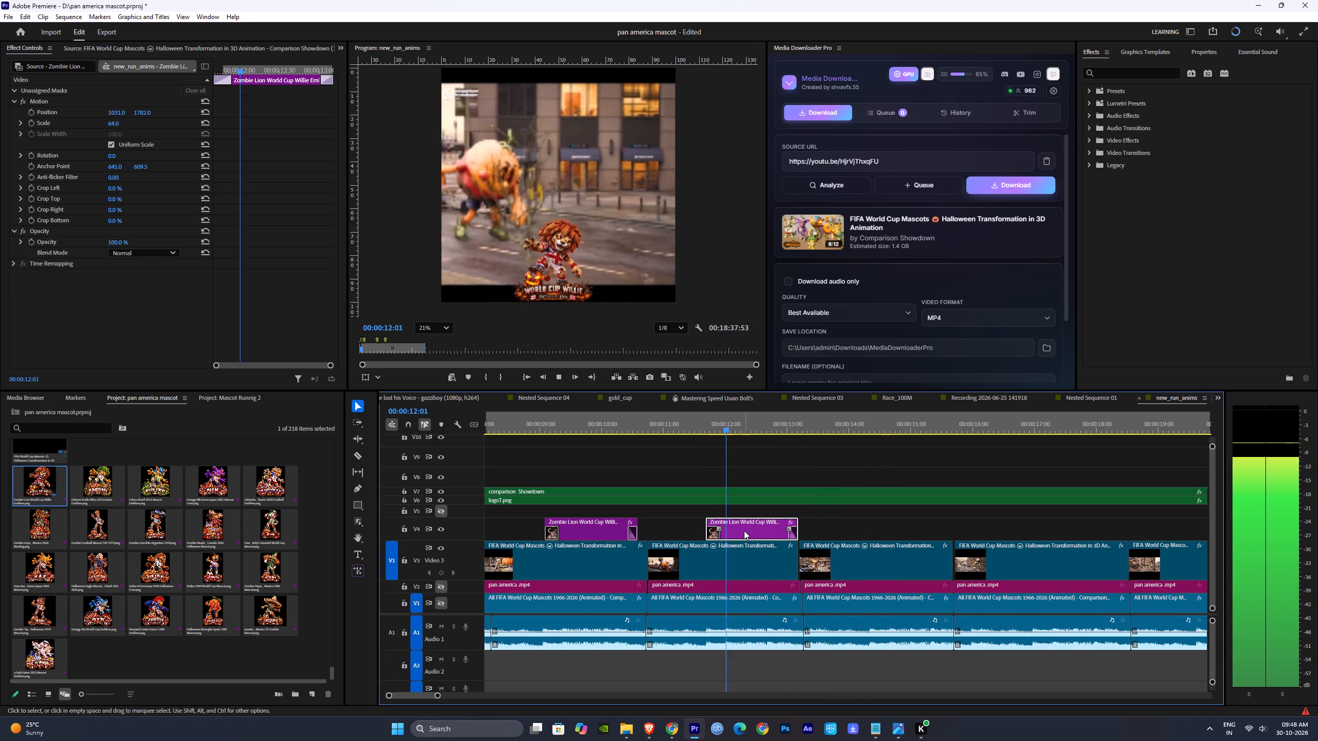
pyautogui.press('space')
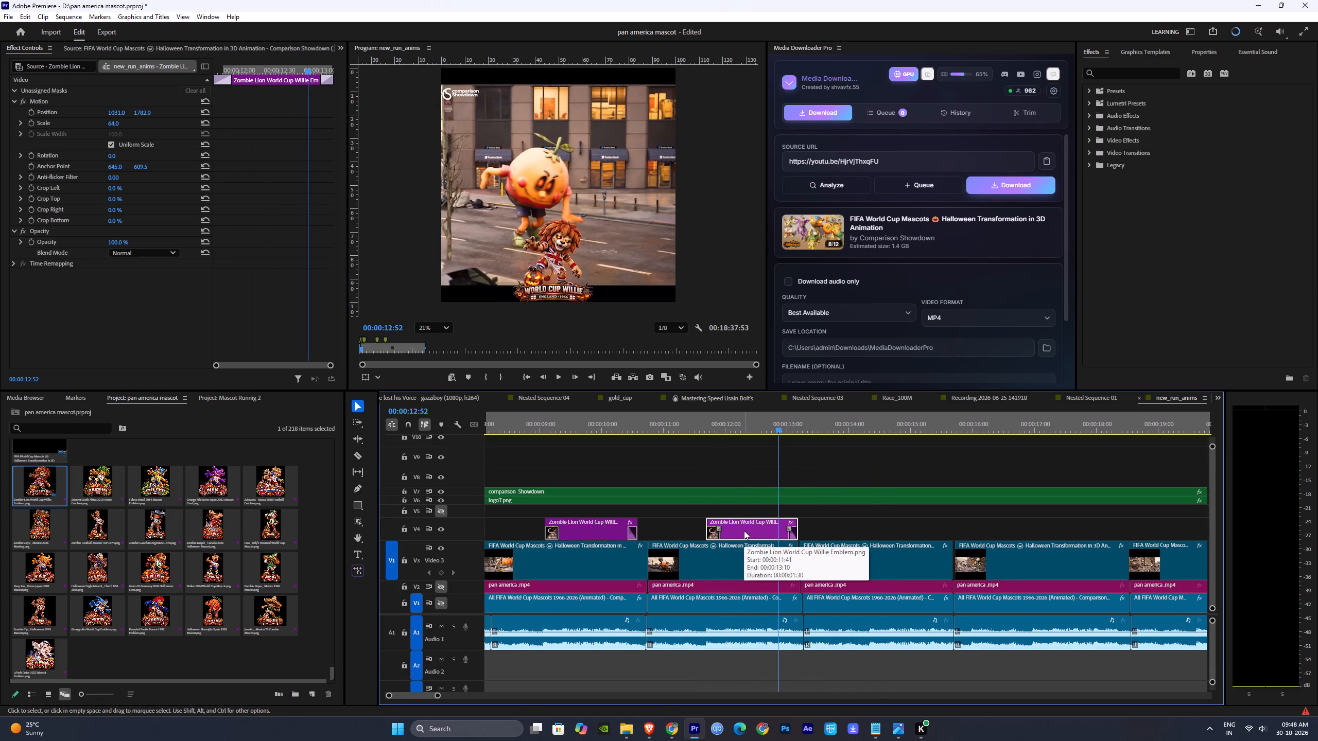
# Move the orange mascot clip's emblem to the lower right of the video frame, with vertical position about 1568.
pyautogui.click(744, 531)
pyautogui.moveTo(153, 113); pyautogui.dragTo(94, 118)
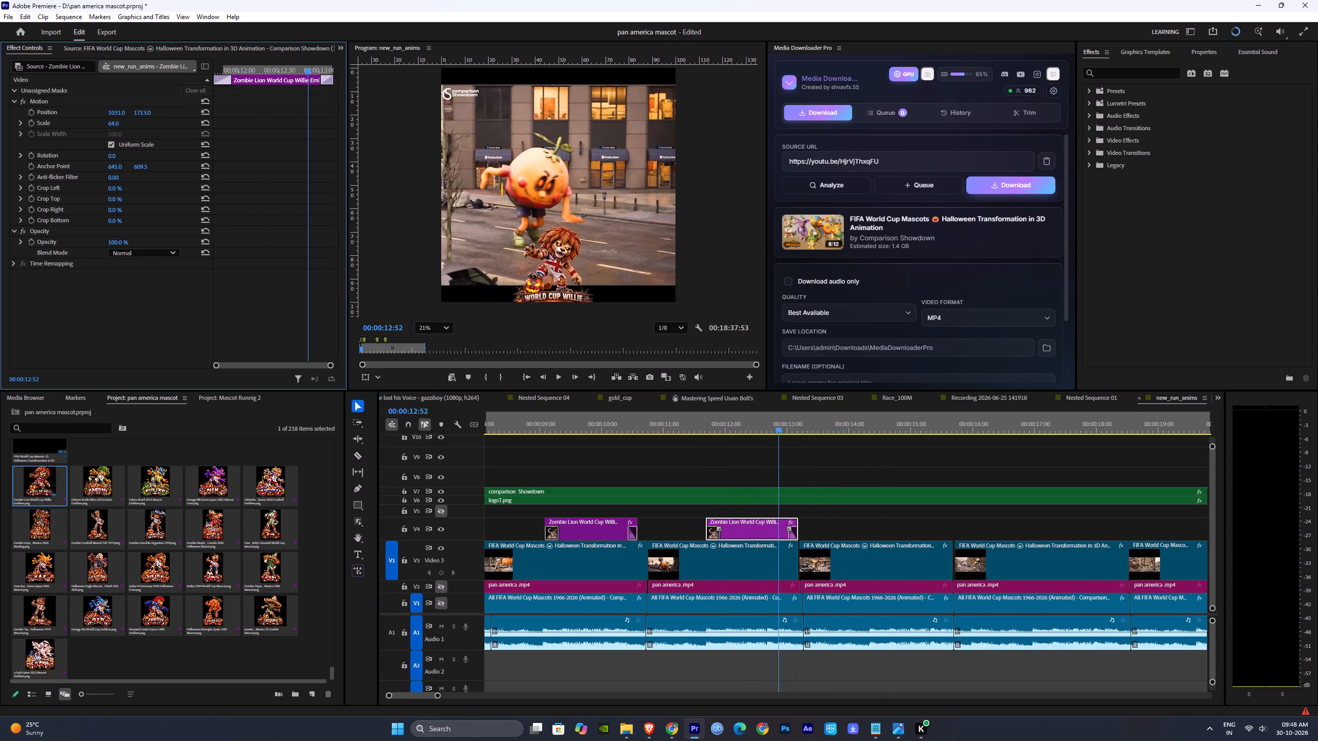
pyautogui.moveTo(94, 118); pyautogui.dragTo(13, 146)
pyautogui.moveTo(116, 112); pyautogui.dragTo(342, 110)
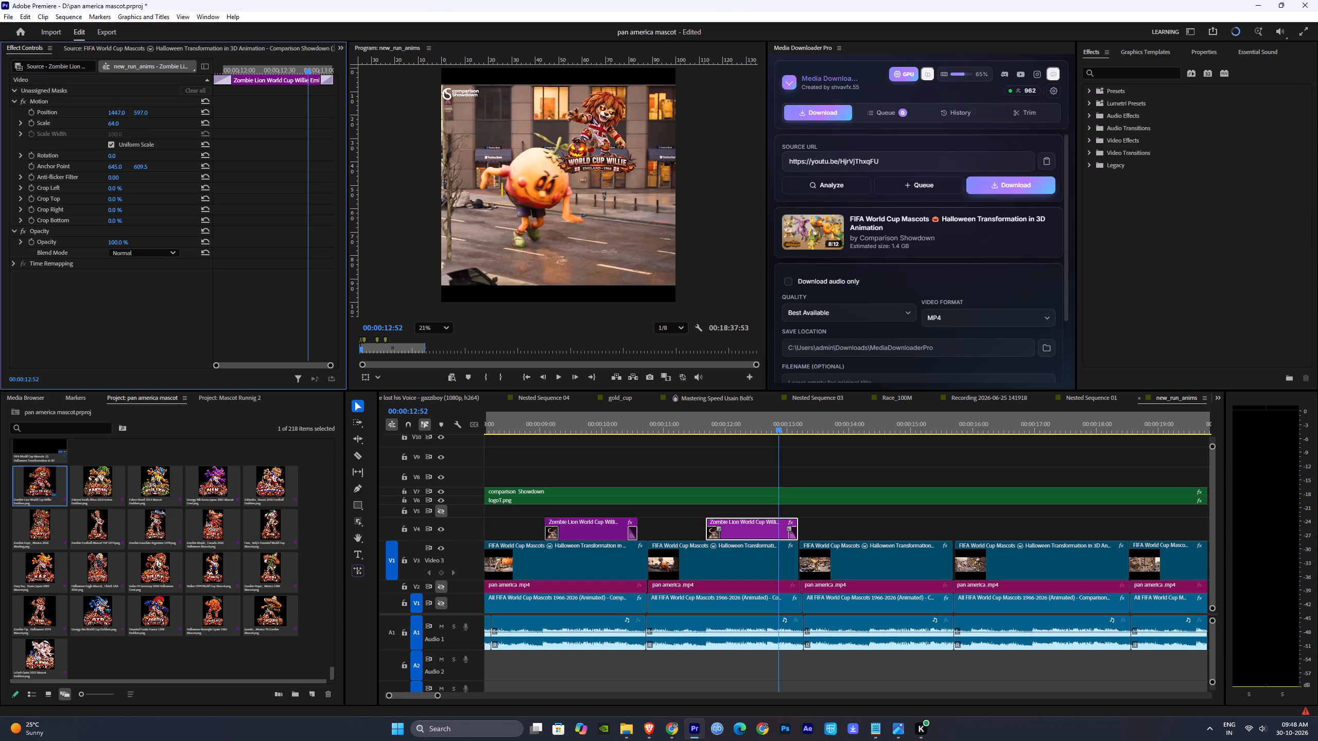
pyautogui.moveTo(342, 110); pyautogui.dragTo(528, 109)
pyautogui.moveTo(144, 115); pyautogui.dragTo(644, 178)
pyautogui.moveTo(112, 110); pyautogui.dragTo(90, 111)
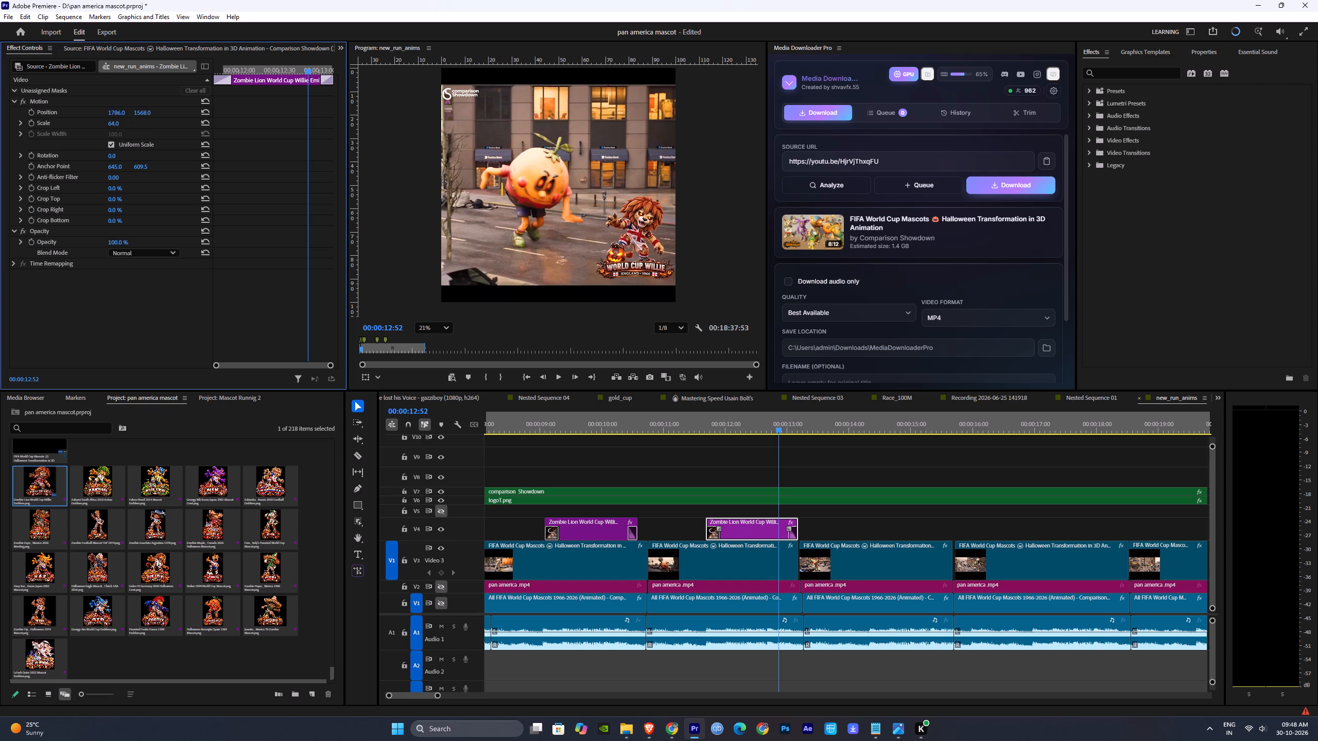
pyautogui.moveTo(90, 111); pyautogui.dragTo(32, 107)
# Move the emblem over the fourth Video 3 clip to the frame's lower left at about 392, 1611, and preview it.
pyautogui.moveTo(715, 426); pyautogui.dragTo(725, 447)
pyautogui.click(721, 525)
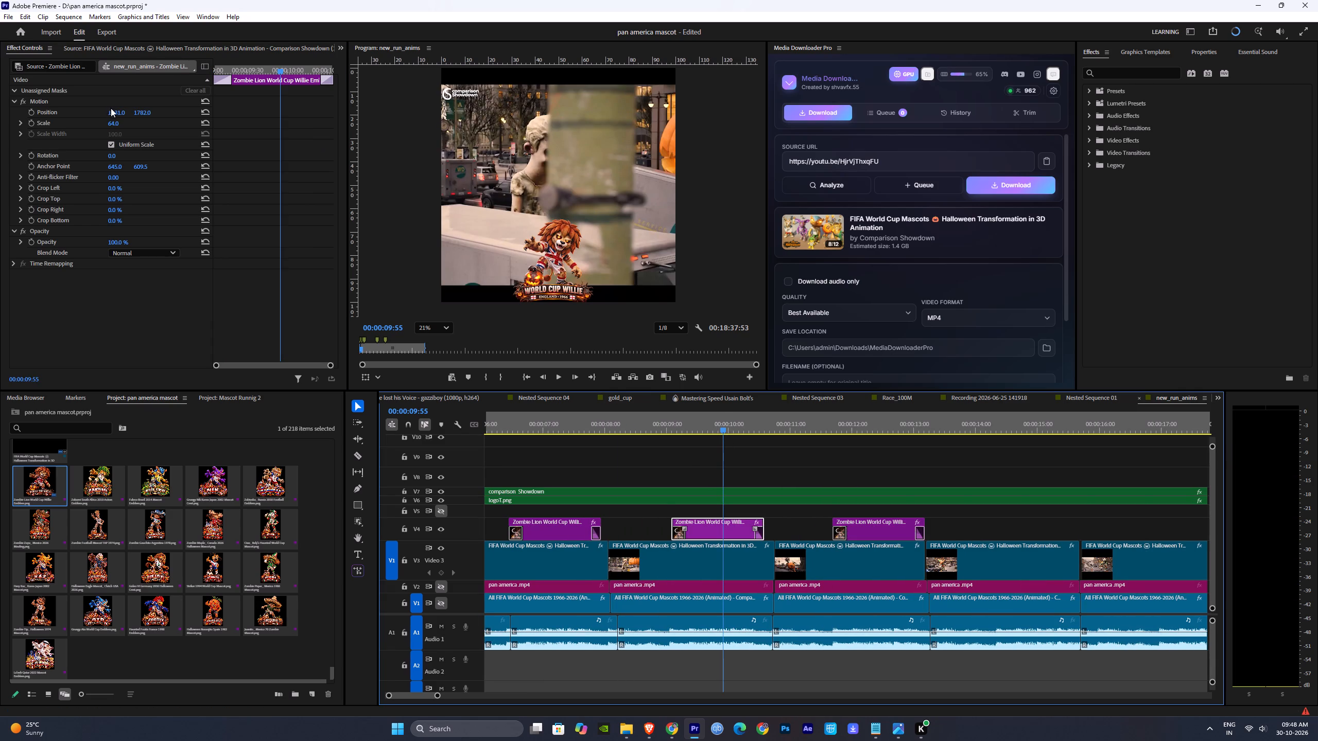
pyautogui.moveTo(116, 112); pyautogui.dragTo(16, 112)
pyautogui.moveTo(143, 113); pyautogui.dragTo(149, 115)
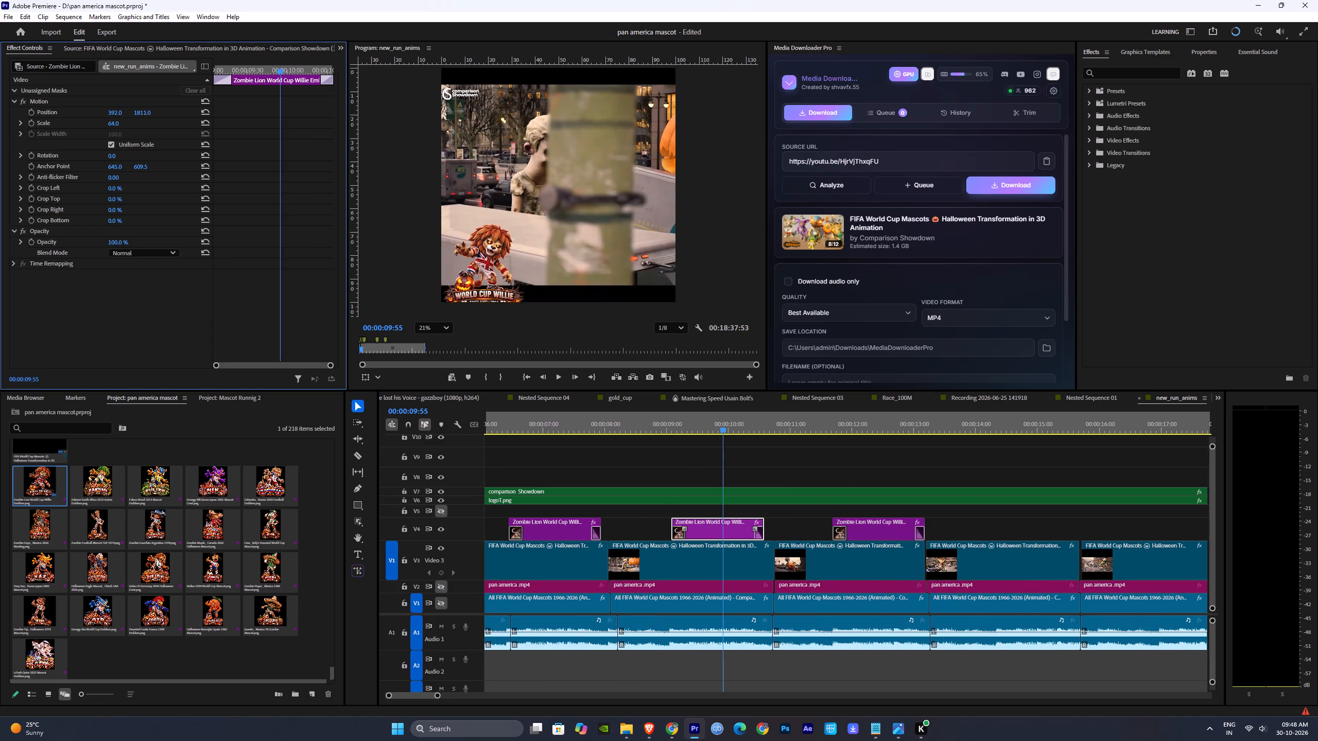
pyautogui.moveTo(149, 115); pyautogui.dragTo(55, 114)
pyautogui.press('space')
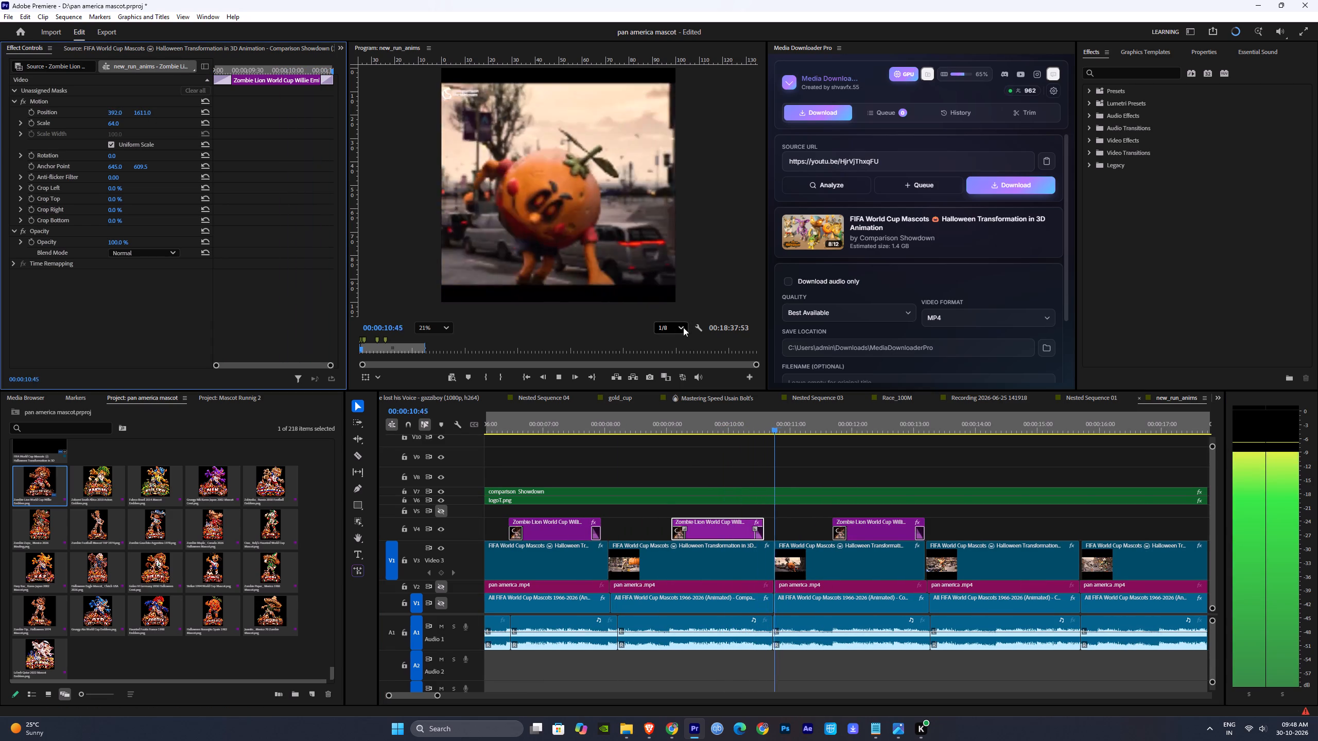
pyautogui.press('space')
# Move the emblem over the third Video 3 clip to the frame's lower left at about 404, 1598.
pyautogui.moveTo(693, 414); pyautogui.dragTo(566, 444)
pyautogui.click(566, 530)
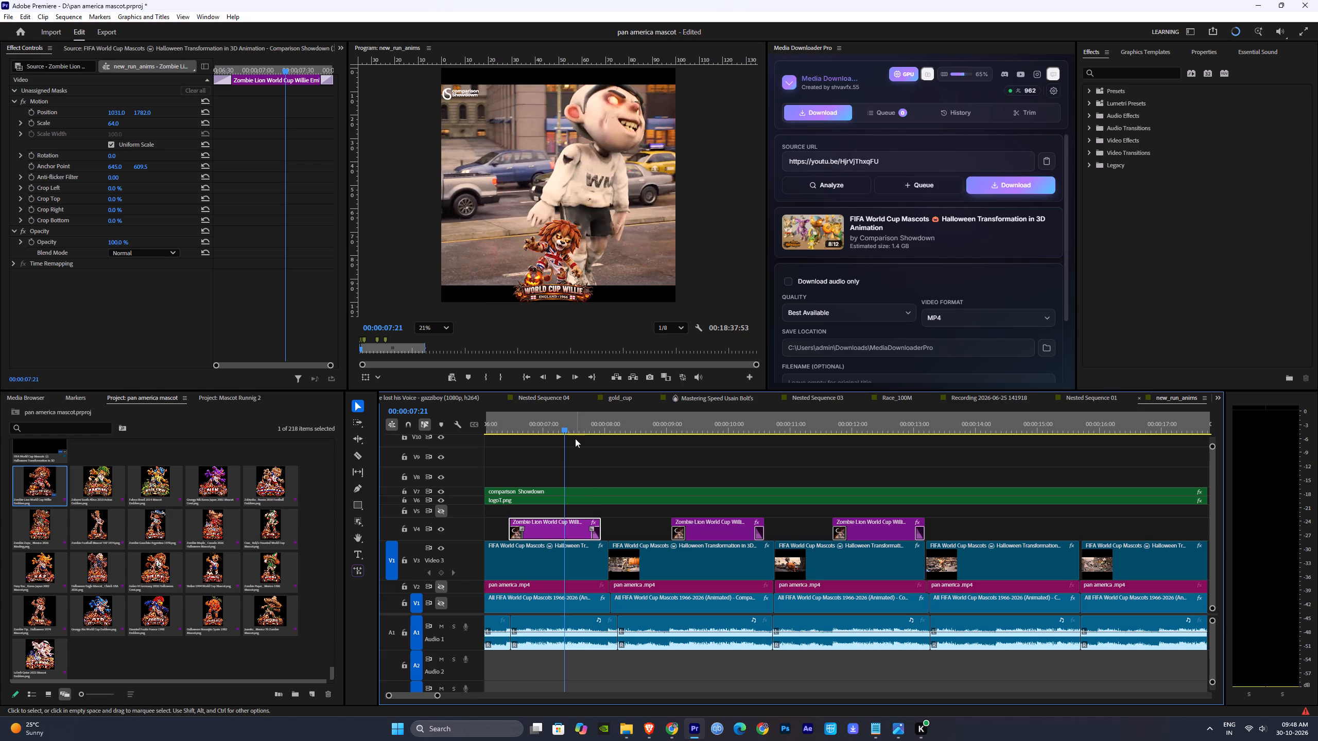
pyautogui.moveTo(117, 114); pyautogui.dragTo(29, 113)
pyautogui.moveTo(137, 115); pyautogui.dragTo(42, 107)
# Copy the third clip emblem's Motion settings and paste them onto the emblem over the Mexico 70 mascot clip.
pyautogui.click(58, 103)
pyautogui.rightClick(57, 103)
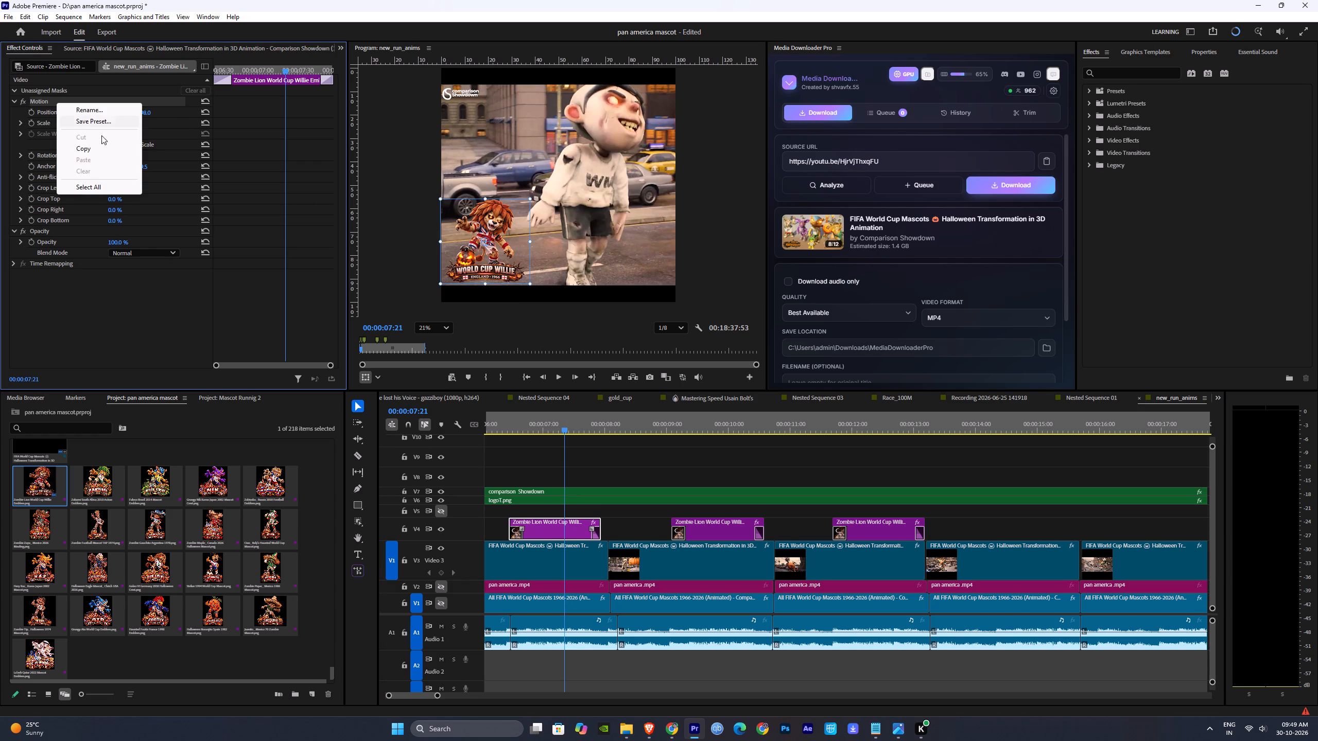
pyautogui.click(99, 147)
pyautogui.moveTo(563, 424); pyautogui.dragTo(575, 450)
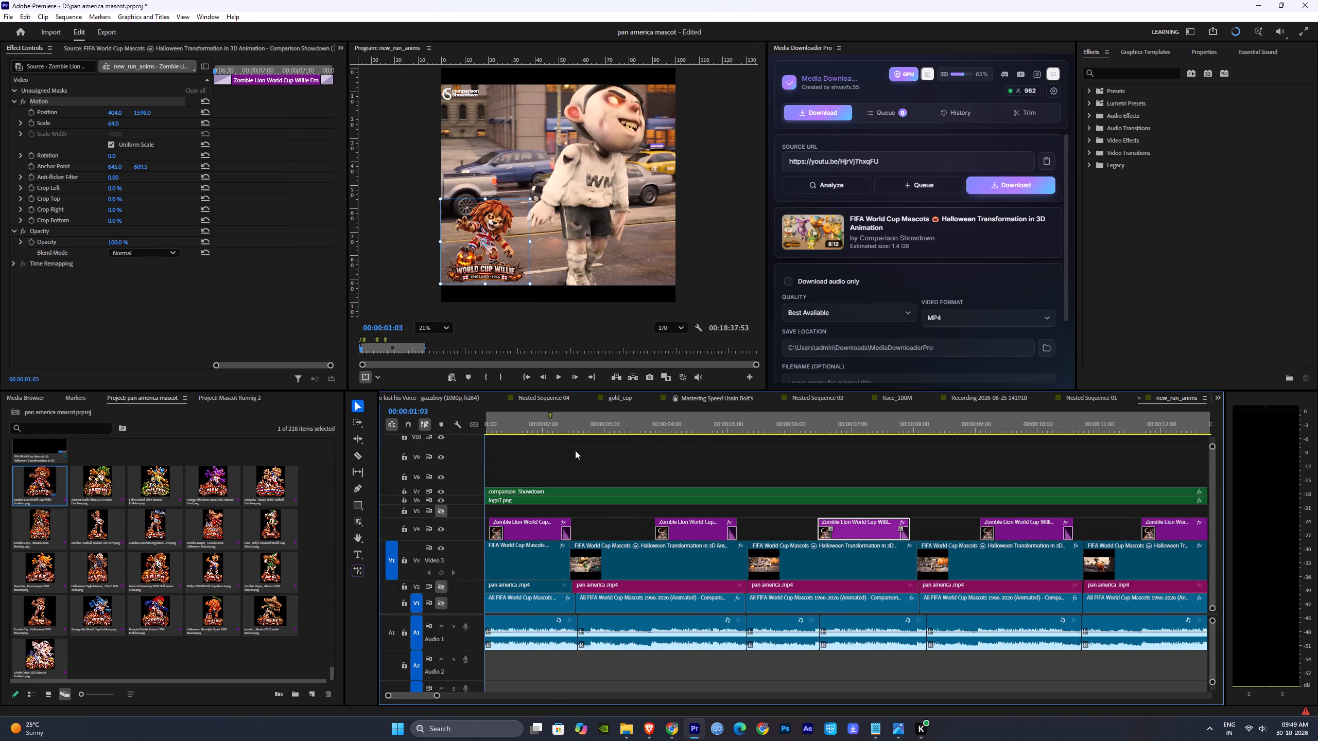
pyautogui.moveTo(575, 450); pyautogui.dragTo(712, 467)
pyautogui.click(731, 528)
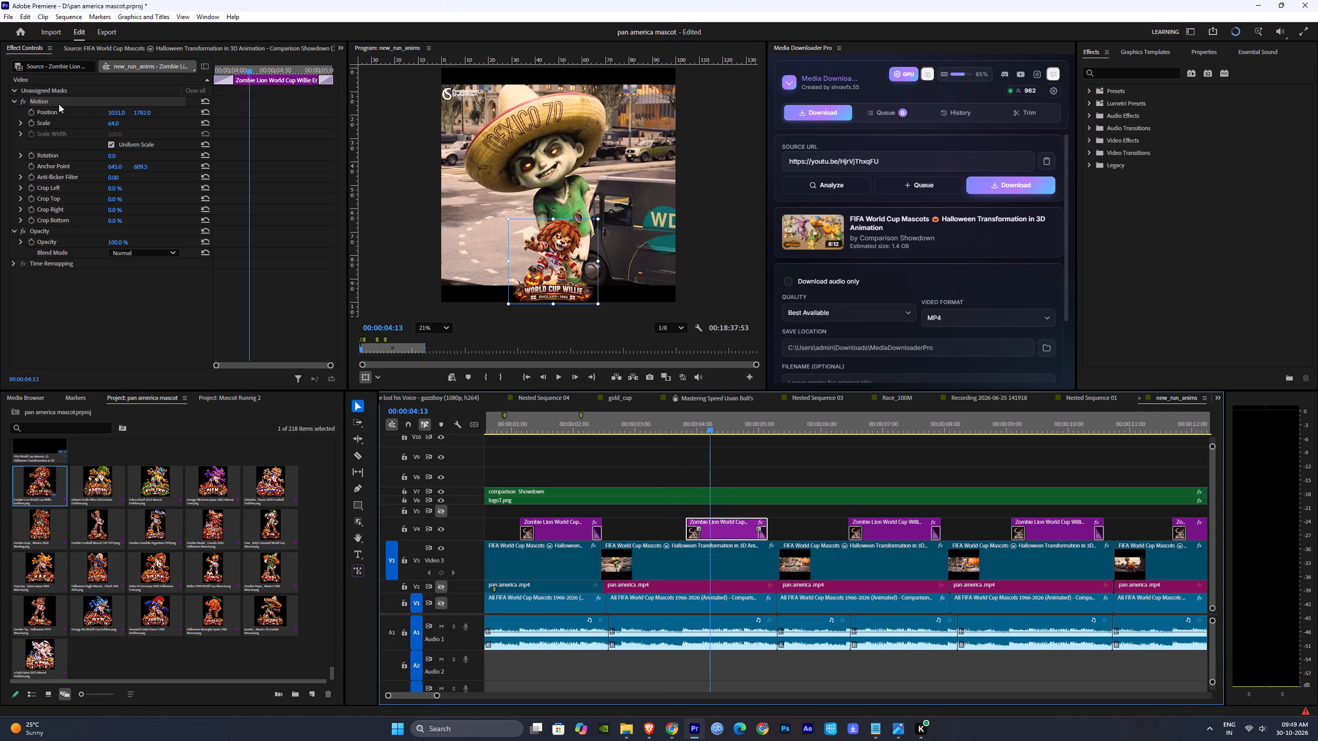
pyautogui.click(59, 104)
pyautogui.rightClick(58, 100)
pyautogui.click(81, 155)
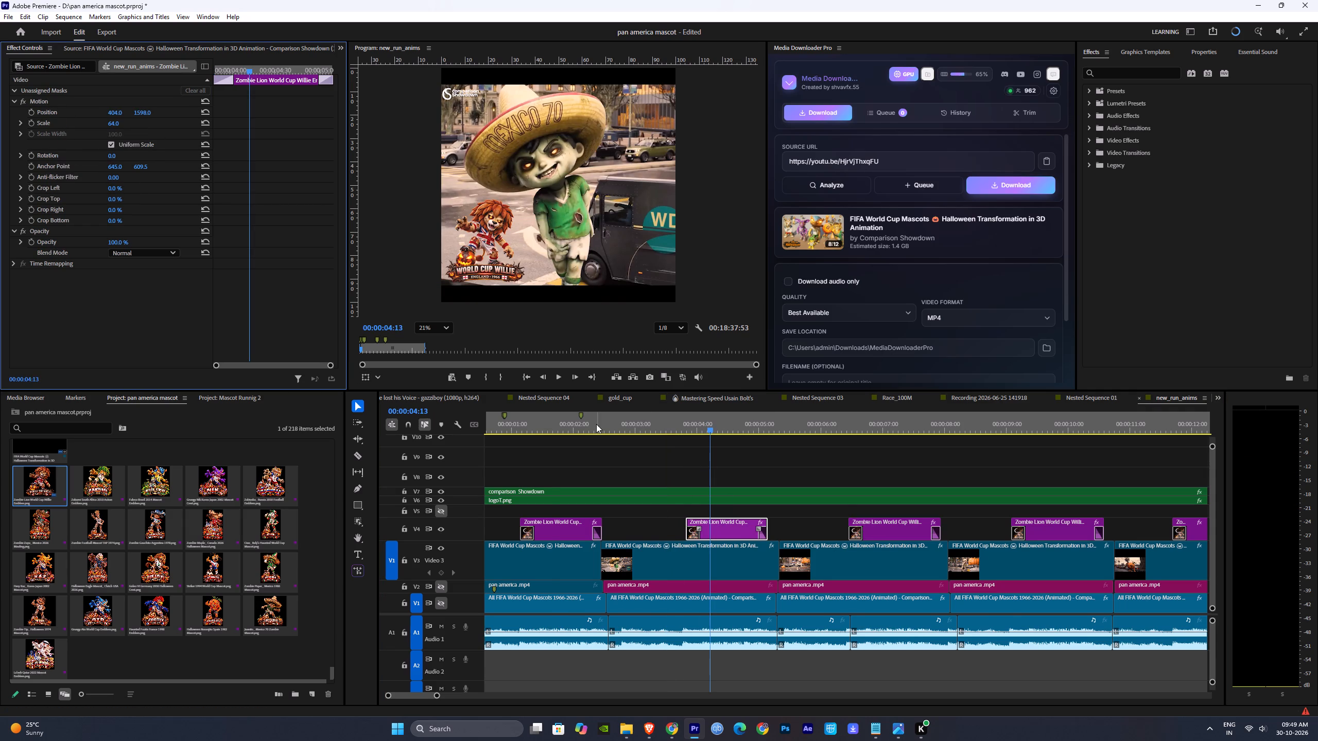
# Paste the copied Motion settings onto the emblem over the first lion mascot clip, and preview the first two emblems.
pyautogui.moveTo(596, 424); pyautogui.dragTo(554, 428)
pyautogui.click(552, 520)
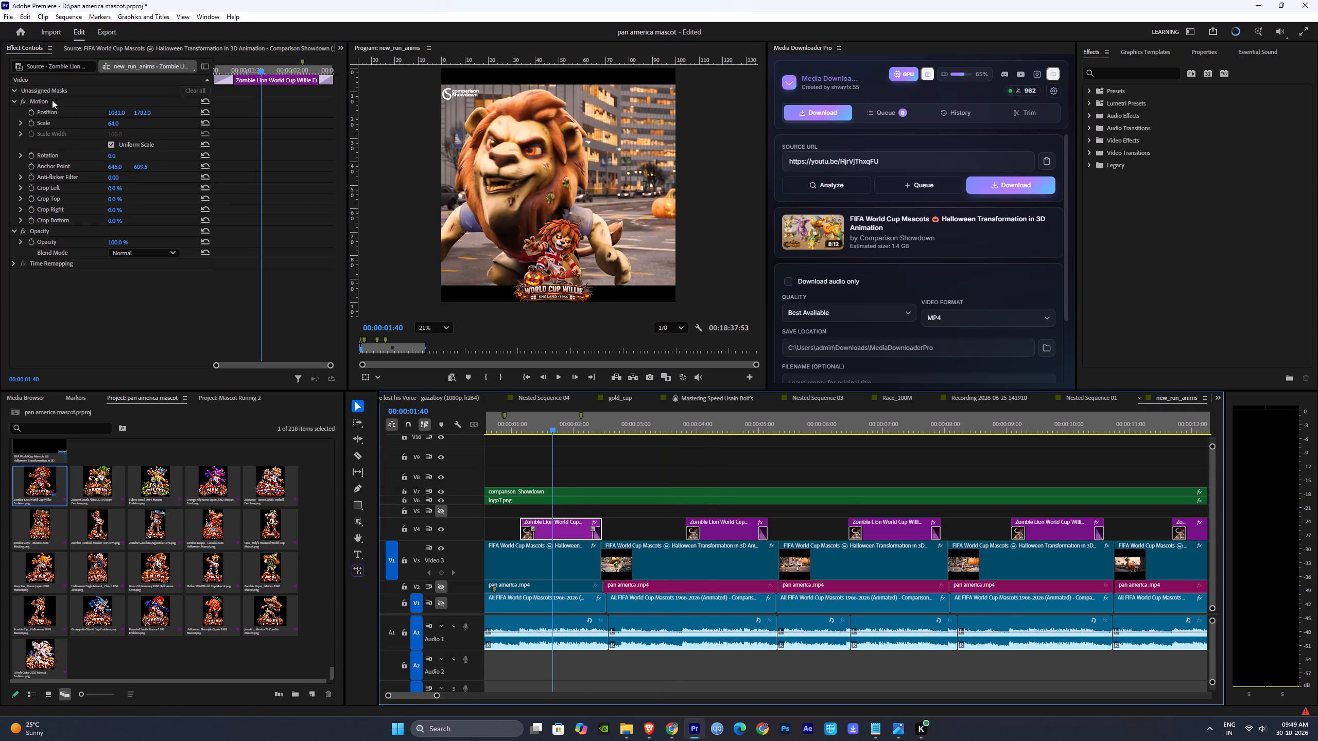
pyautogui.click(52, 100)
pyautogui.rightClick(52, 100)
pyautogui.click(91, 156)
pyautogui.press('space')
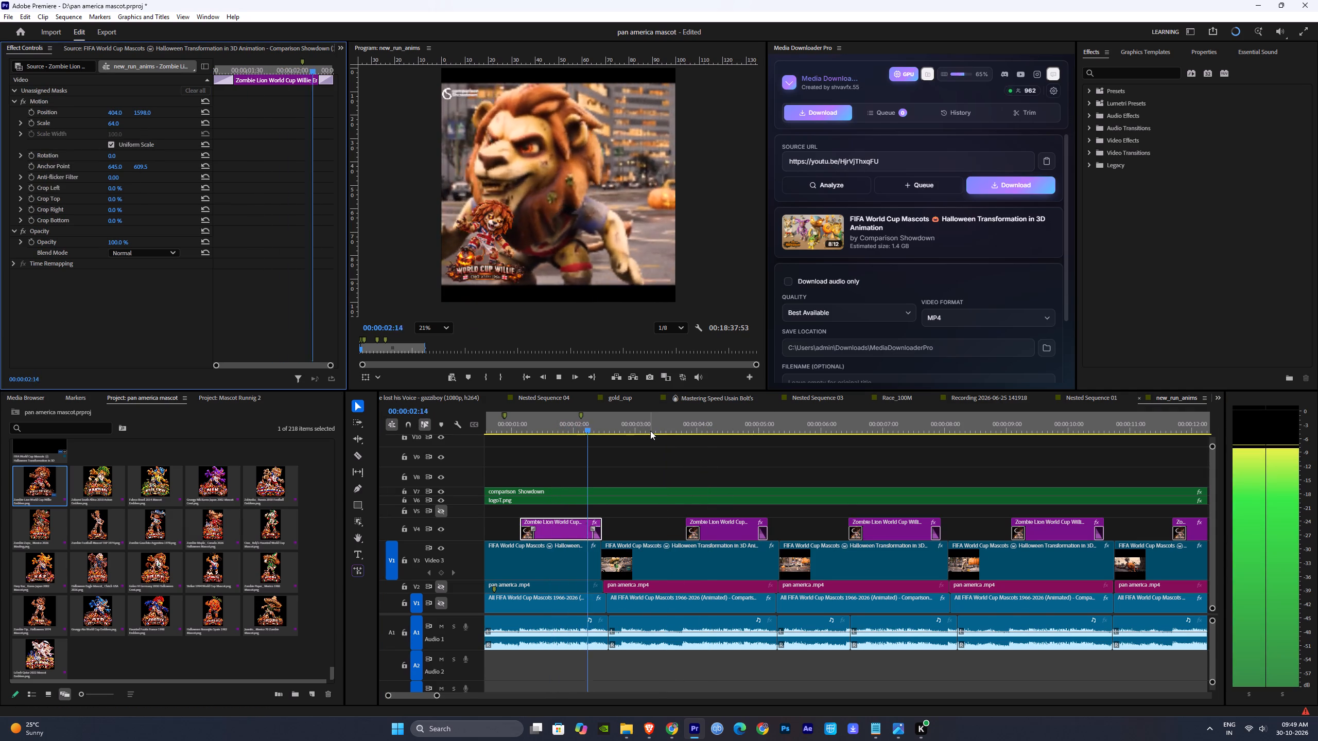
pyautogui.moveTo(674, 430); pyautogui.dragTo(689, 429)
pyautogui.press('space')
pyautogui.press('space')
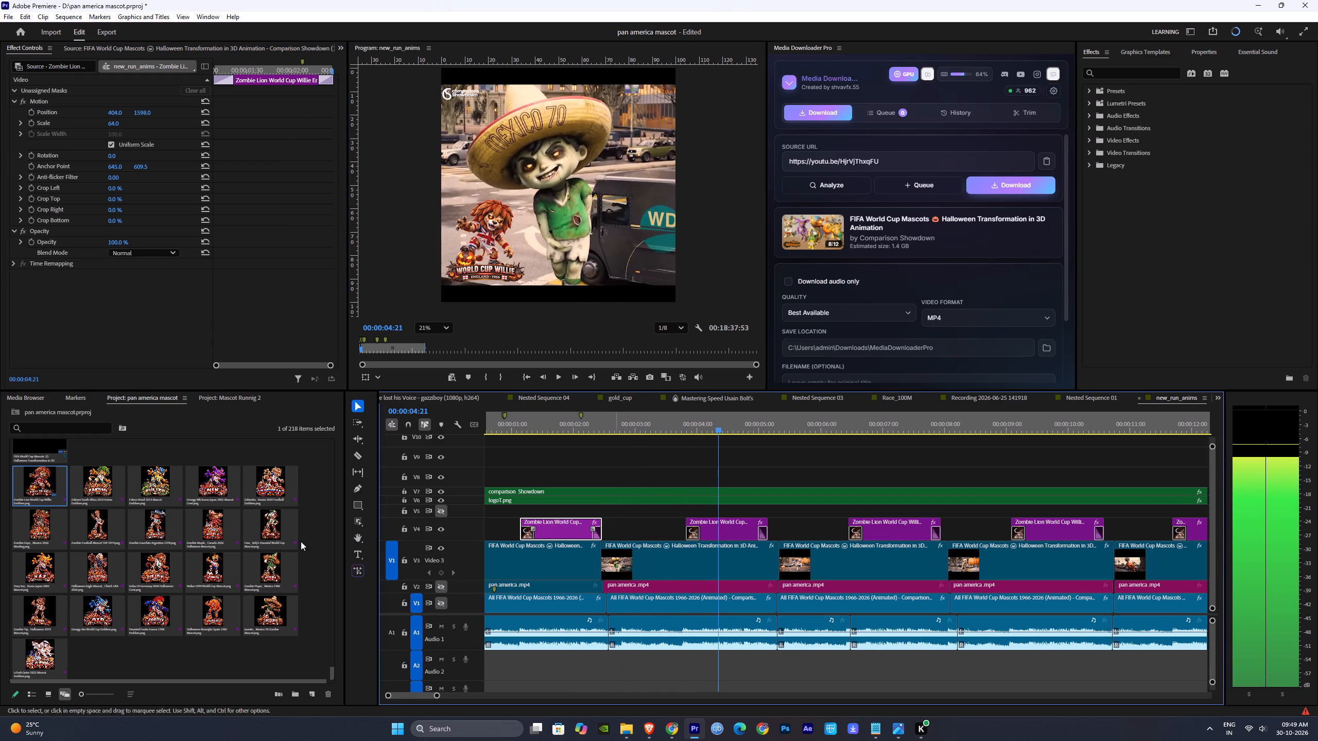
# Enlarge the project media thumbnails and browse the zombie emblem images.
pyautogui.click(196, 661)
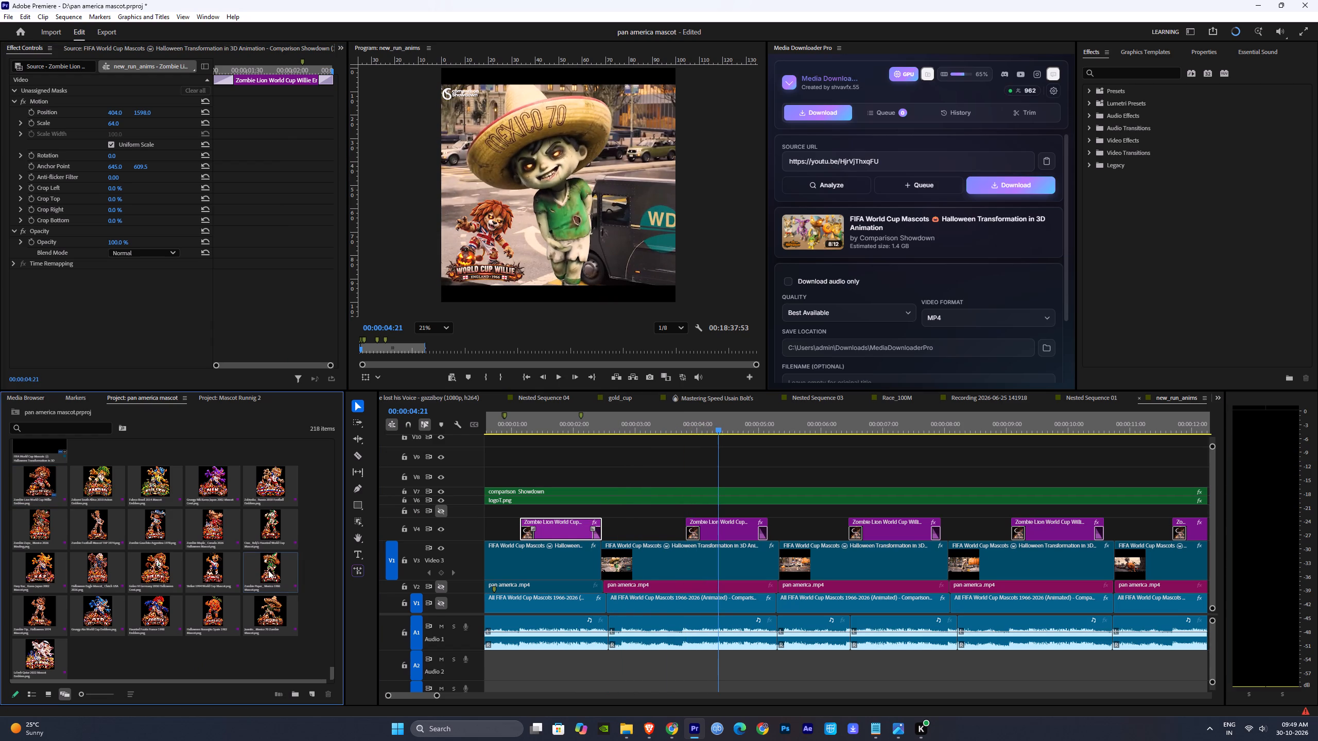
pyautogui.click(116, 655)
pyautogui.scroll(2, 116, 655)
pyautogui.scroll(-1, 116, 655)
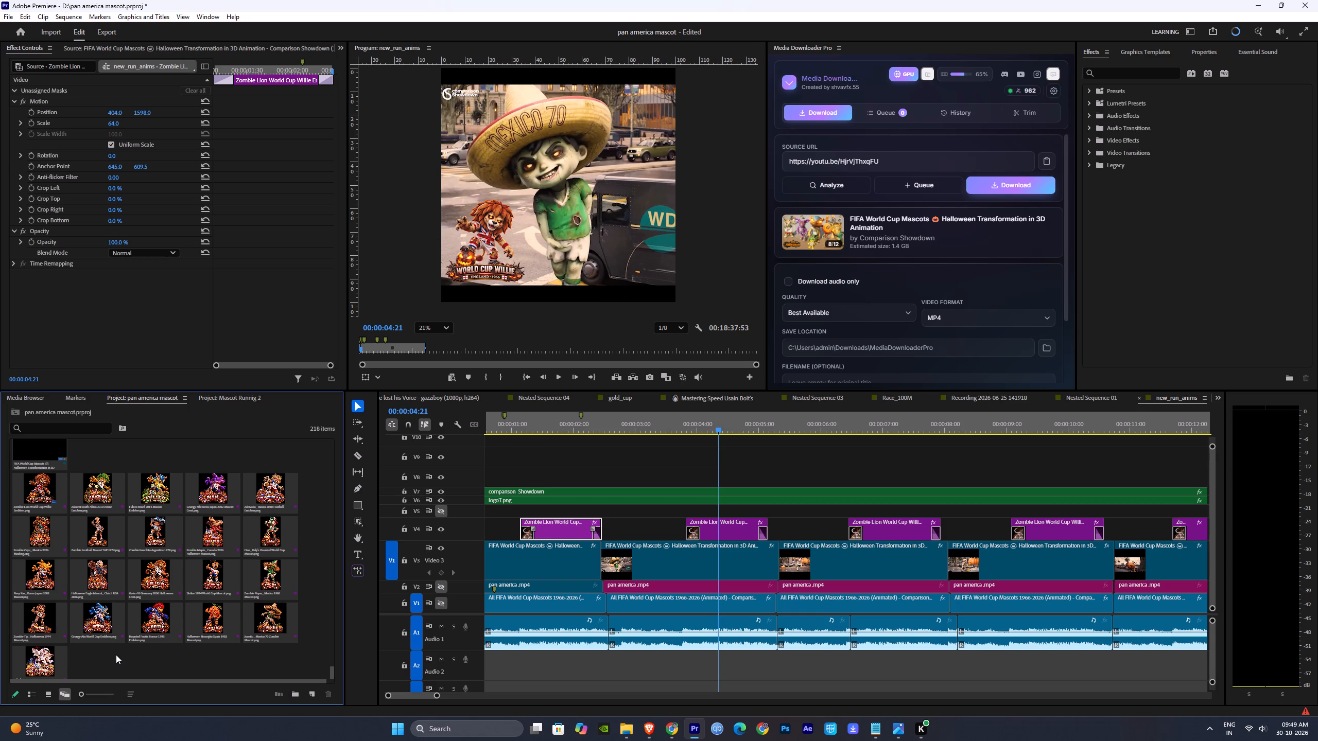
pyautogui.click(47, 697)
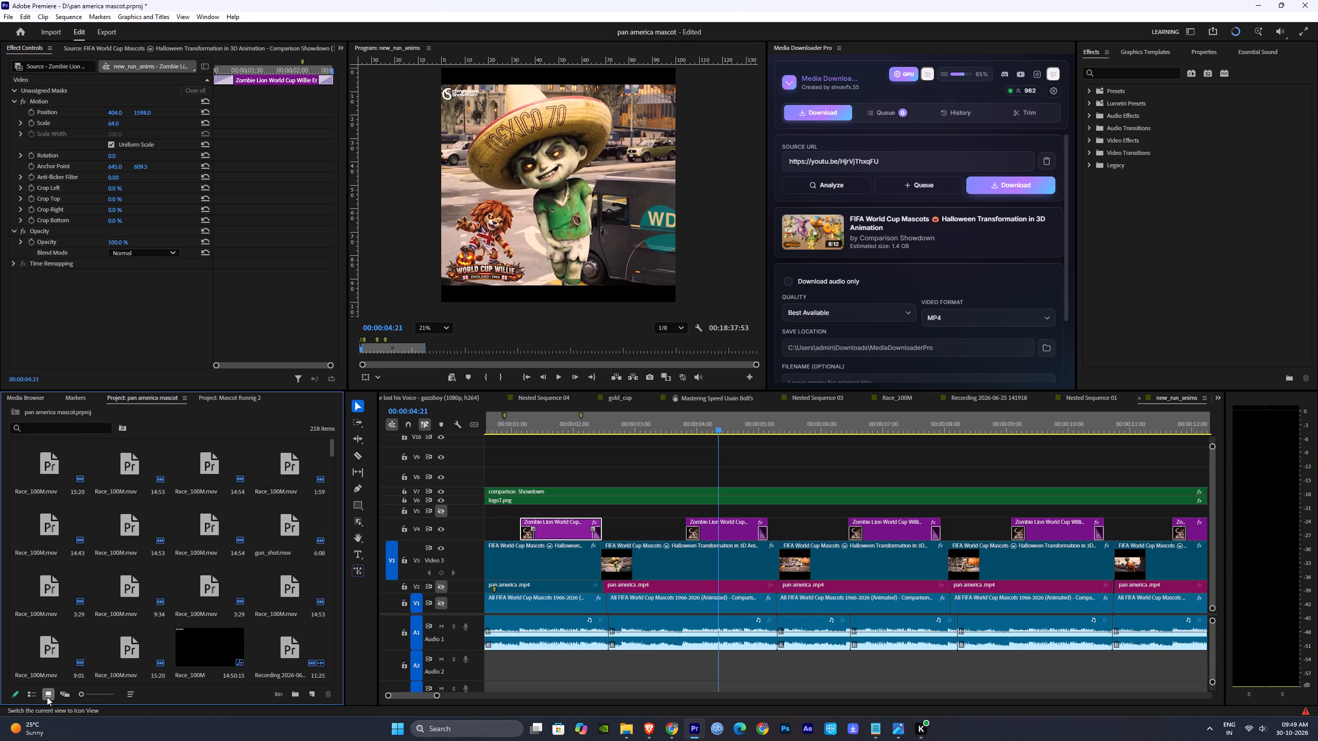
pyautogui.click(60, 696)
pyautogui.moveTo(86, 695); pyautogui.dragTo(98, 695)
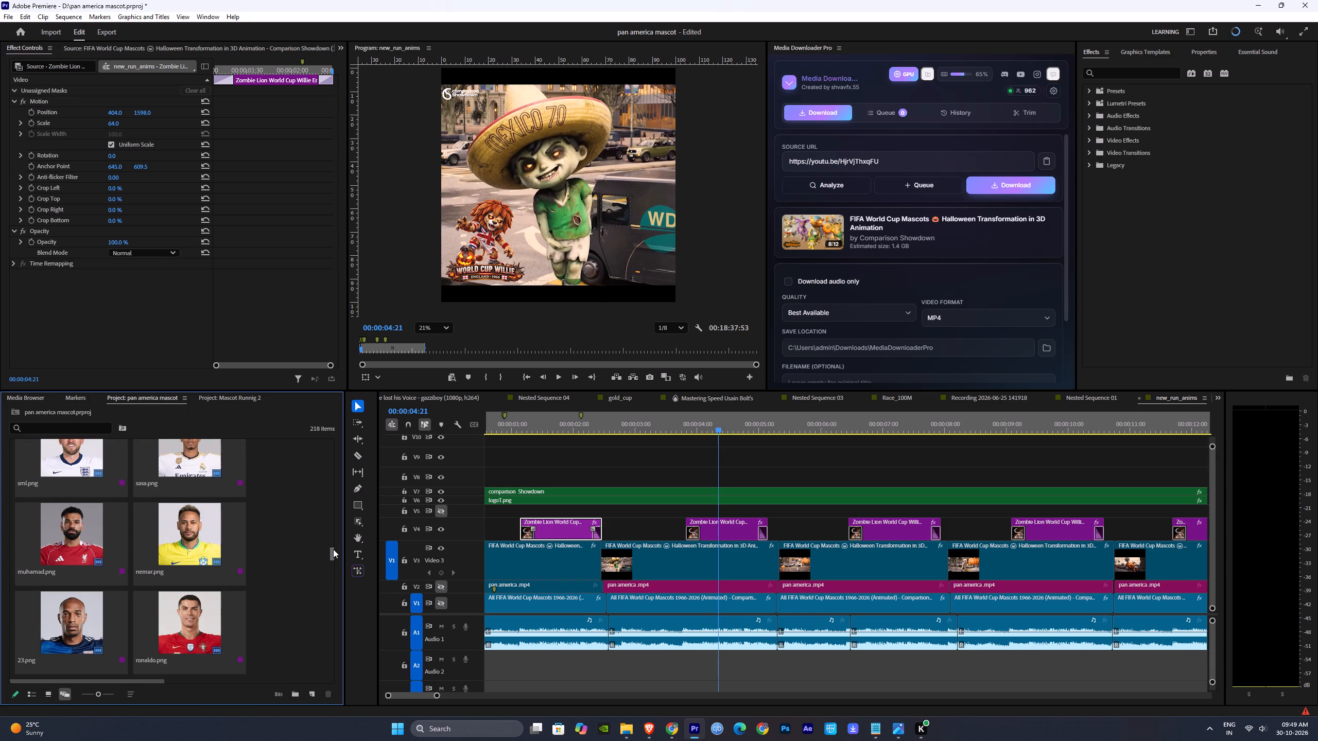
pyautogui.moveTo(332, 558); pyautogui.dragTo(340, 683)
pyautogui.click(196, 634)
pyautogui.scroll(13, 196, 634)
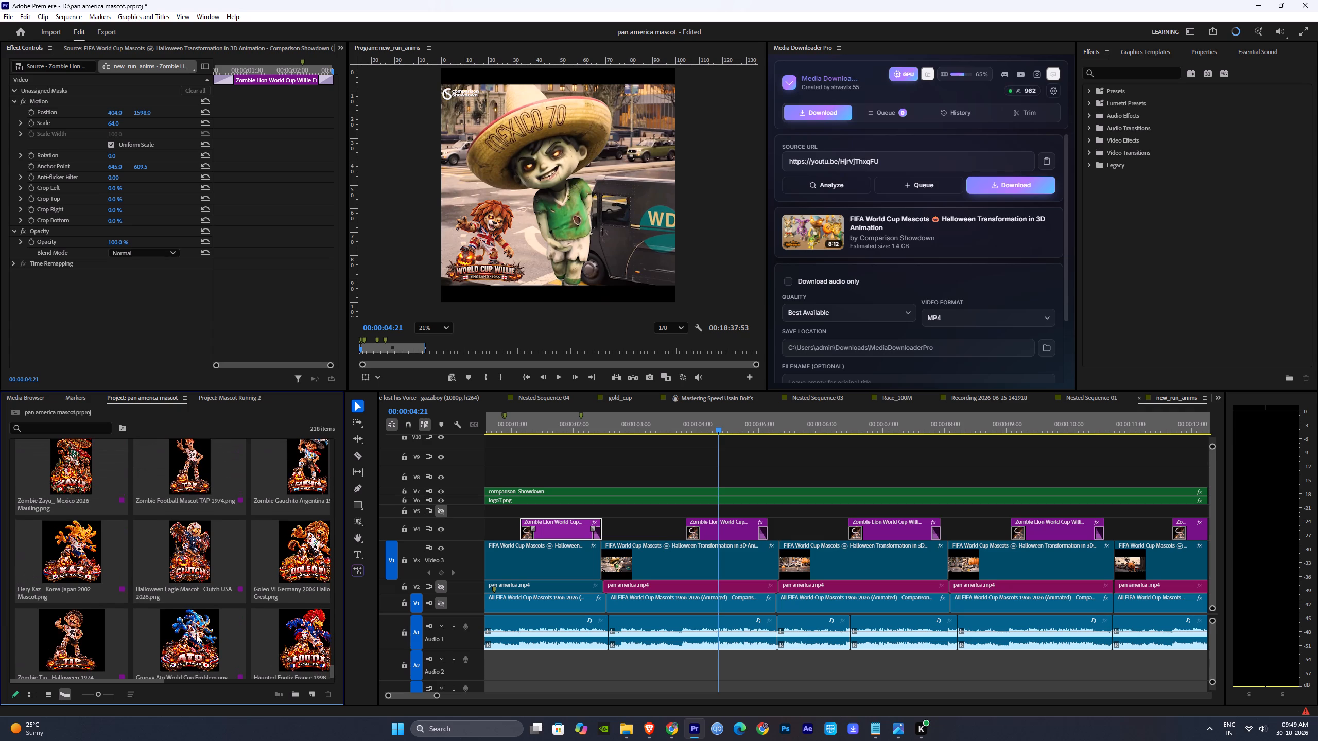
pyautogui.scroll(19, 196, 634)
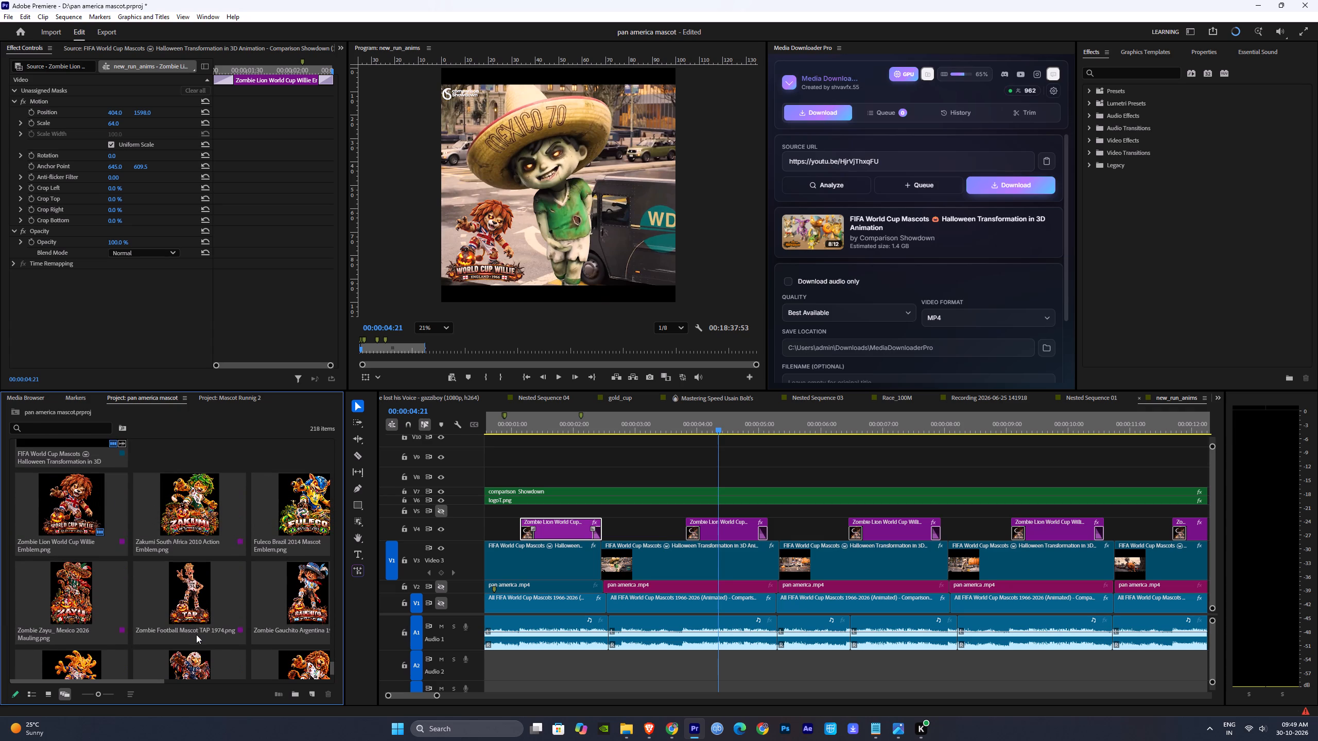
pyautogui.scroll(7, 162, 611)
pyautogui.scroll(-2, 162, 611)
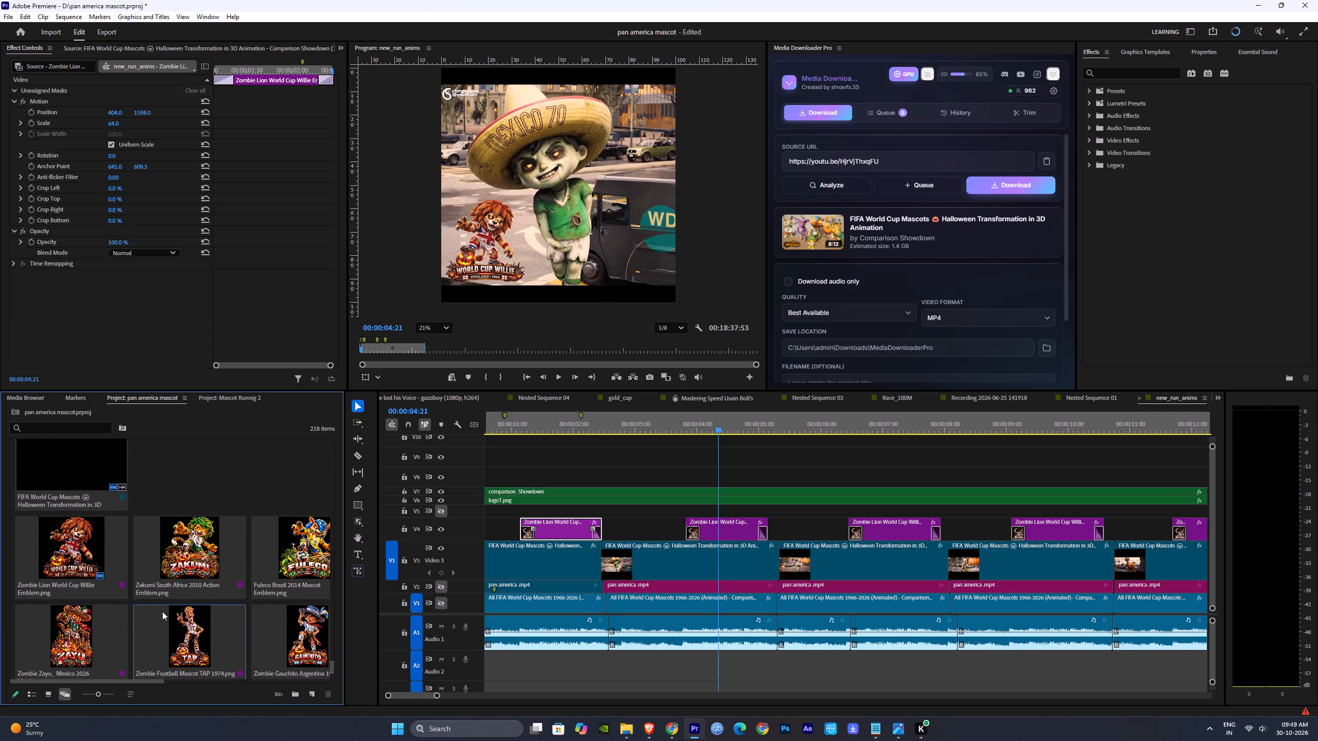
pyautogui.scroll(-15, 162, 611)
# Find the happy halloween text with pumpkins PNG in the Downloads folder and place it on the empty track above comparison Showdown.
pyautogui.click(627, 732)
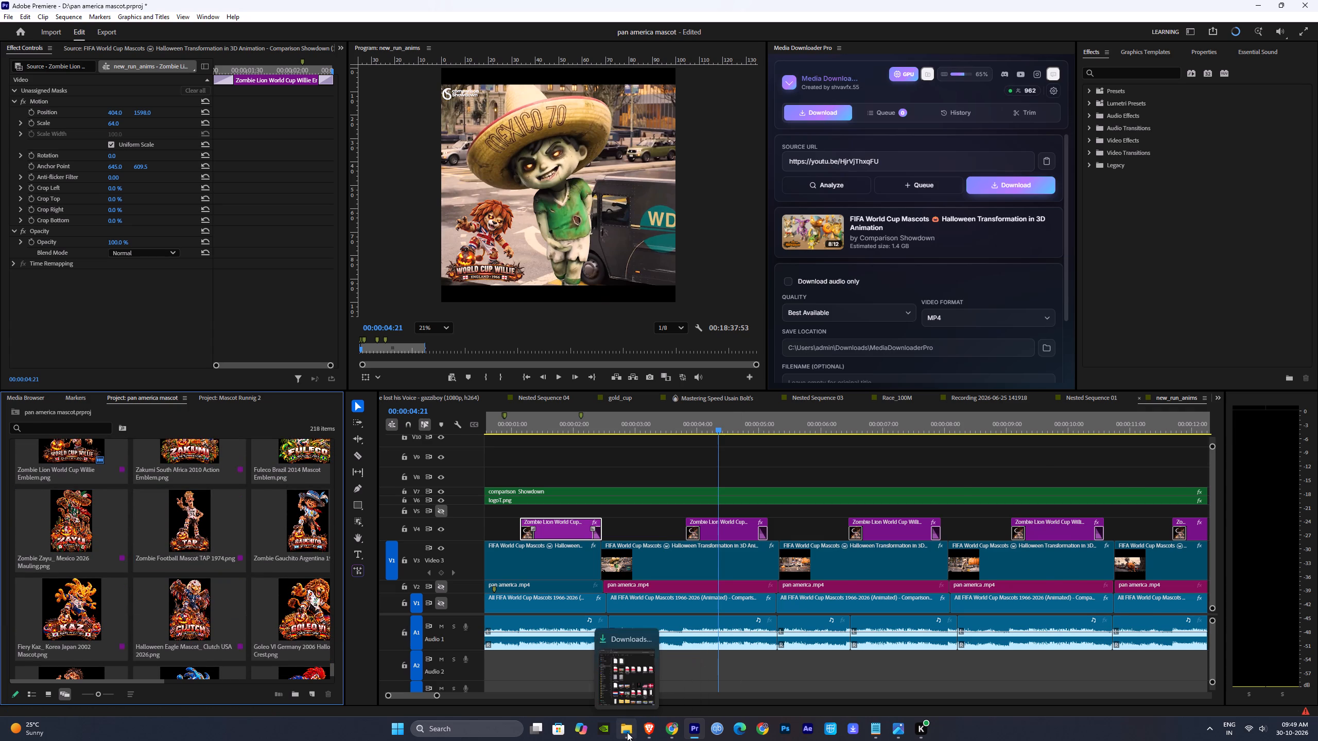
pyautogui.moveTo(1035, 107); pyautogui.dragTo(642, 86)
pyautogui.scroll(-1, 673, 351)
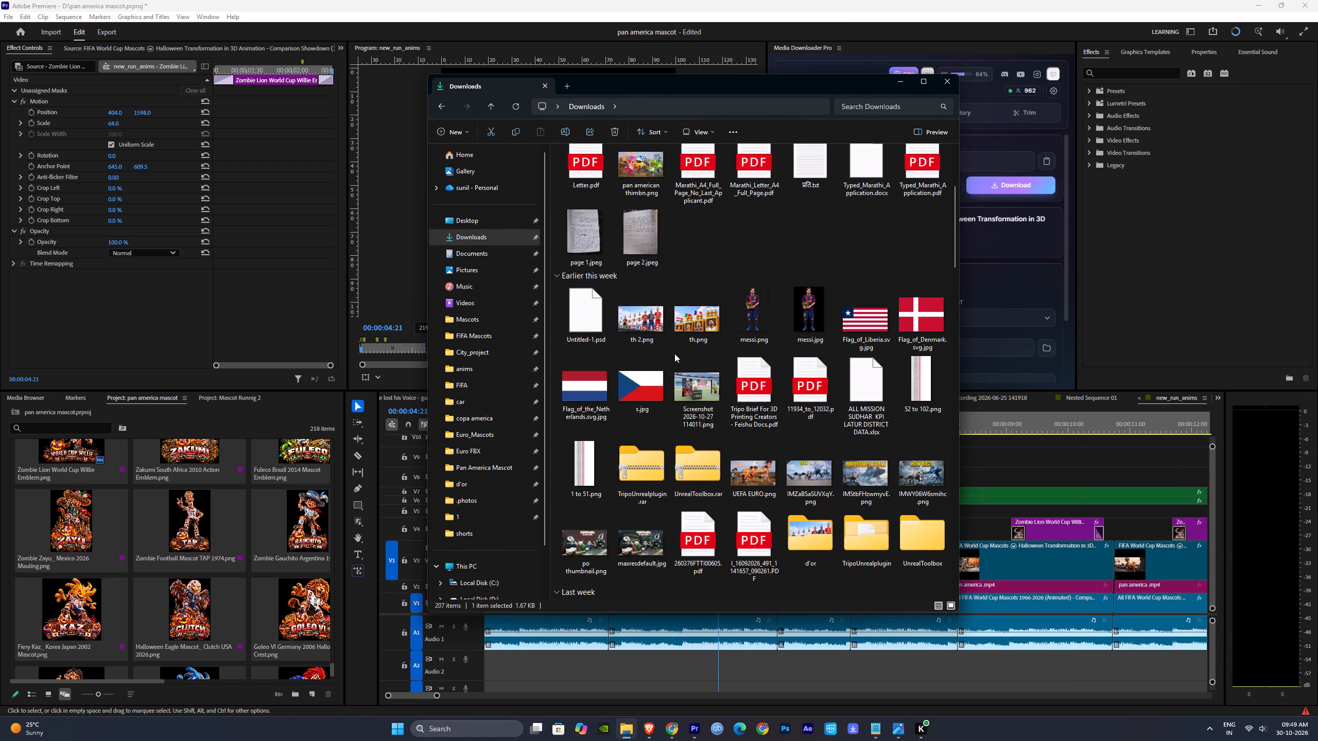
pyautogui.scroll(-1, 674, 354)
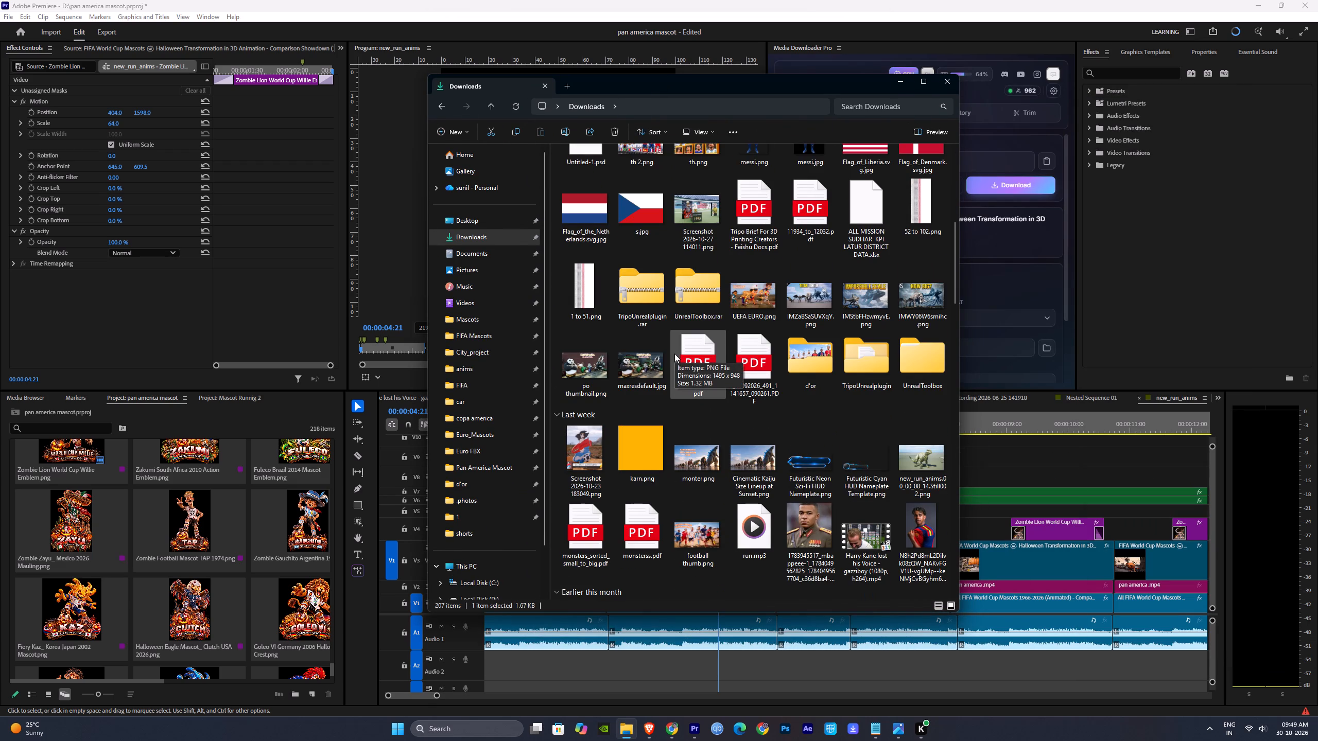
pyautogui.scroll(-1, 674, 354)
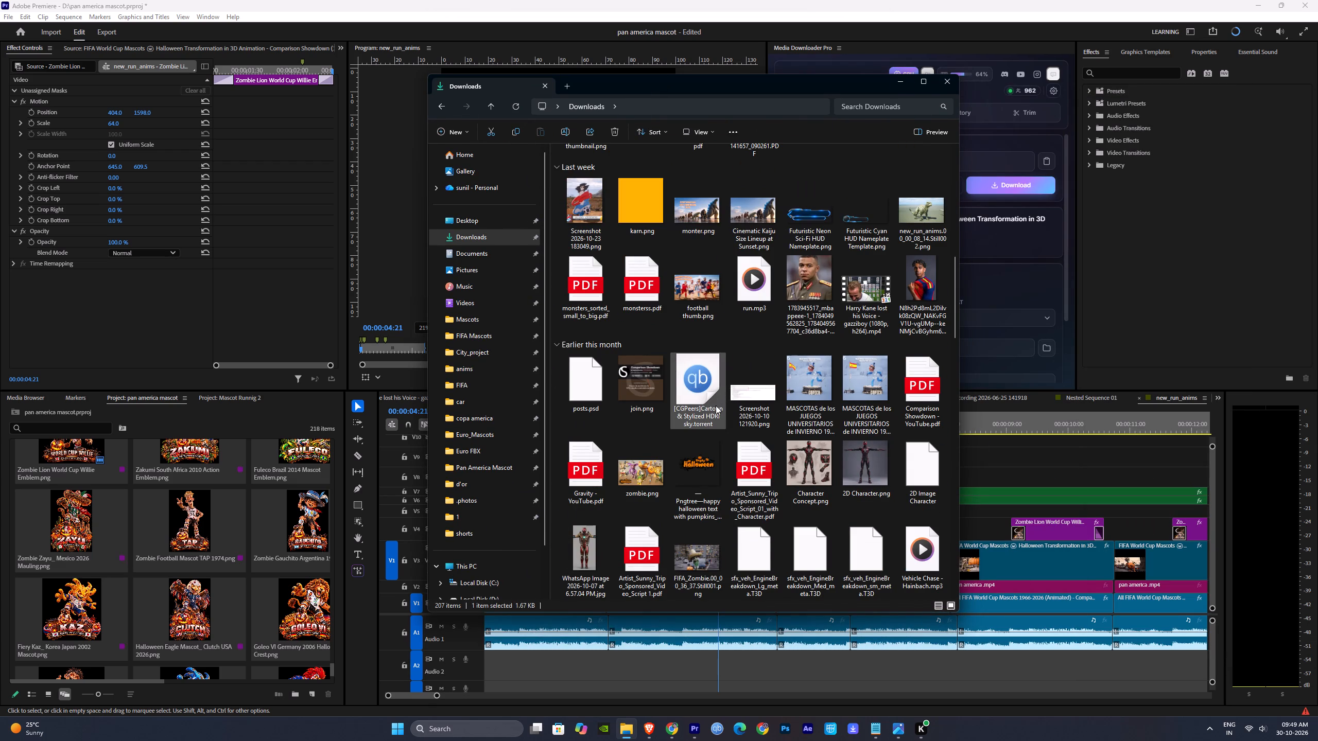
pyautogui.scroll(-3, 716, 405)
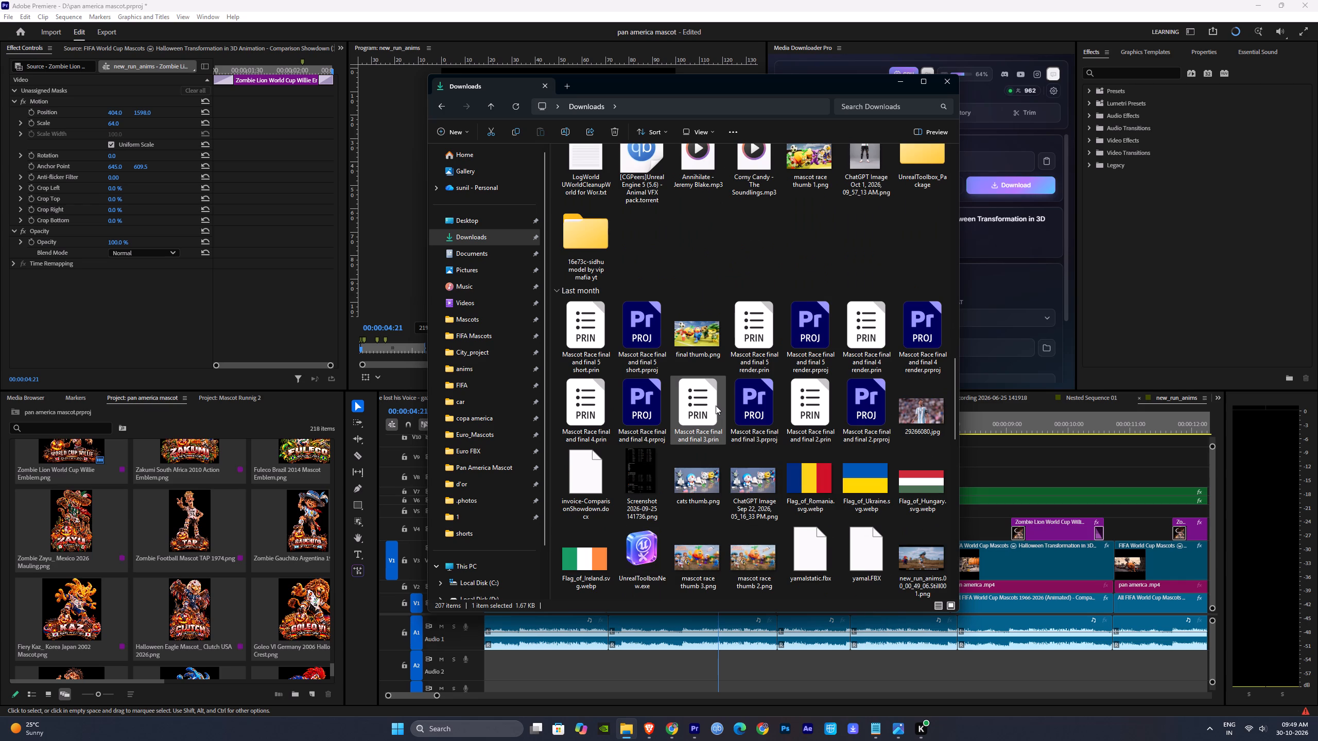
pyautogui.scroll(-2, 716, 405)
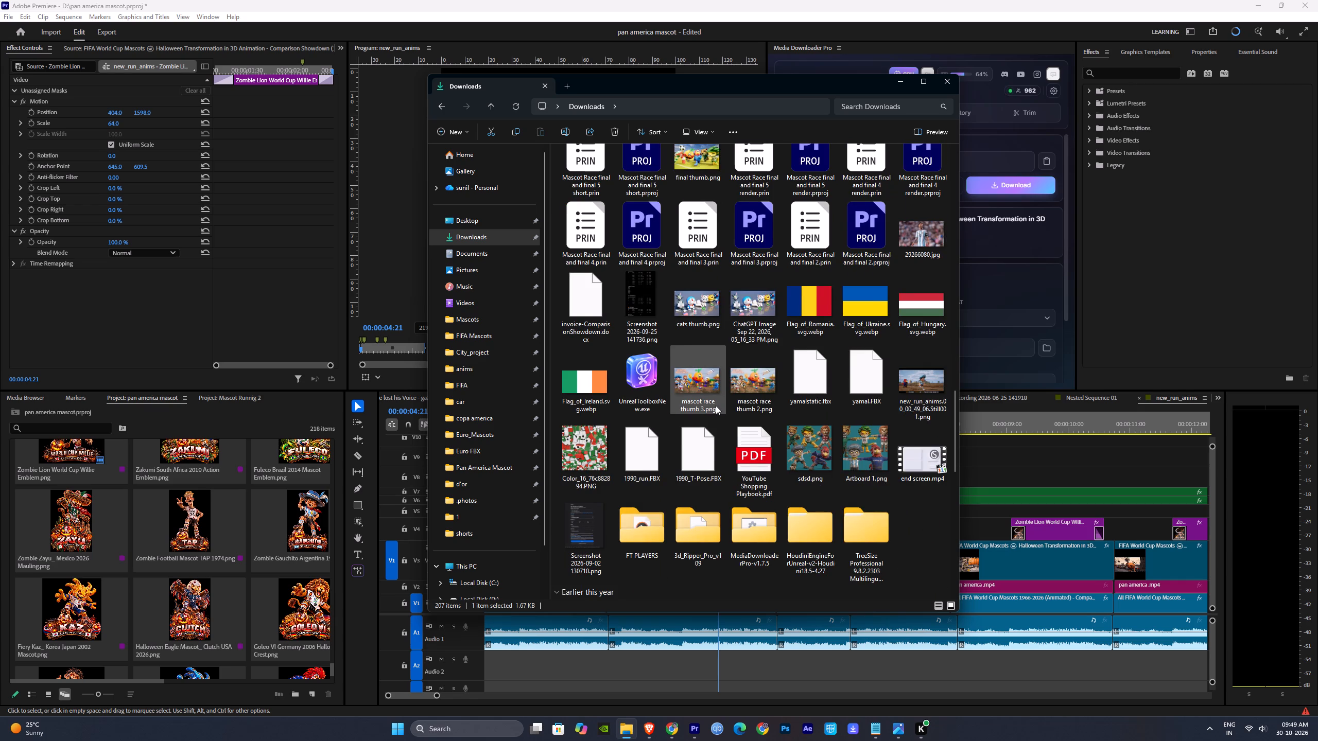
pyautogui.scroll(1, 716, 405)
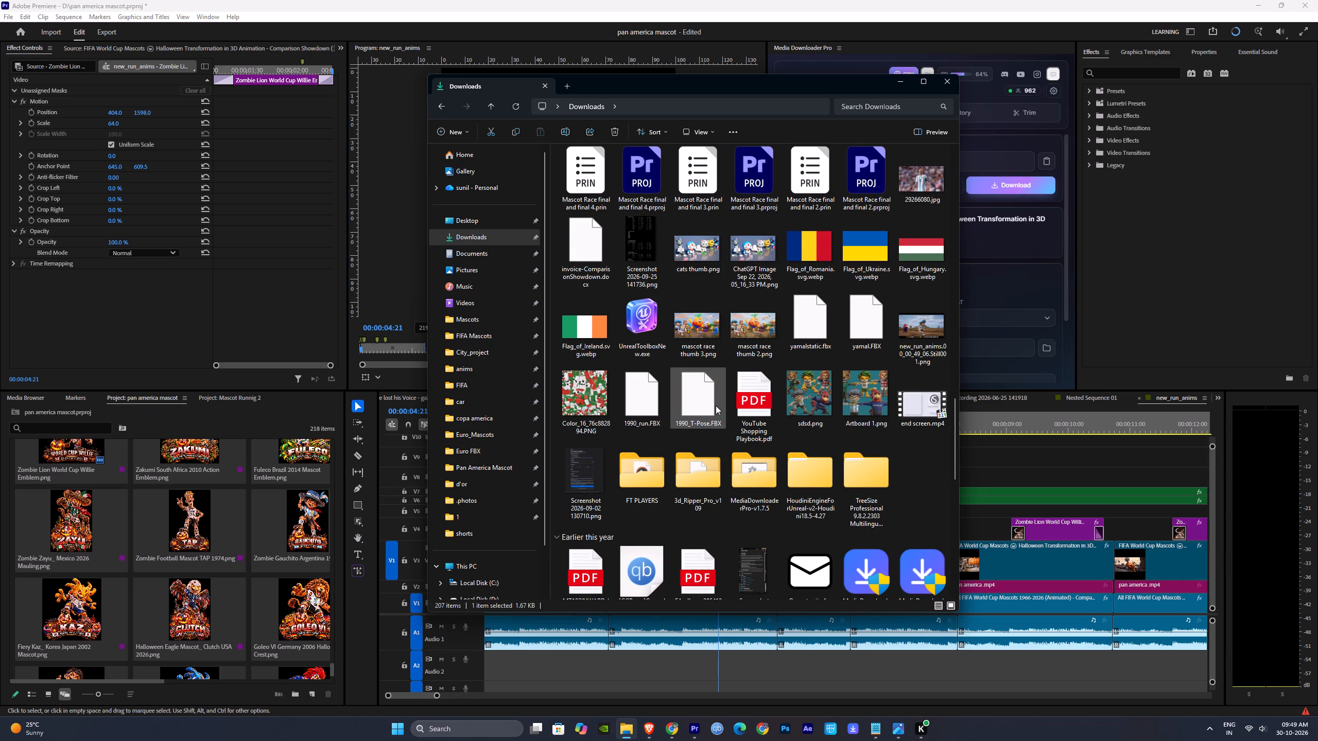
pyautogui.scroll(1, 716, 405)
pyautogui.scroll(1, 705, 288)
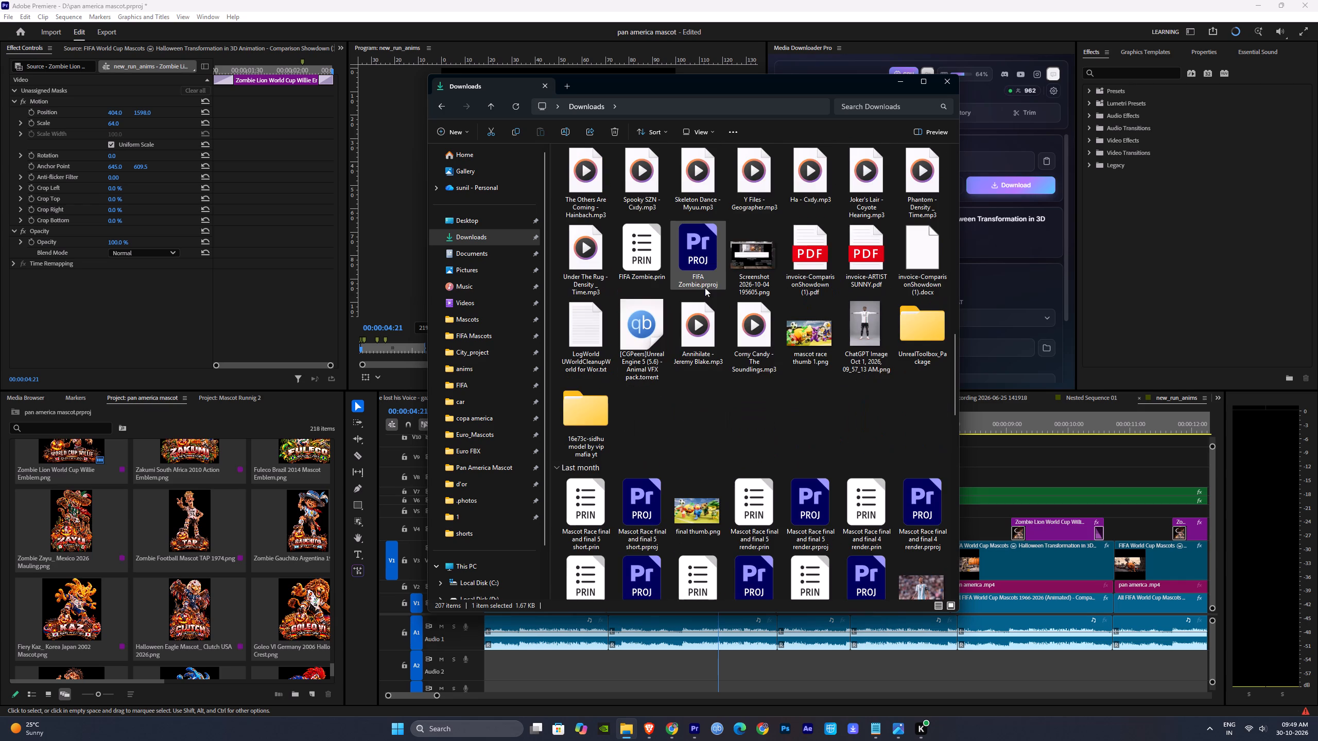
pyautogui.scroll(1, 755, 379)
pyautogui.moveTo(703, 253); pyautogui.dragTo(564, 451)
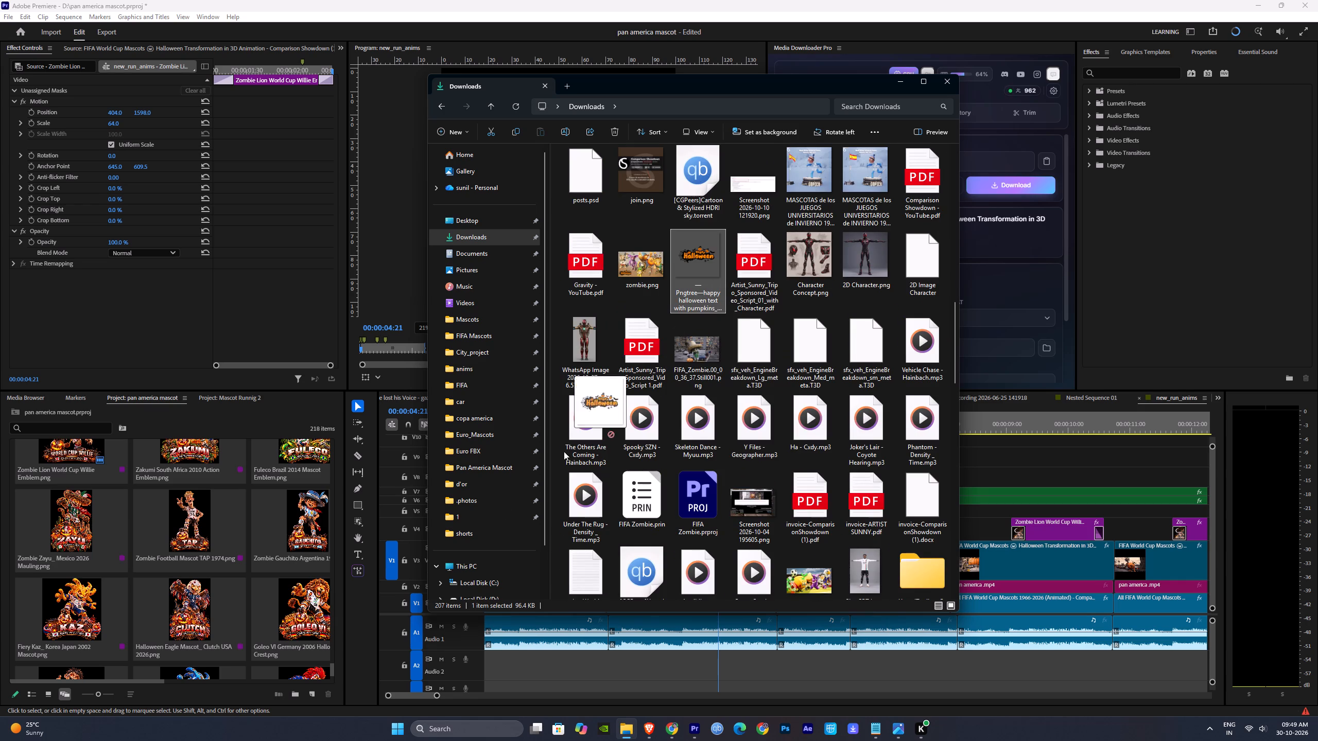
pyautogui.moveTo(564, 451); pyautogui.dragTo(976, 478)
# Move the happy halloween text clip to the start of the sequence on its track.
pyautogui.click(1043, 478)
pyautogui.moveTo(1085, 477); pyautogui.dragTo(691, 486)
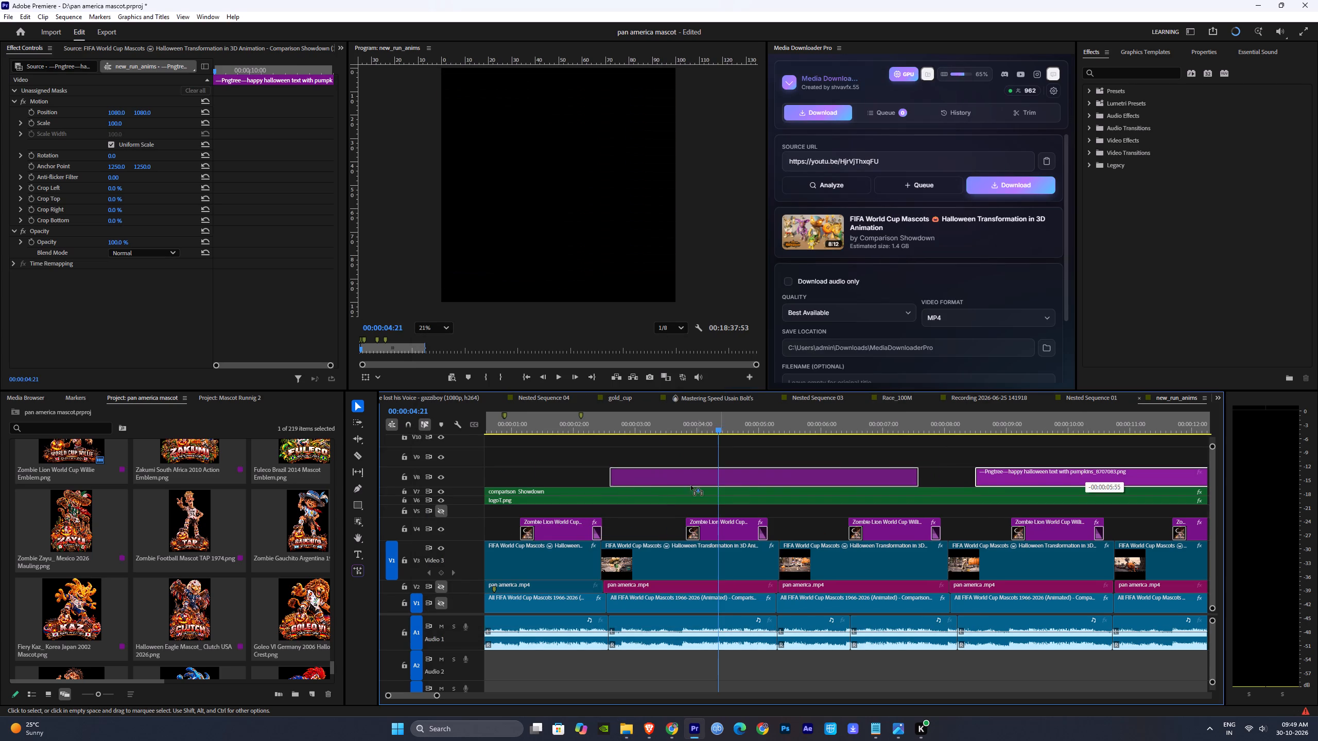
pyautogui.moveTo(691, 486); pyautogui.dragTo(552, 486)
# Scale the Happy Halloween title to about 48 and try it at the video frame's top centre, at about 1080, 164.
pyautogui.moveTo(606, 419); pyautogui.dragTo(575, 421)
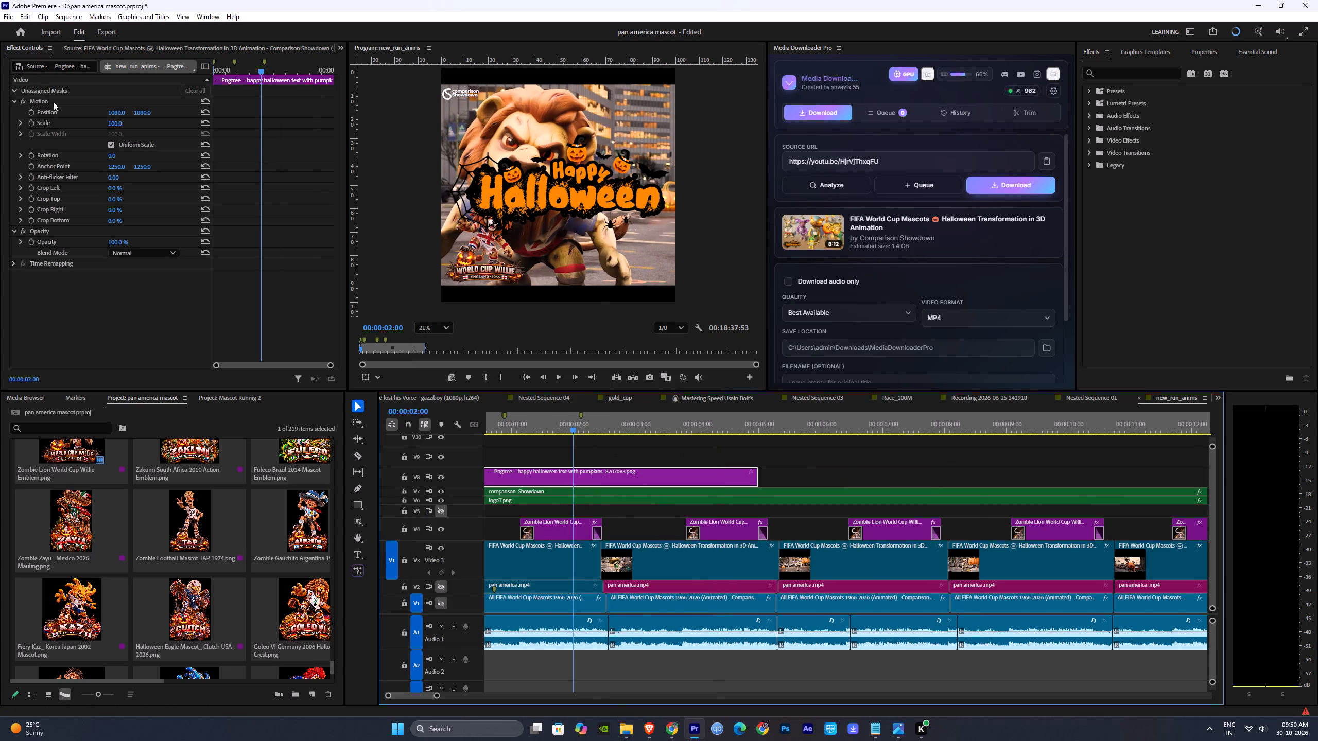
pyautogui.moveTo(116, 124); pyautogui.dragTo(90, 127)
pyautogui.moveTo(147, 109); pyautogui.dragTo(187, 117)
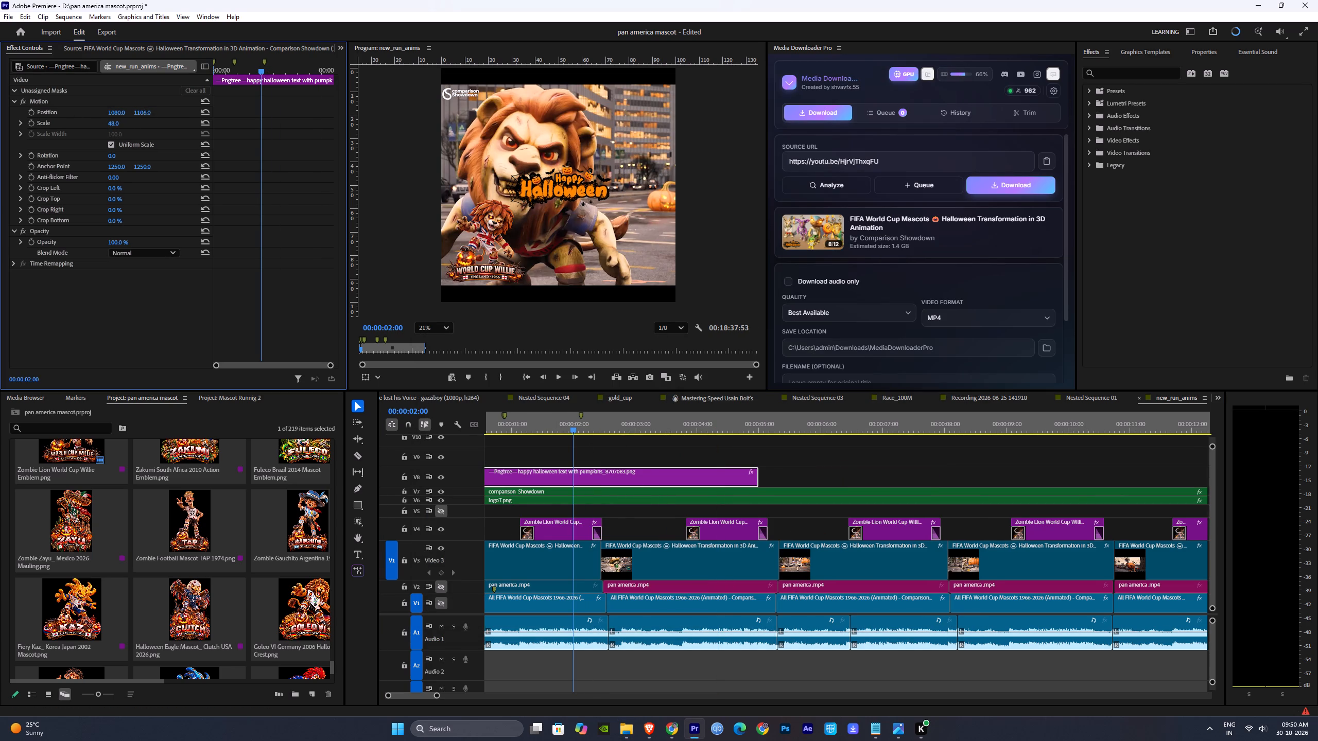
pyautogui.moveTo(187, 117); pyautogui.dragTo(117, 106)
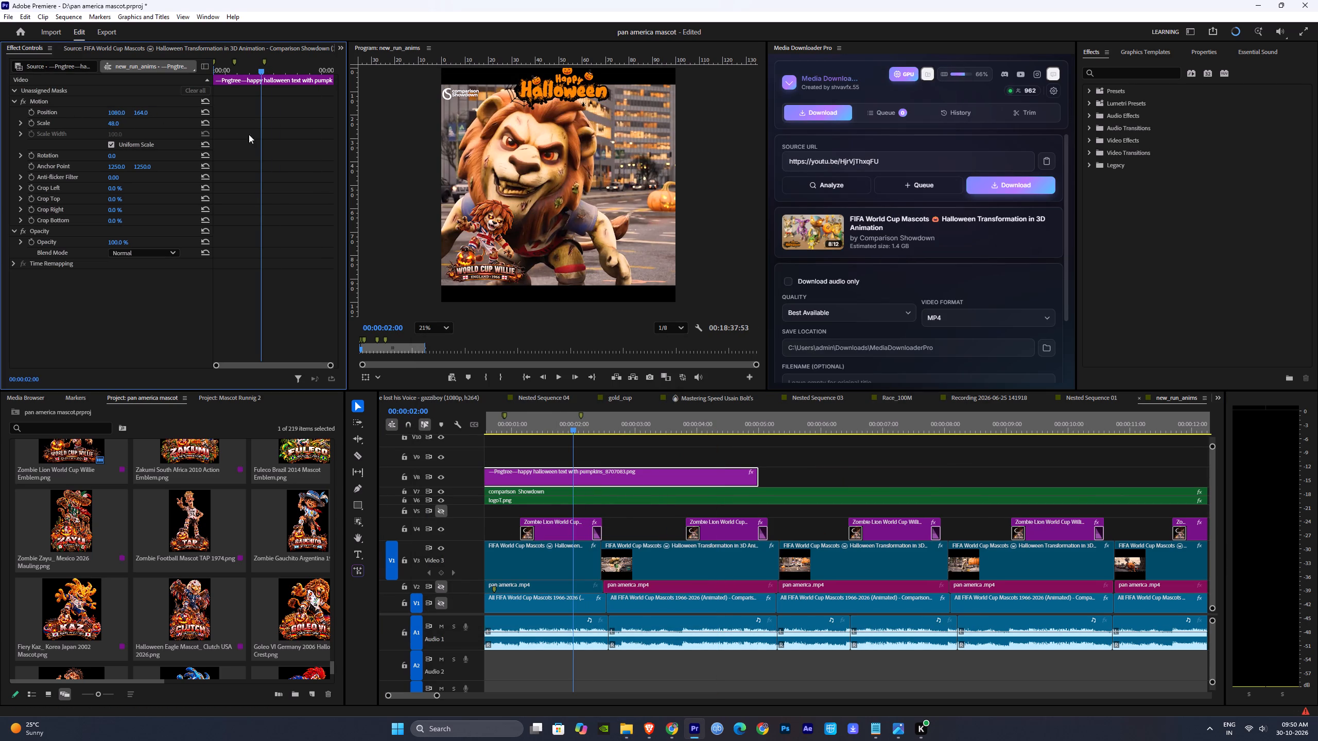
# Move the Happy Halloween title to the video frame's lower right corner, at about 1664, 2020.
pyautogui.scroll(-2, 586, 202)
pyautogui.moveTo(138, 114); pyautogui.dragTo(115, 113)
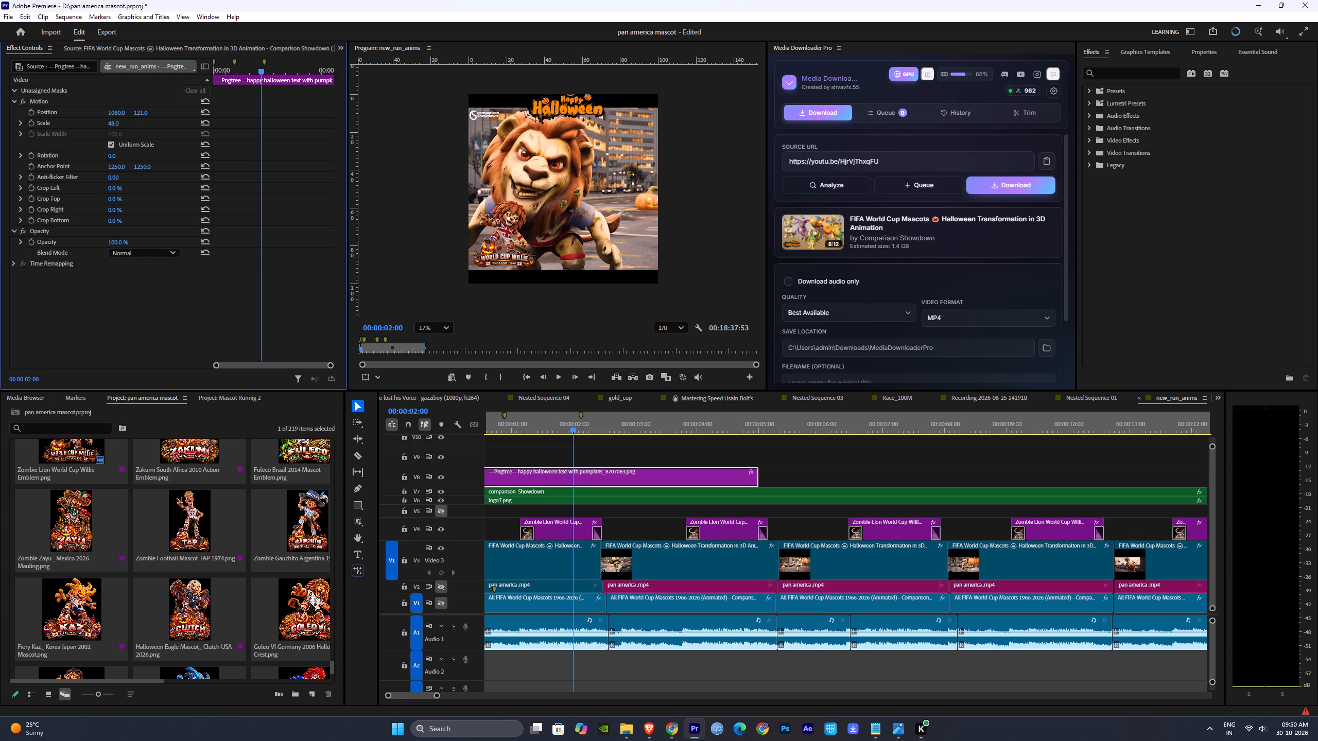
pyautogui.moveTo(115, 113); pyautogui.dragTo(1023, 145)
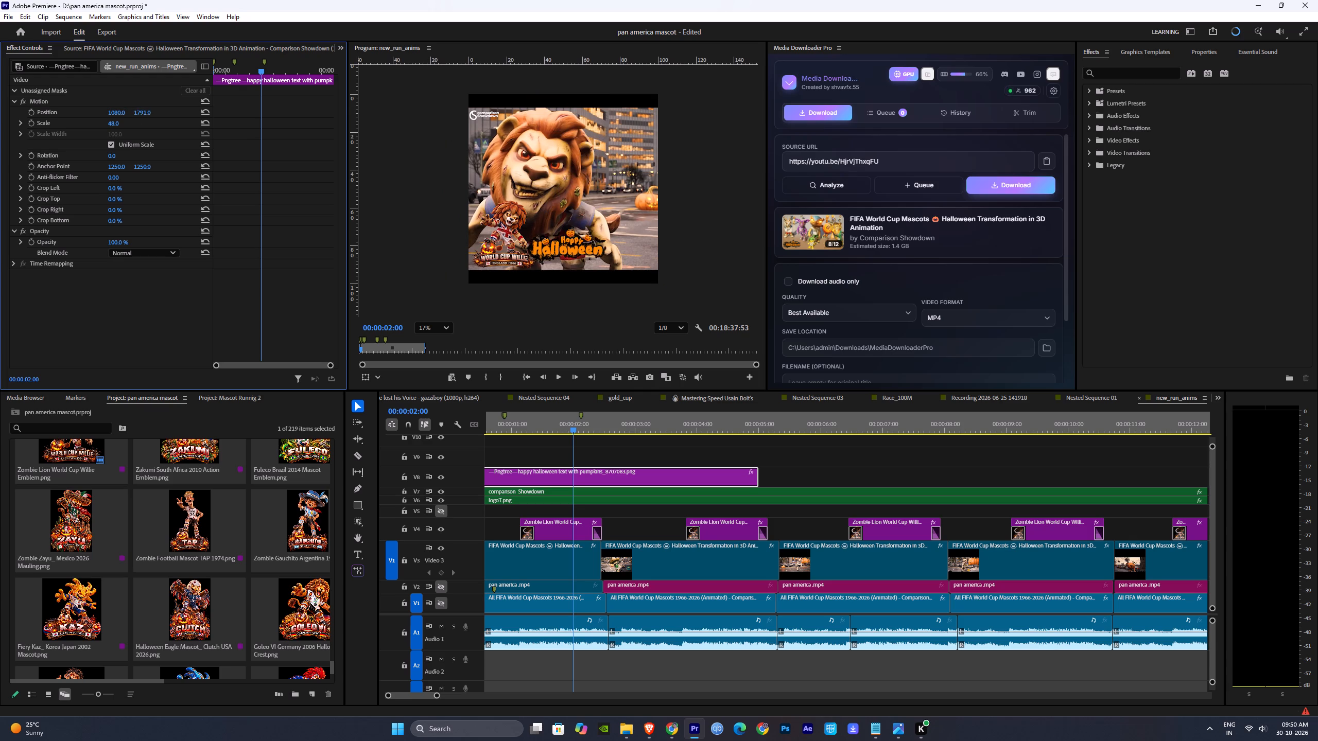
pyautogui.moveTo(1023, 145); pyautogui.dragTo(984, 146)
pyautogui.moveTo(115, 112); pyautogui.dragTo(353, 121)
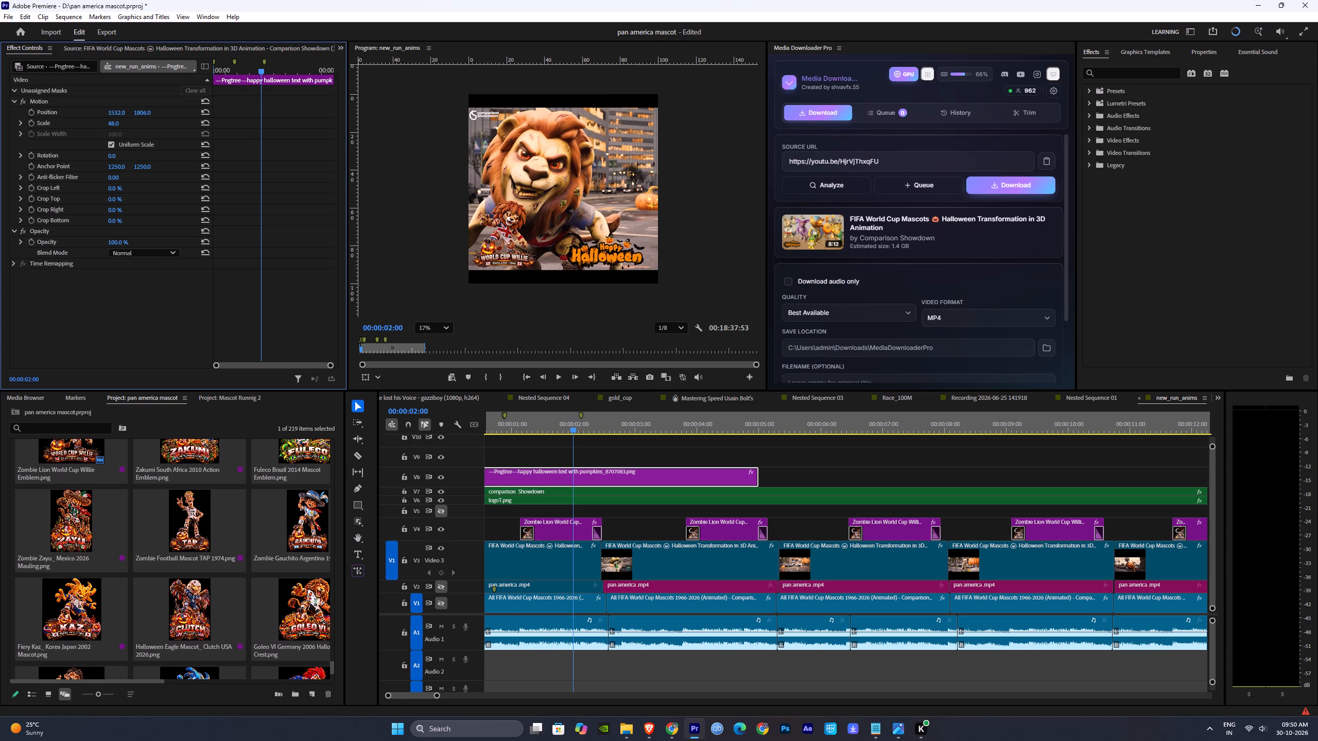
pyautogui.moveTo(353, 121); pyautogui.dragTo(418, 122)
pyautogui.moveTo(150, 113); pyautogui.dragTo(153, 113)
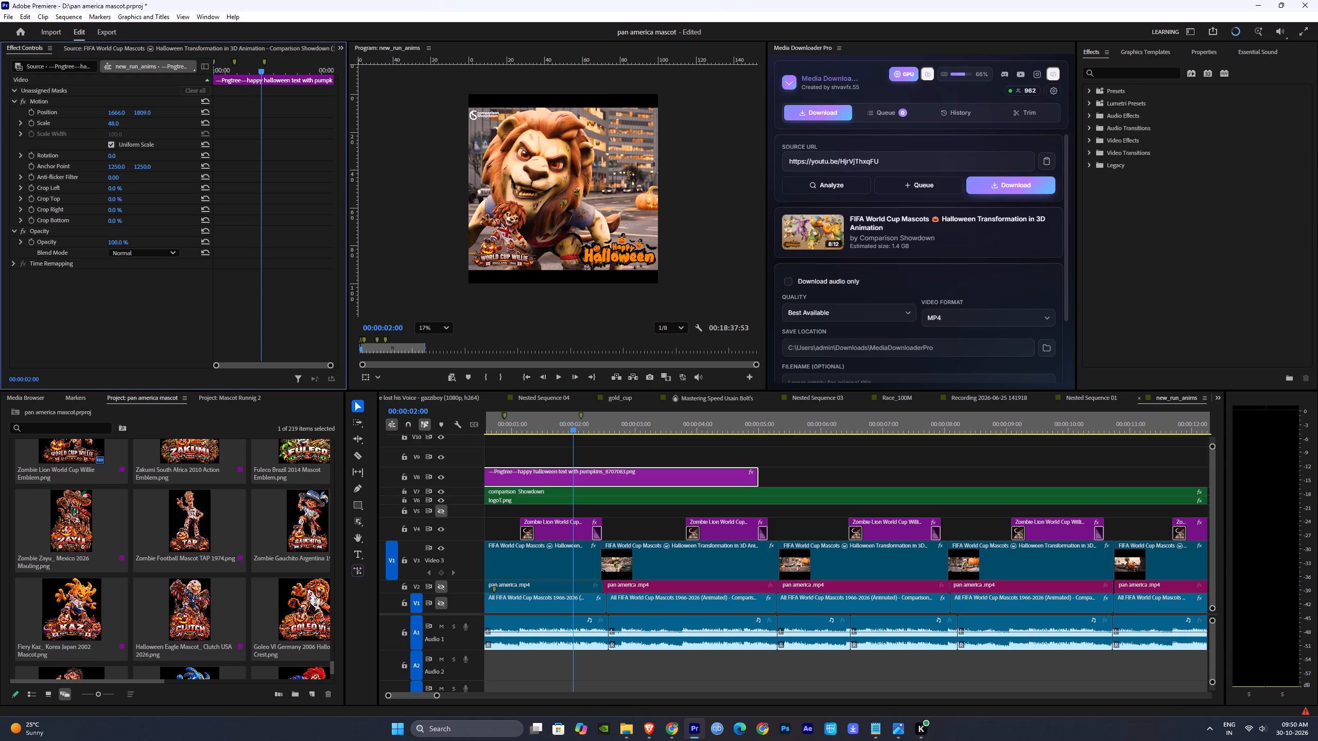
pyautogui.moveTo(153, 113); pyautogui.dragTo(265, 122)
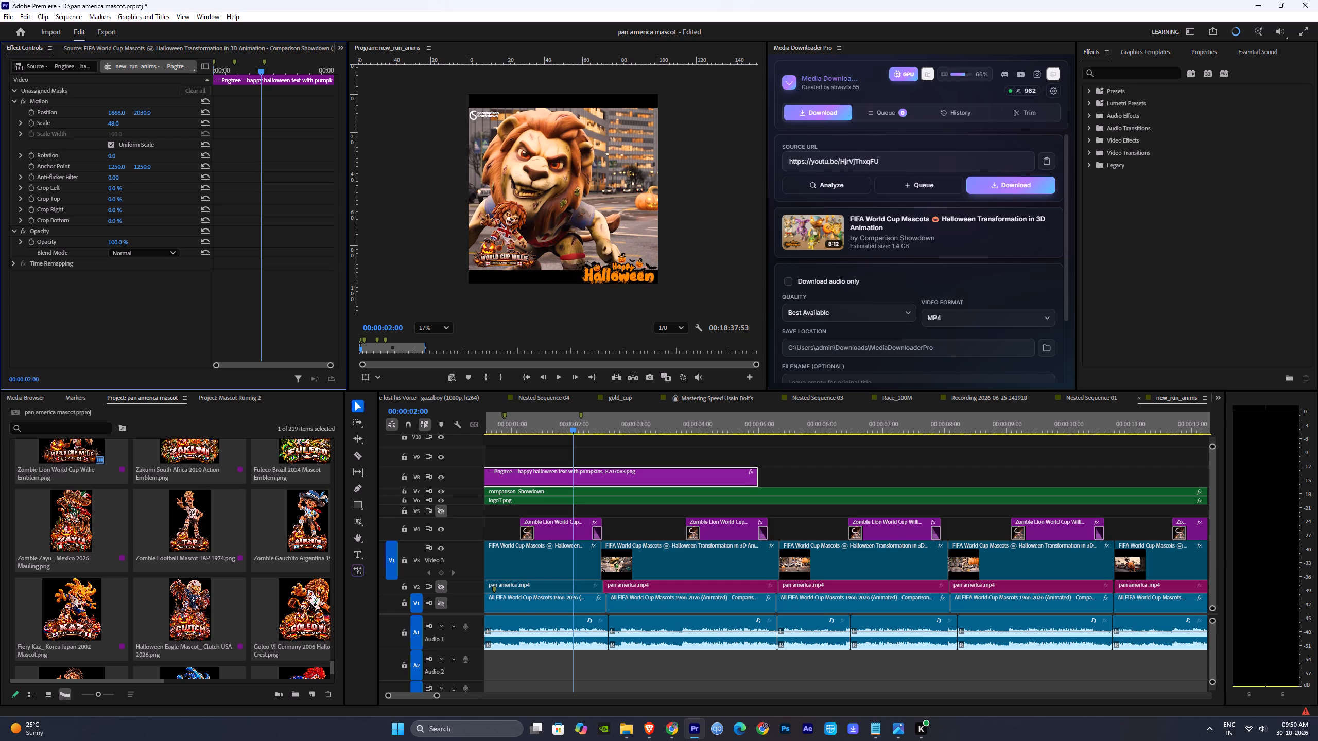
pyautogui.moveTo(265, 122); pyautogui.dragTo(260, 122)
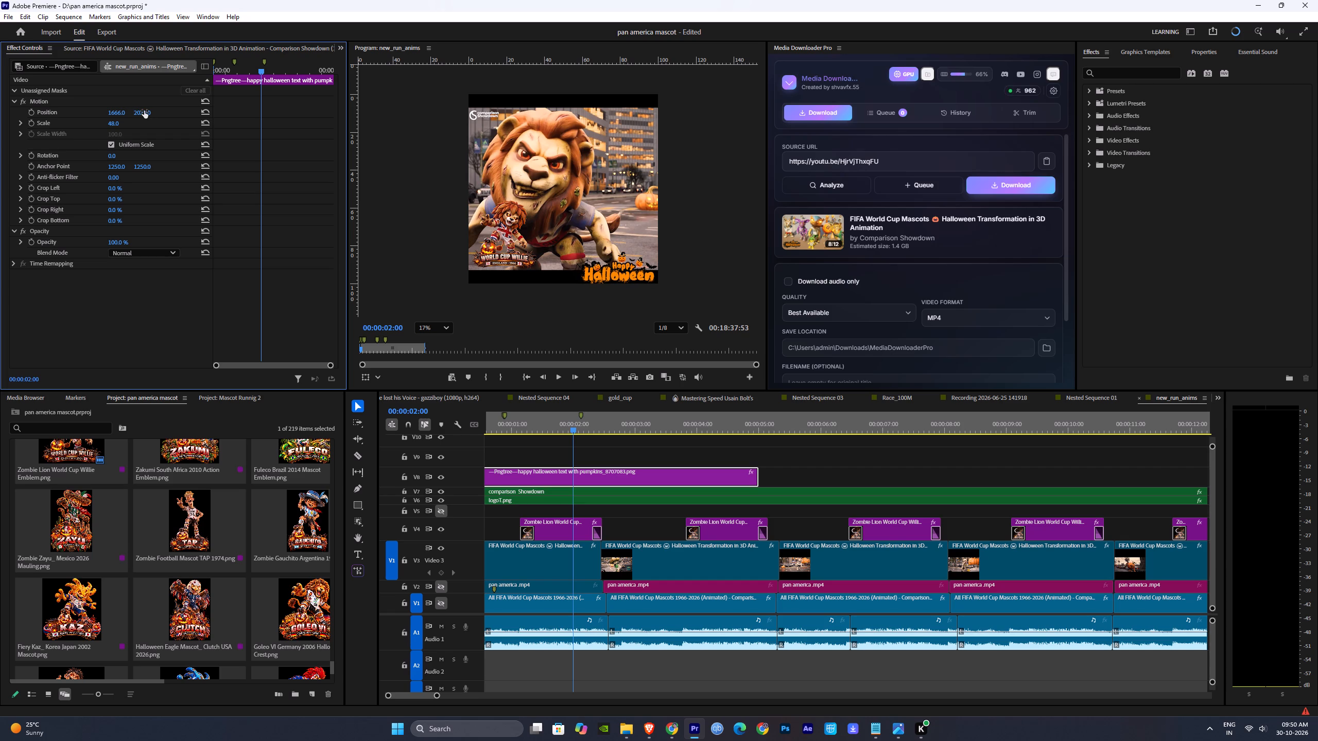
# Reduce the Happy Halloween title's scale to about 36.
pyautogui.moveTo(116, 127); pyautogui.dragTo(110, 127)
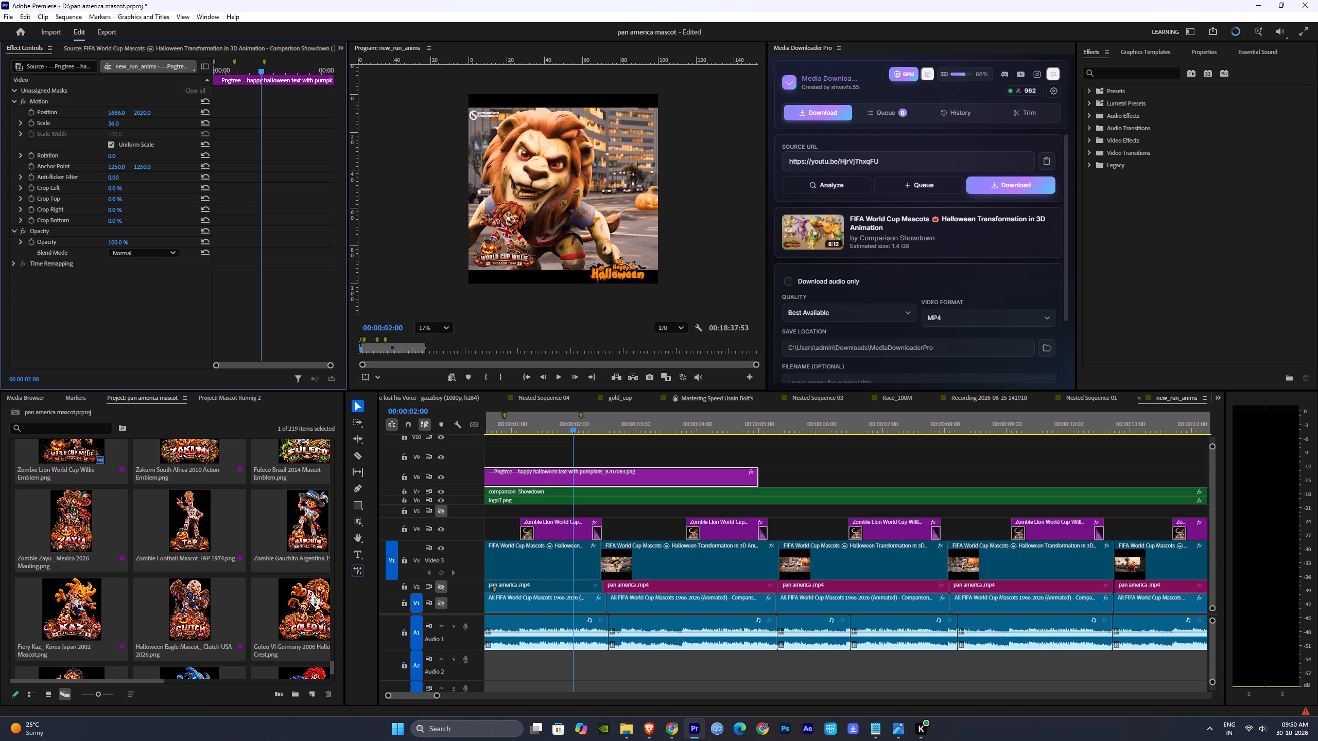
# Increase the Happy Halloween title's scale to about 39.
pyautogui.moveTo(110, 127); pyautogui.dragTo(112, 127)
pyautogui.click(142, 116)
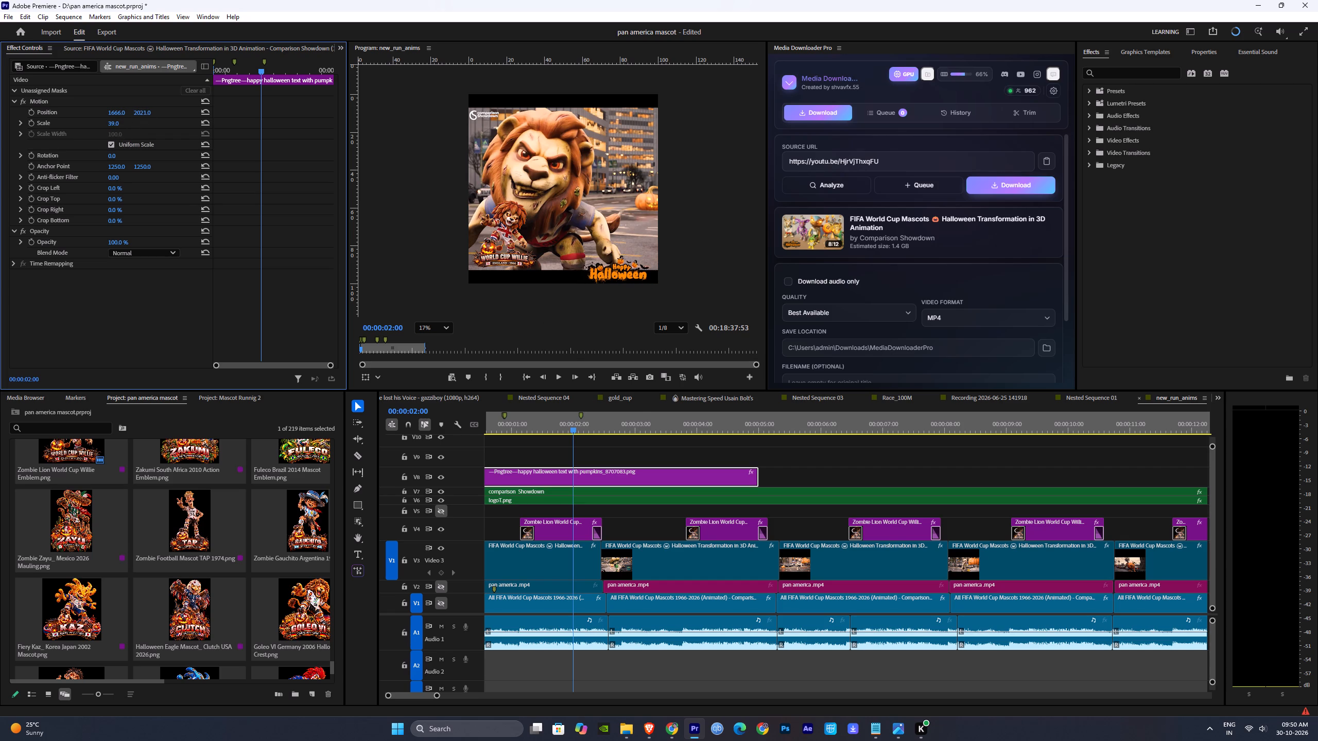
# Reposition the Happy Halloween title at the video frame's bottom centre, at about 1042, 2019, and play it back.
pyautogui.moveTo(116, 111); pyautogui.dragTo(174, 111)
pyautogui.press('space')
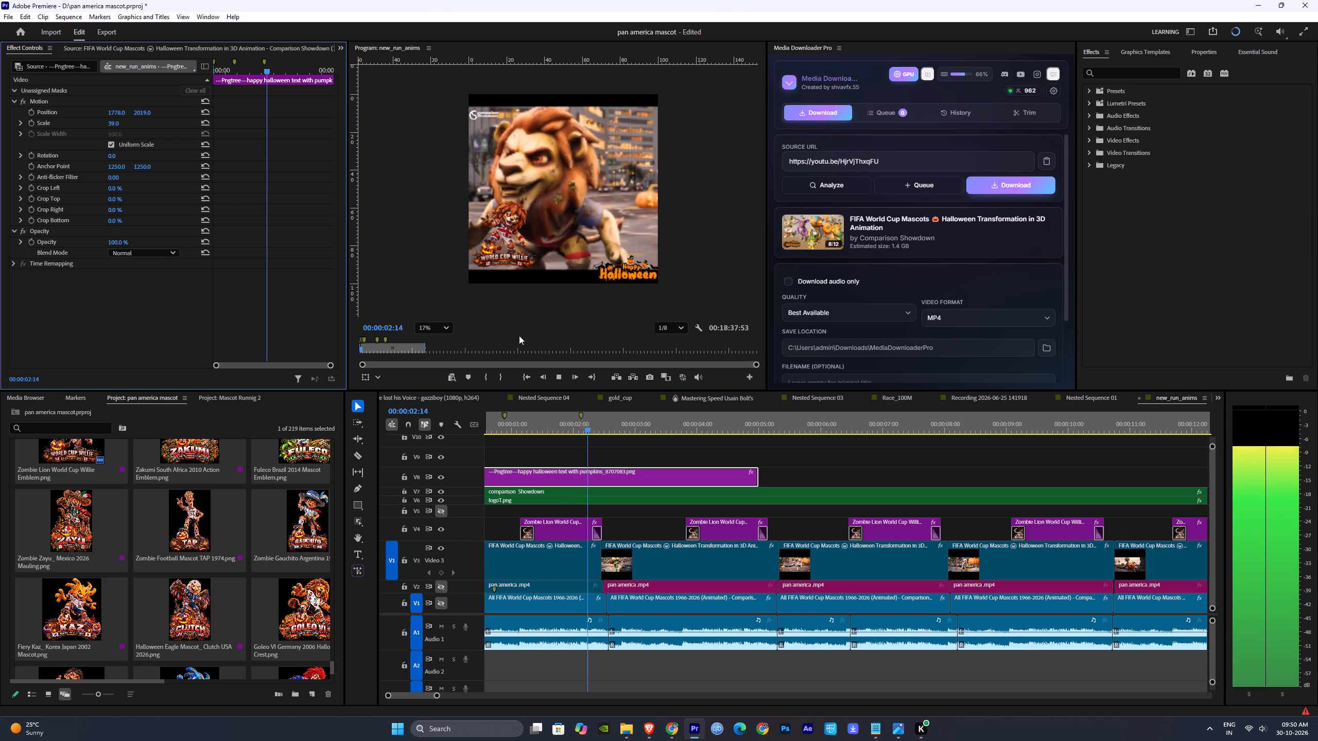
pyautogui.press('space')
pyautogui.moveTo(119, 113); pyautogui.dragTo(76, 113)
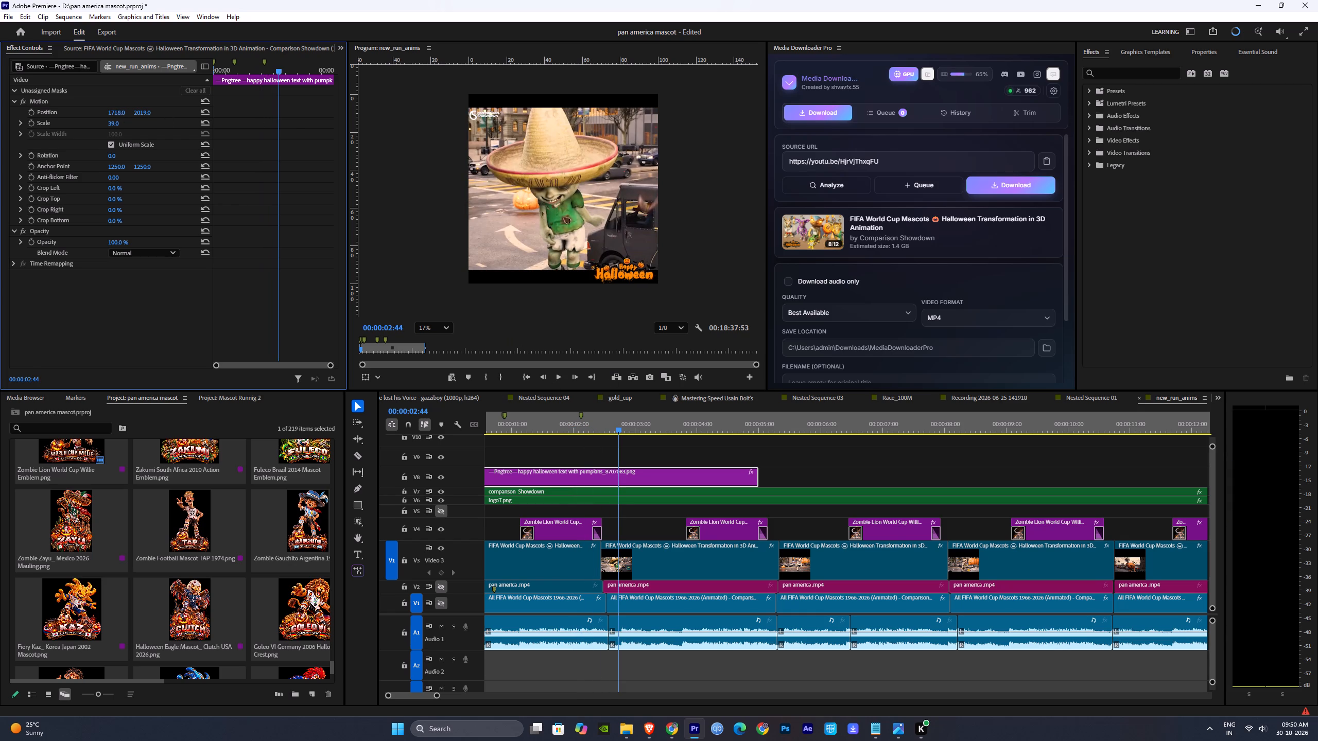
pyautogui.moveTo(76, 113); pyautogui.dragTo(96, 113)
pyautogui.press('space')
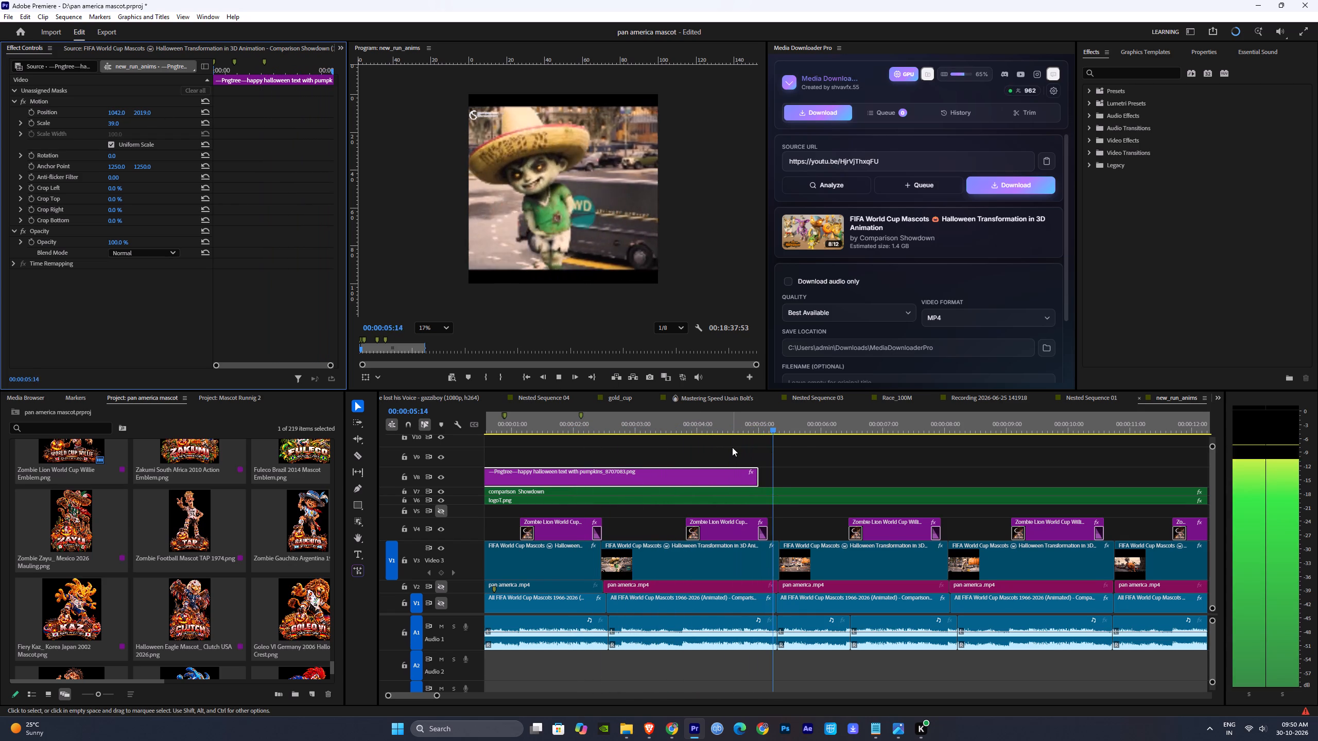
pyautogui.press('space')
# Extend the end of the Happy Halloween title clip past the last clips in the sequence.
pyautogui.moveTo(764, 478); pyautogui.dragTo(1312, 494)
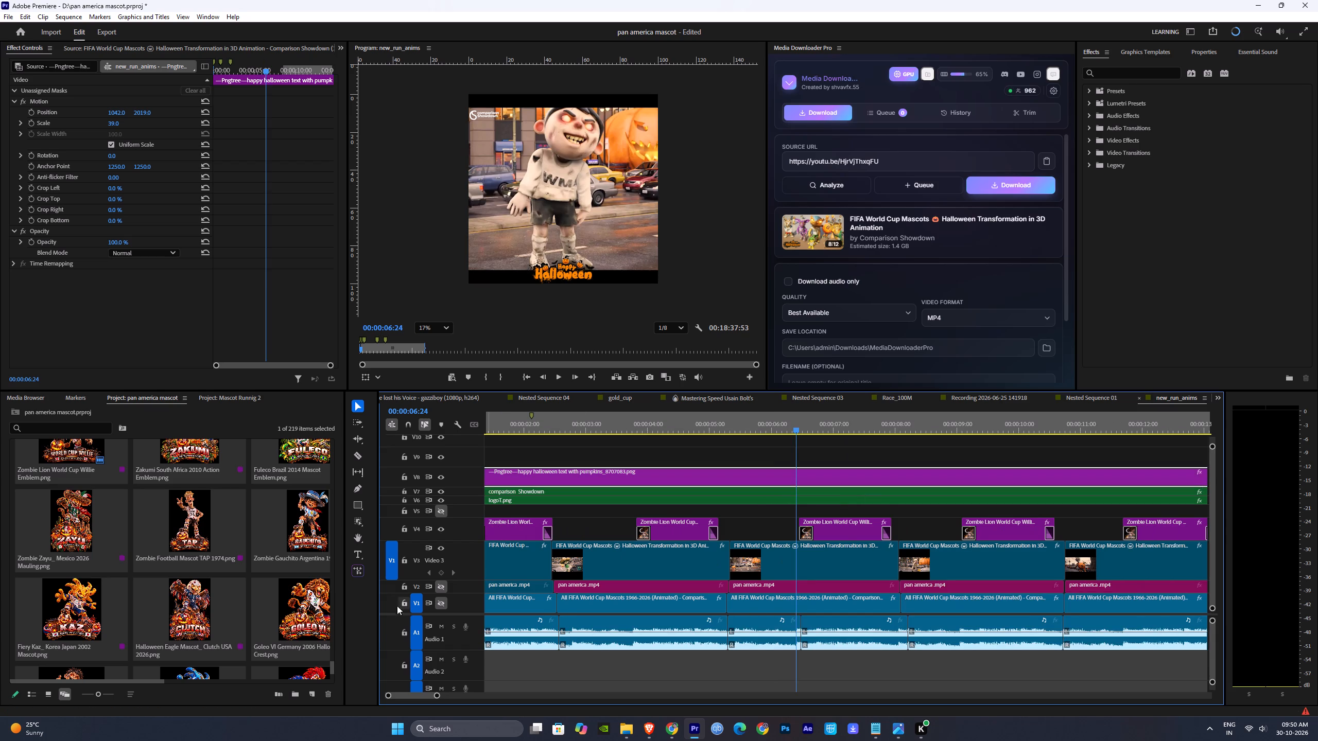
pyautogui.moveTo(439, 696); pyautogui.dragTo(604, 678)
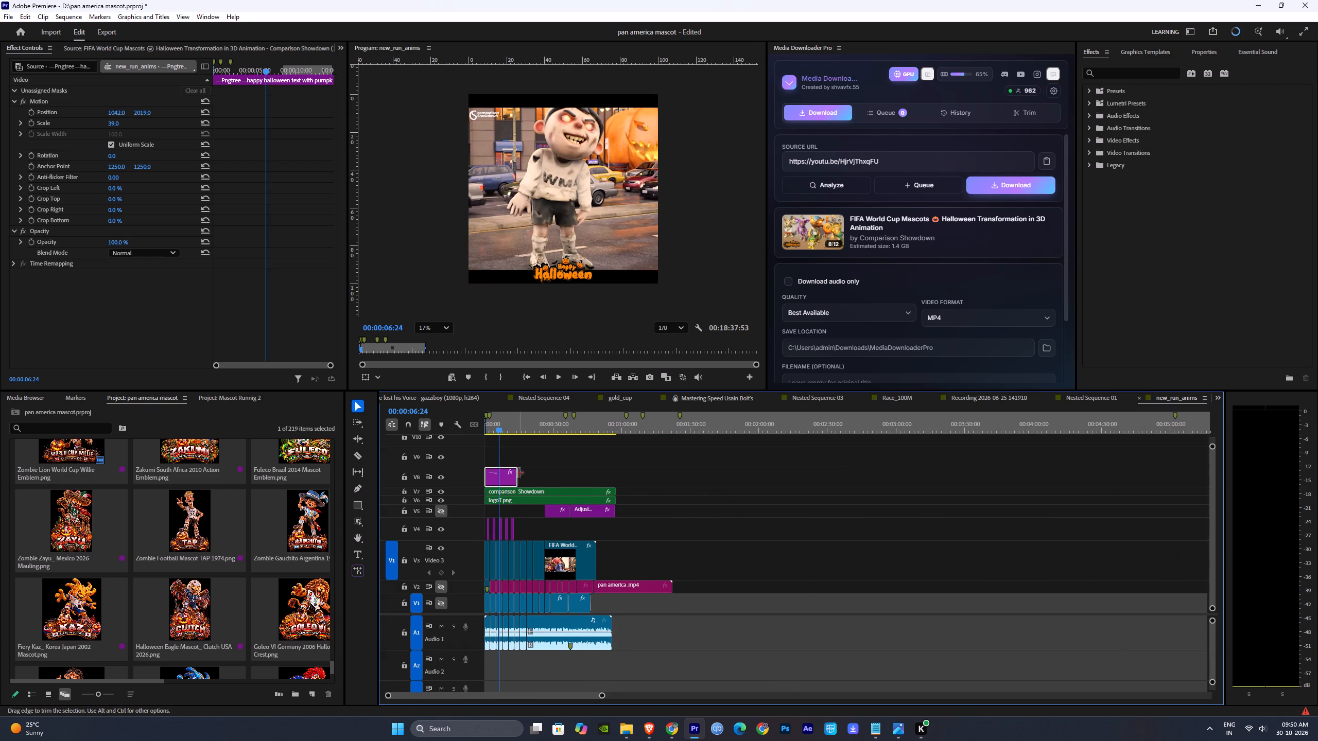
pyautogui.moveTo(518, 473); pyautogui.dragTo(713, 474)
pyautogui.press('space')
pyautogui.press('space')
# Replace the third emblem clip, at about 7 seconds, with the Zombie Tip Halloween 1974 Mascot image, keeping its effects.
pyautogui.moveTo(602, 697); pyautogui.dragTo(456, 686)
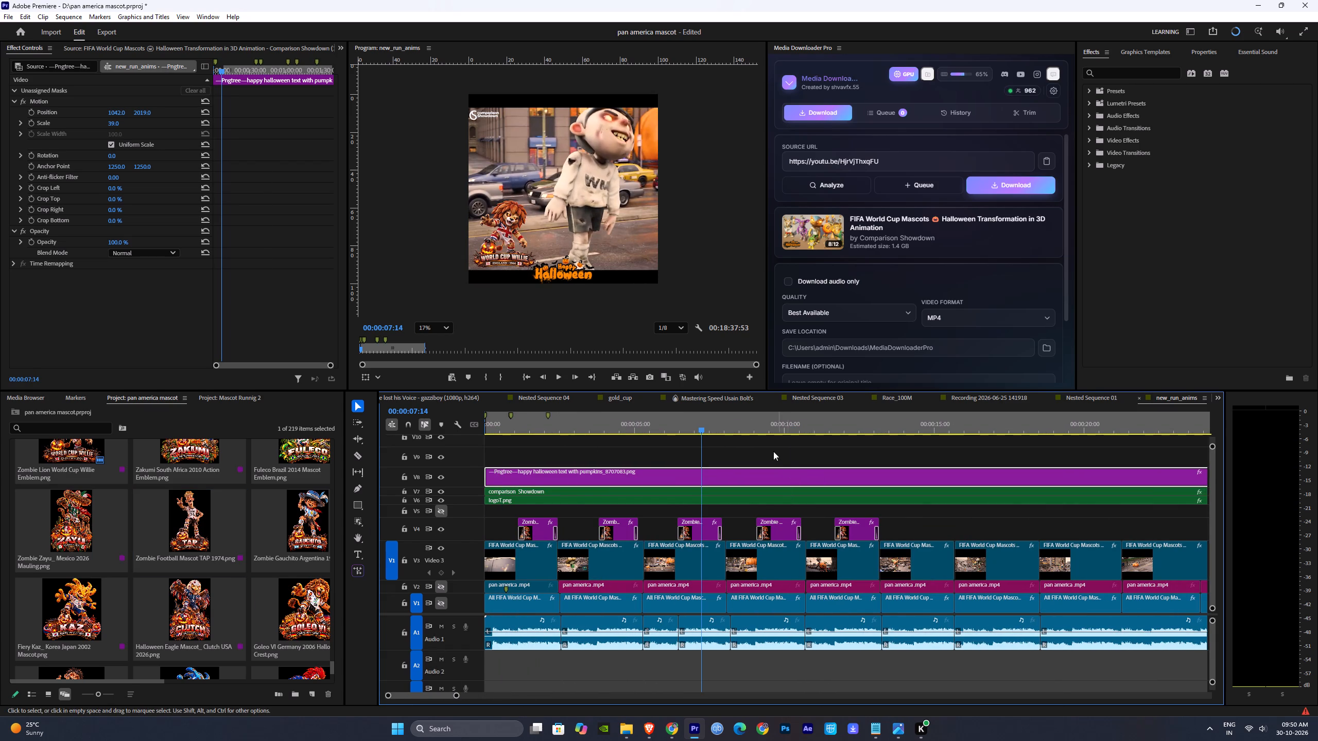
pyautogui.click(190, 527)
pyautogui.scroll(2, 178, 550)
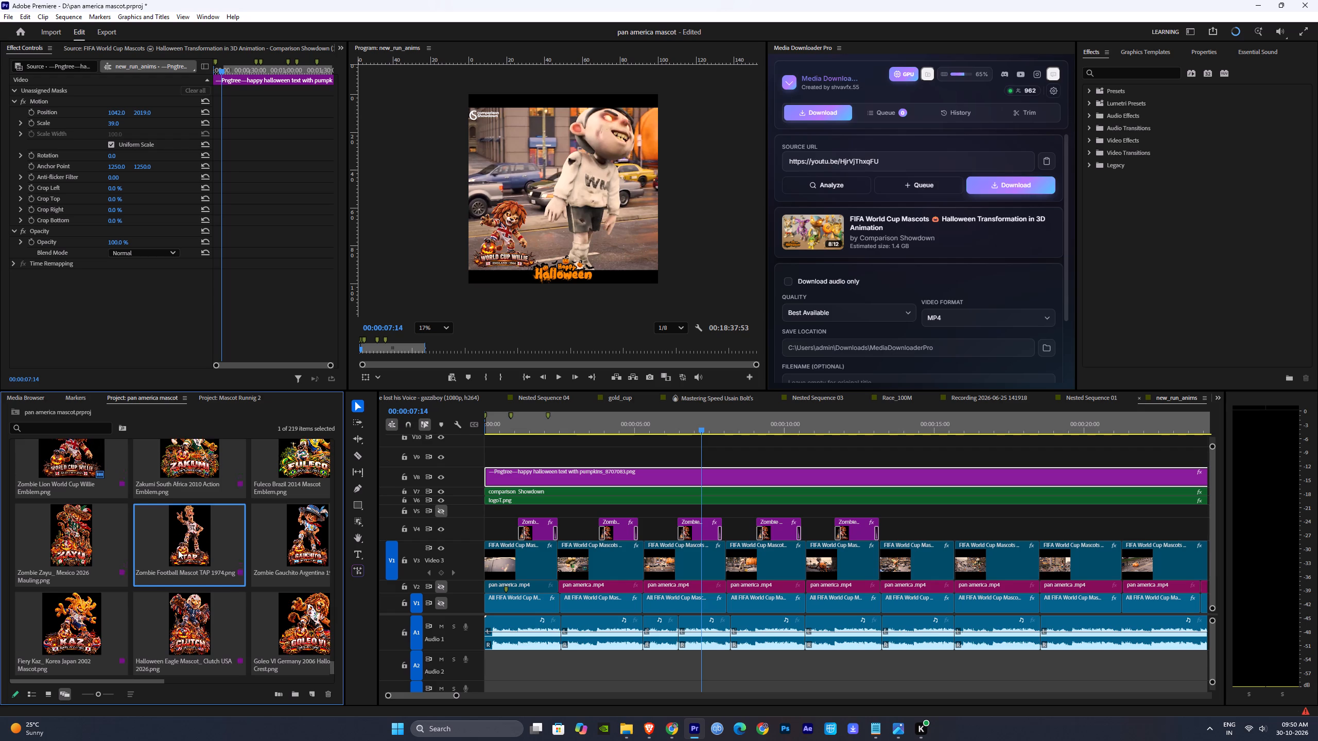
pyautogui.scroll(4, 179, 550)
pyautogui.scroll(-16, 179, 550)
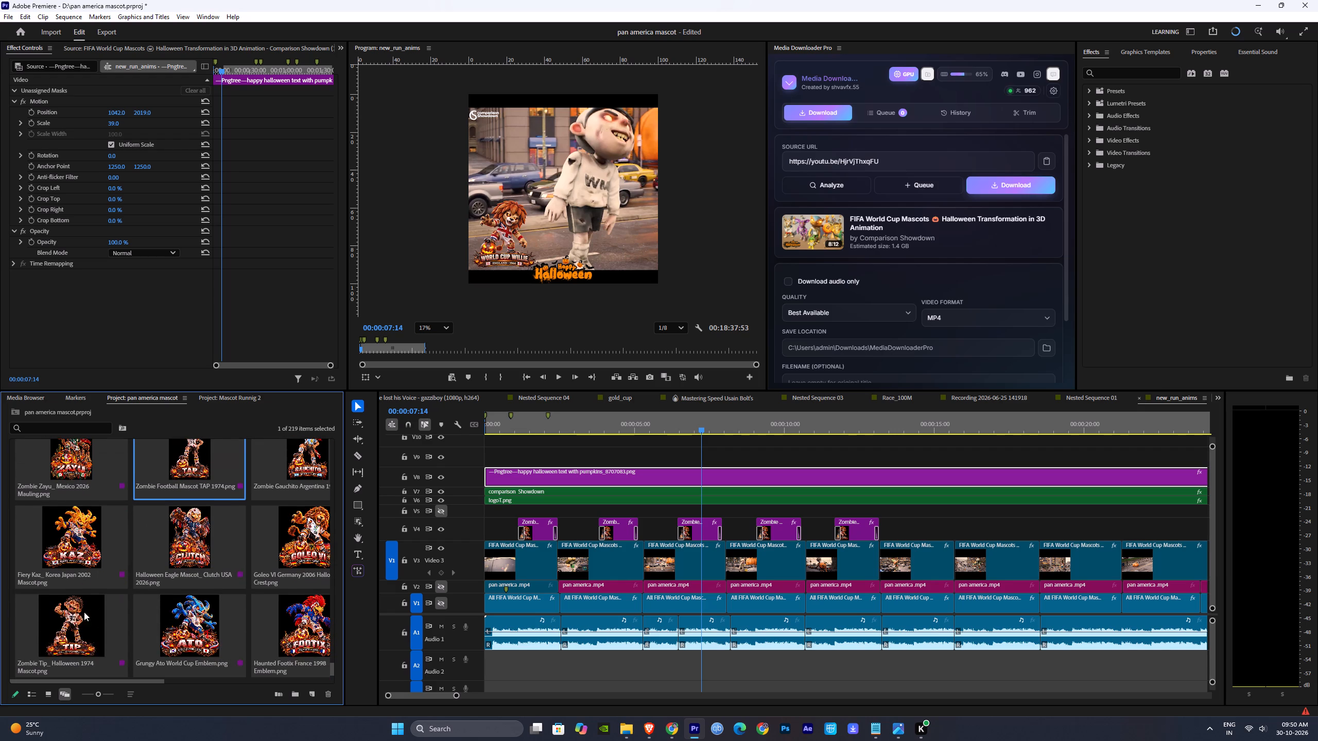
pyautogui.click(76, 612)
pyautogui.keyDown('alt'); pyautogui.moveTo(74, 633); pyautogui.dragTo(697, 525); pyautogui.keyUp('alt')
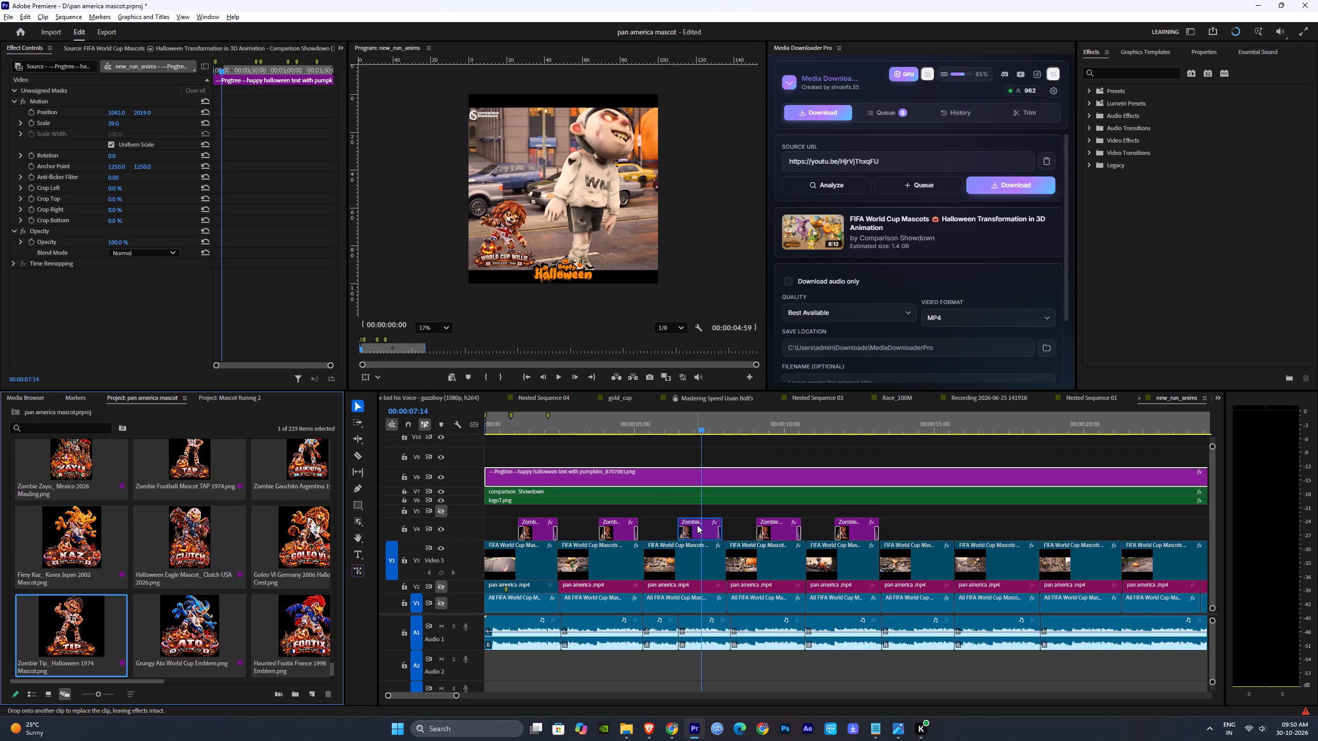
pyautogui.keyDown('alt'); pyautogui.moveTo(697, 525); pyautogui.dragTo(699, 525); pyautogui.keyUp('alt')
# Replace the fourth emblem clip, at about 9 seconds, with Zombie Football Mascot TAP 1974.png, keeping its effects.
pyautogui.click(190, 452)
pyautogui.keyDown('alt'); pyautogui.moveTo(197, 456); pyautogui.dragTo(776, 528); pyautogui.keyUp('alt')
pyautogui.click(784, 425)
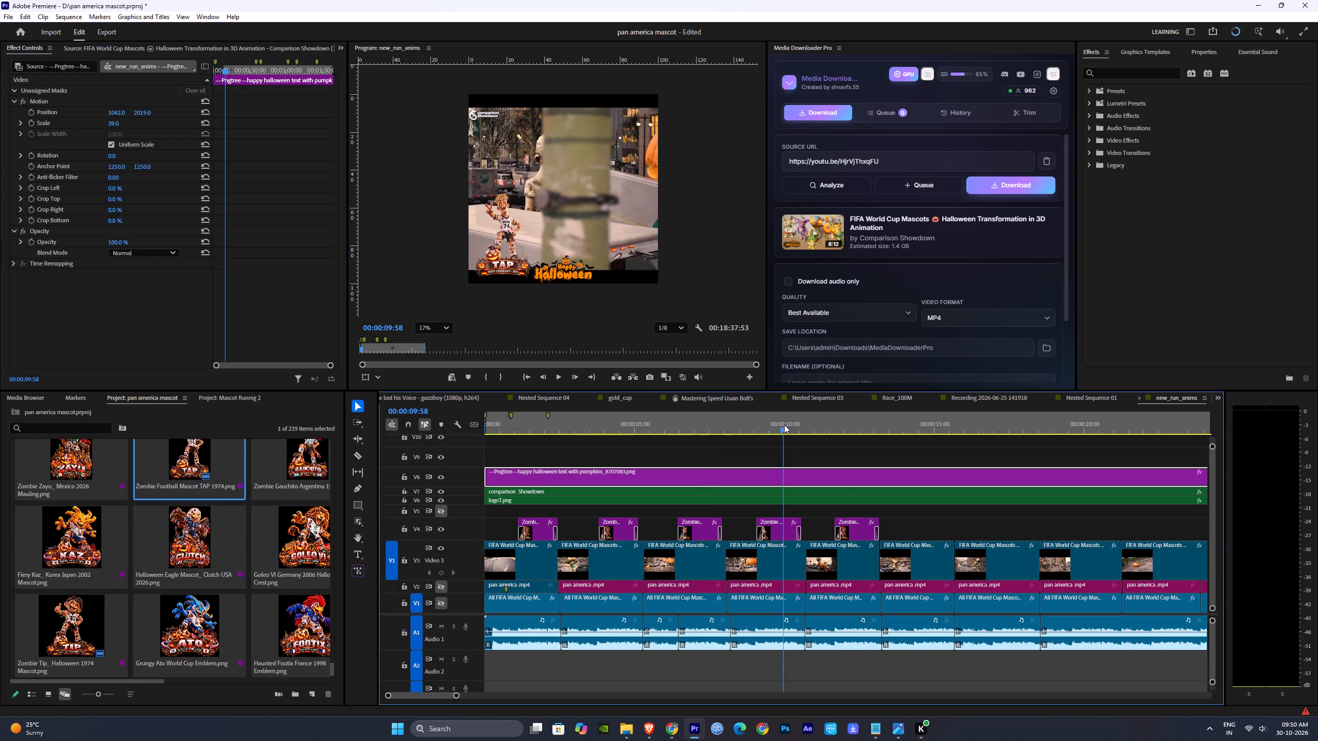
# Look through the project's emblem images for the one matching the mascot shown at 00:00:12:18.
pyautogui.moveTo(784, 425); pyautogui.dragTo(854, 431)
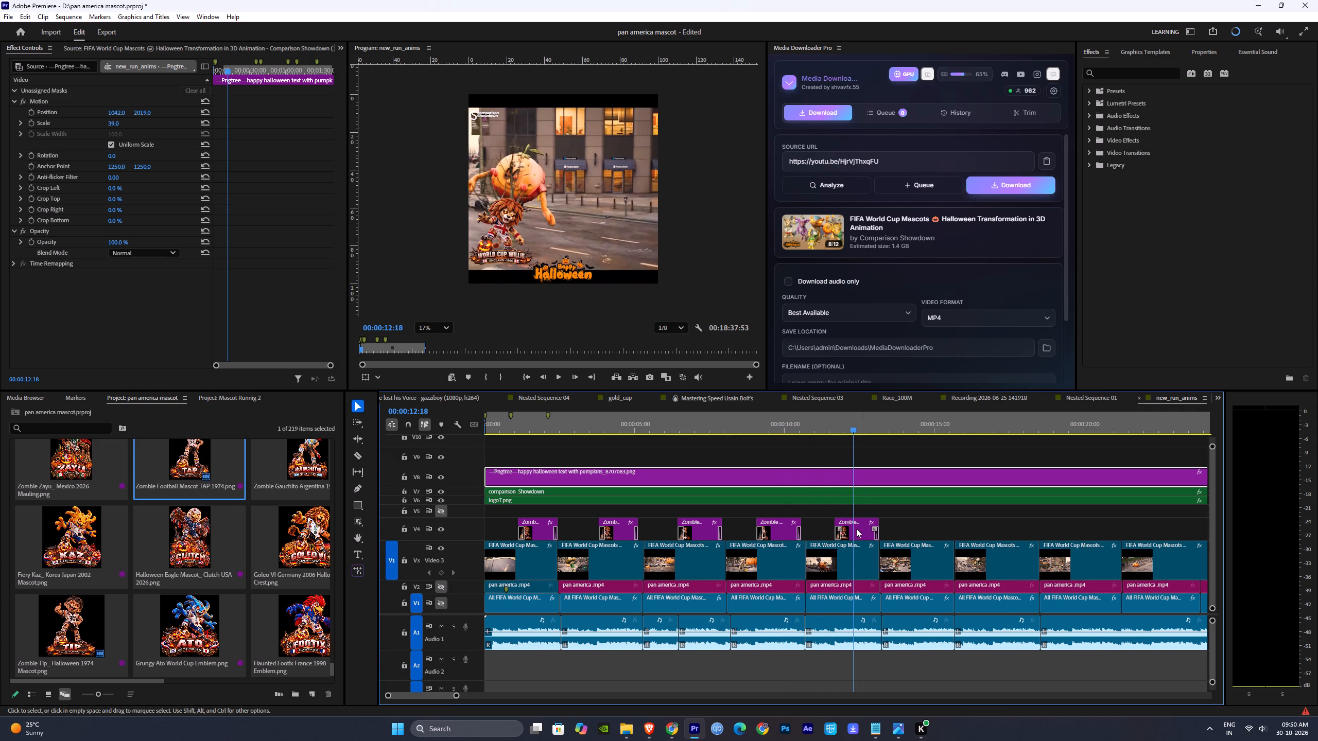
pyautogui.scroll(3, 275, 577)
pyautogui.scroll(-13, 275, 577)
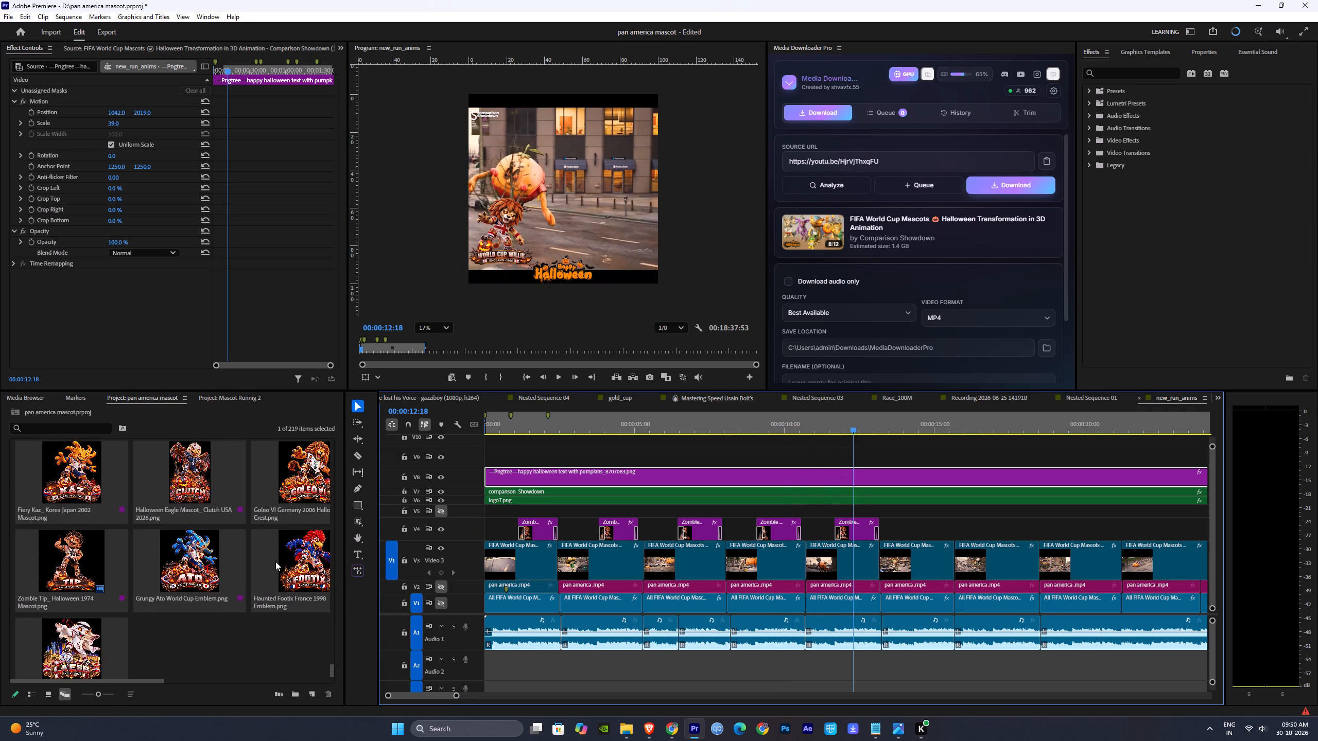
pyautogui.scroll(-6, 275, 561)
pyautogui.press('1')
pyautogui.press('1')
pyautogui.press('1')
pyautogui.press('1')
pyautogui.press('1')
pyautogui.press('1')
pyautogui.press('1')
pyautogui.press('1')
pyautogui.press('1')
pyautogui.press('1')
pyautogui.press('1')
pyautogui.press('1')
pyautogui.press('1')
pyautogui.press('1')
pyautogui.press('1')
pyautogui.press('1')
pyautogui.press('1')
pyautogui.press('1')
pyautogui.press('1')
pyautogui.press('1')
pyautogui.moveTo(332, 672); pyautogui.dragTo(331, 664)
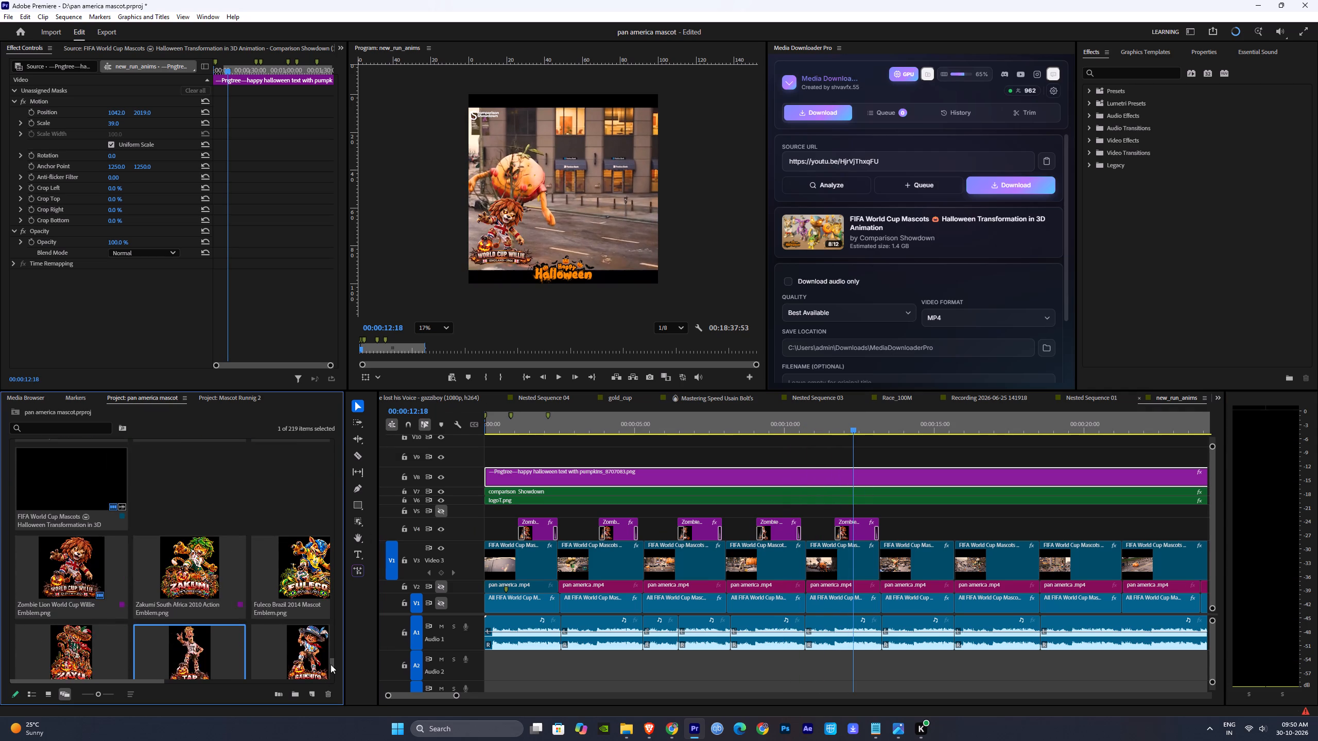
pyautogui.moveTo(331, 664); pyautogui.dragTo(332, 667)
pyautogui.keyDown('ctrl'); pyautogui.scroll(-5, 272, 607); pyautogui.keyUp('ctrl')
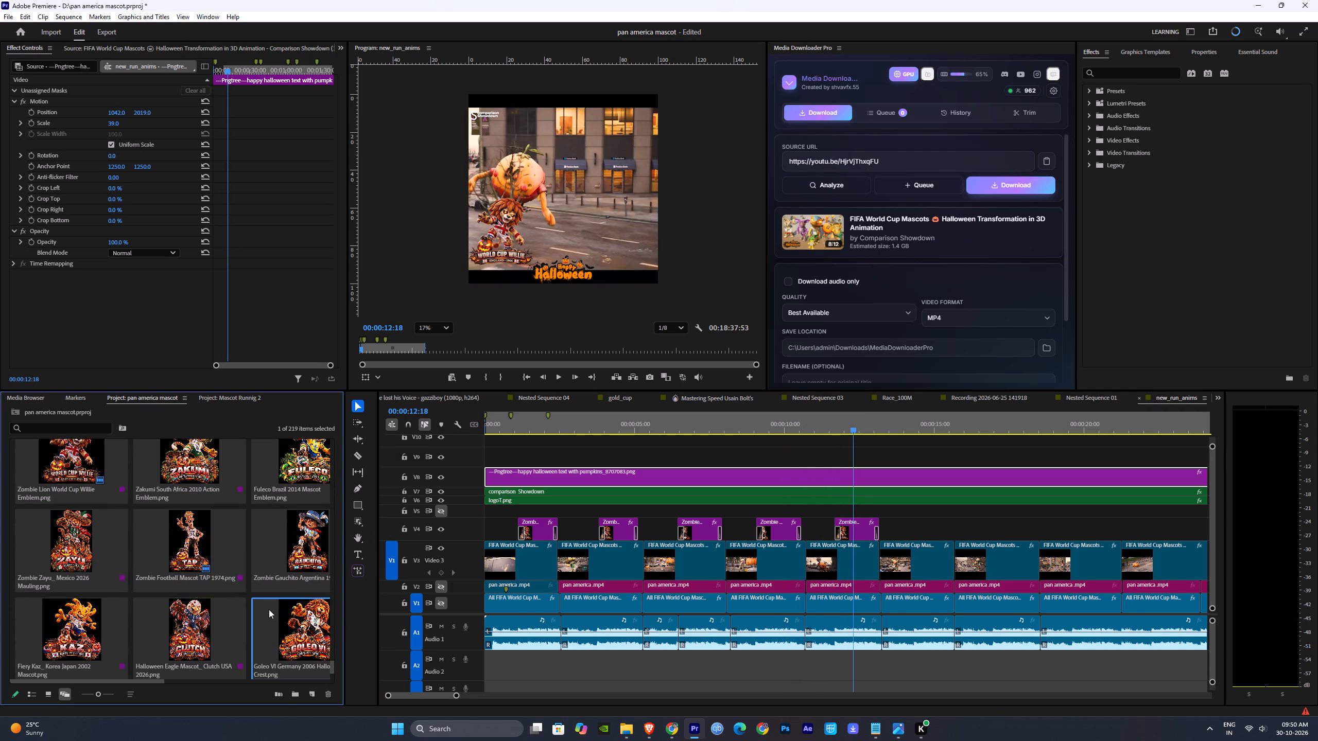
# Switch the project items to icon view and bring up the emblem images at the end of the bin.
pyautogui.click(48, 695)
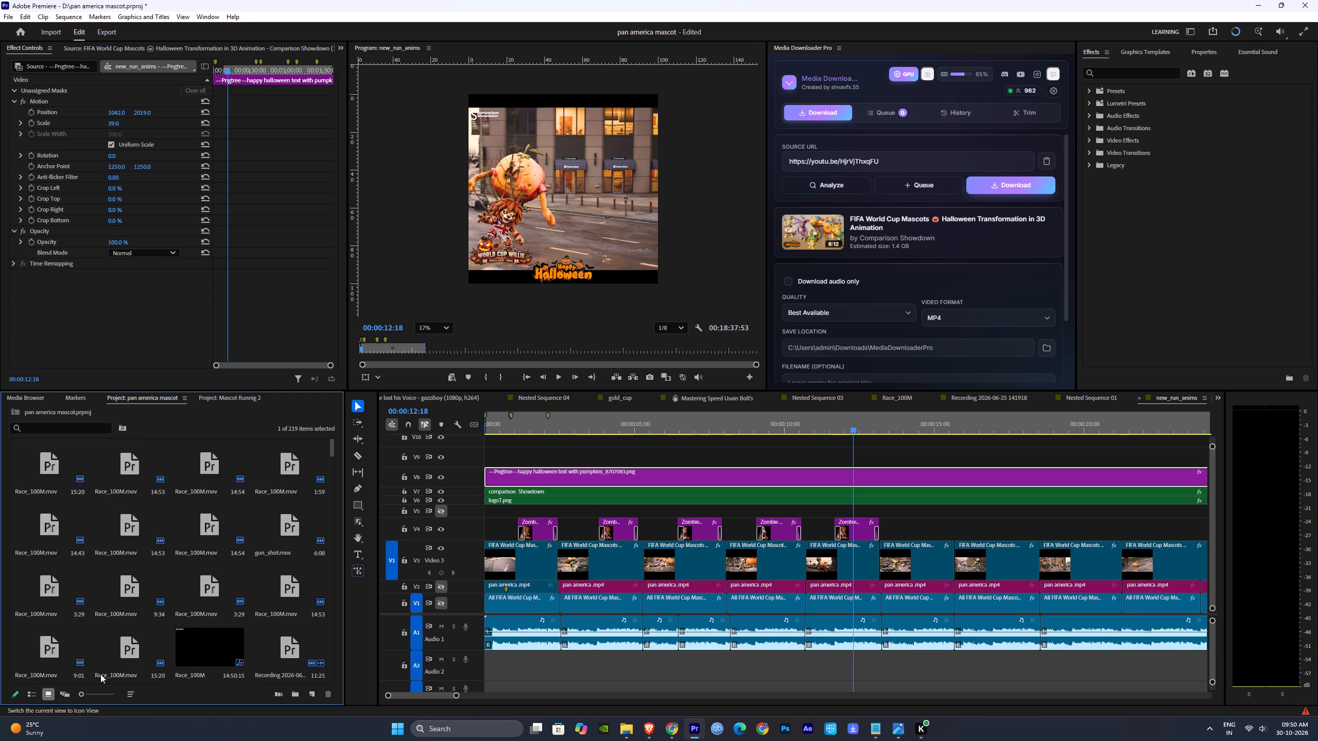
pyautogui.scroll(-7, 215, 638)
pyautogui.moveTo(332, 486); pyautogui.dragTo(335, 531)
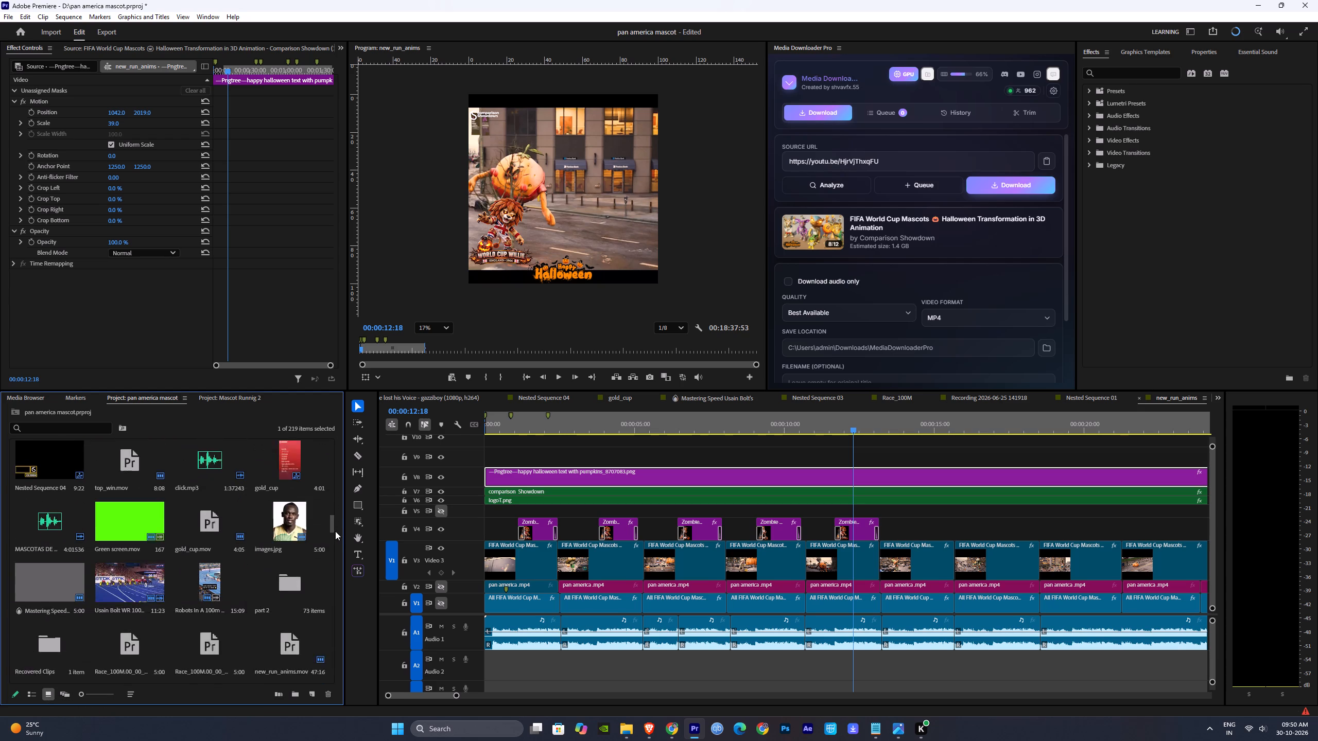
pyautogui.moveTo(335, 531); pyautogui.dragTo(336, 678)
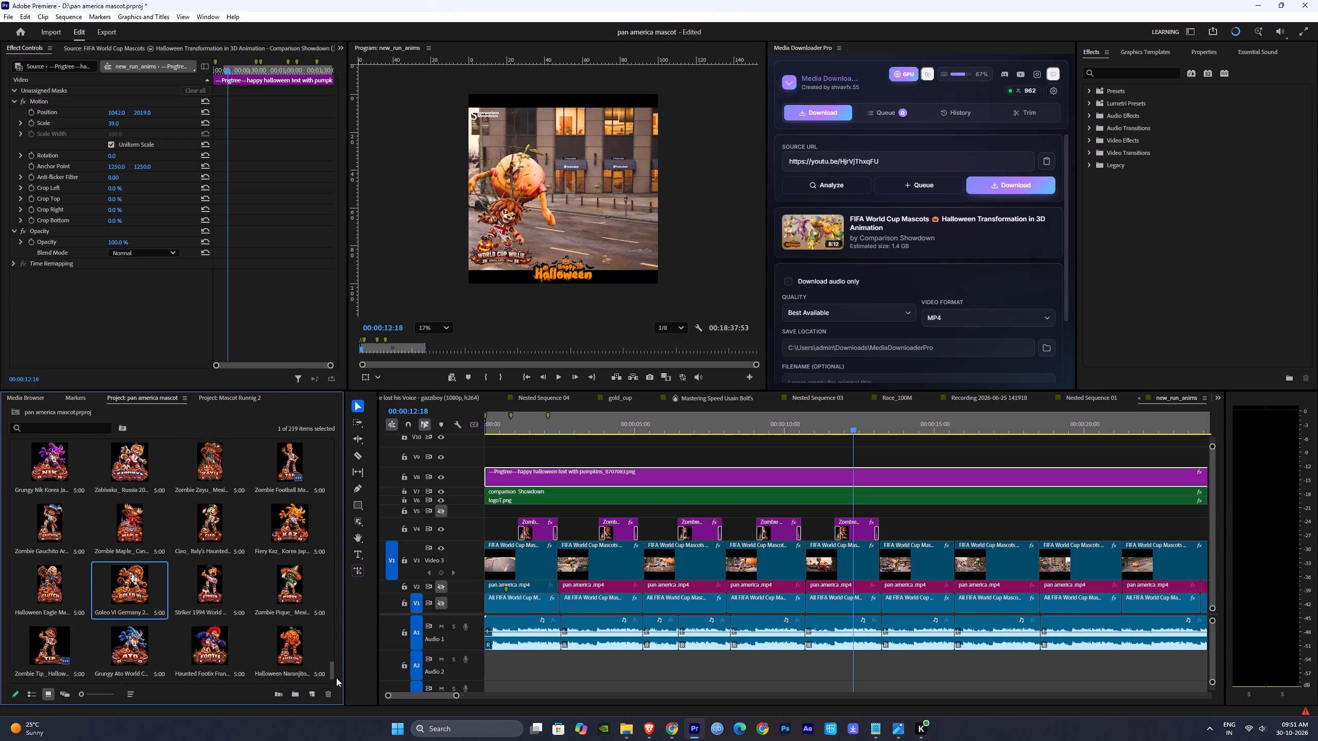
pyautogui.moveTo(336, 678); pyautogui.dragTo(337, 682)
# Replace the fifth emblem clip, at about 12 seconds, with Halloween Naranjito Spain 1982 Mascot.png, keeping its effects.
pyautogui.click(290, 586)
pyautogui.keyDown('alt'); pyautogui.moveTo(281, 578); pyautogui.dragTo(810, 510); pyautogui.keyUp('alt')
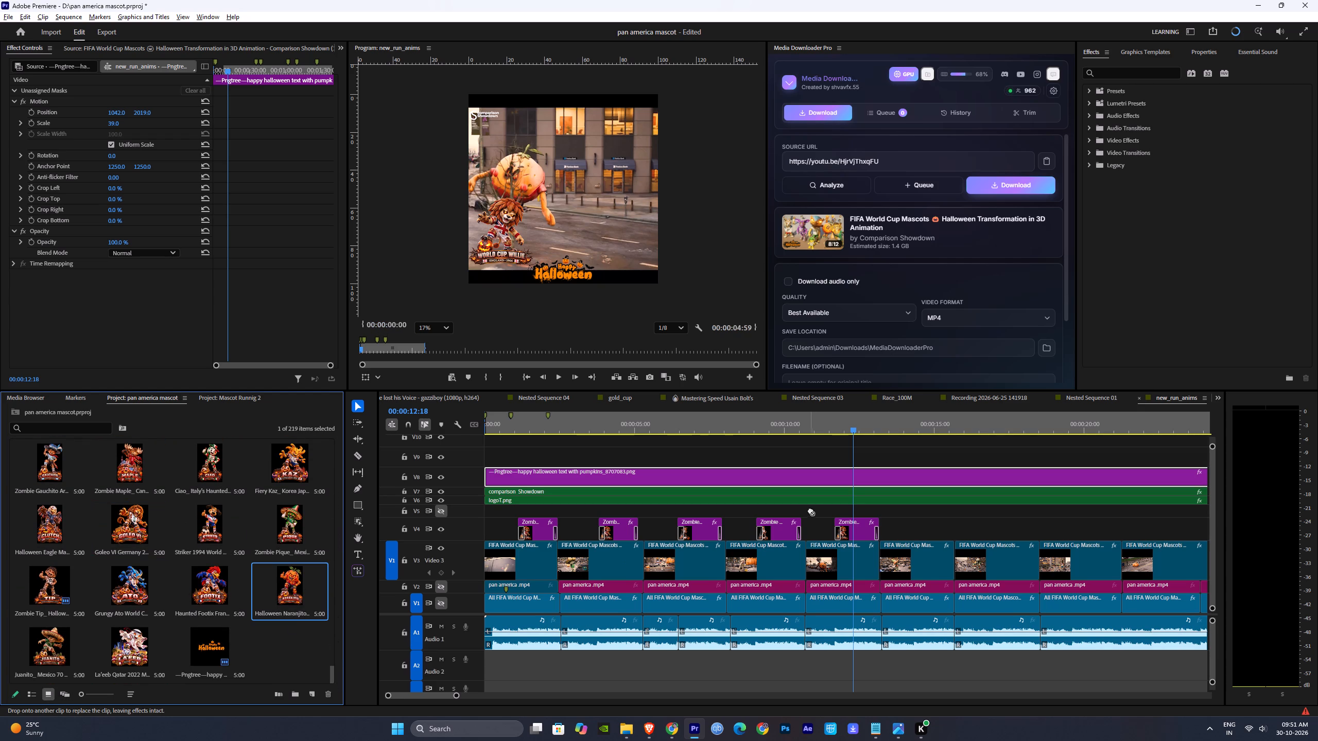
pyautogui.keyDown('alt'); pyautogui.moveTo(810, 510); pyautogui.dragTo(855, 533); pyautogui.keyUp('alt')
pyautogui.press('space')
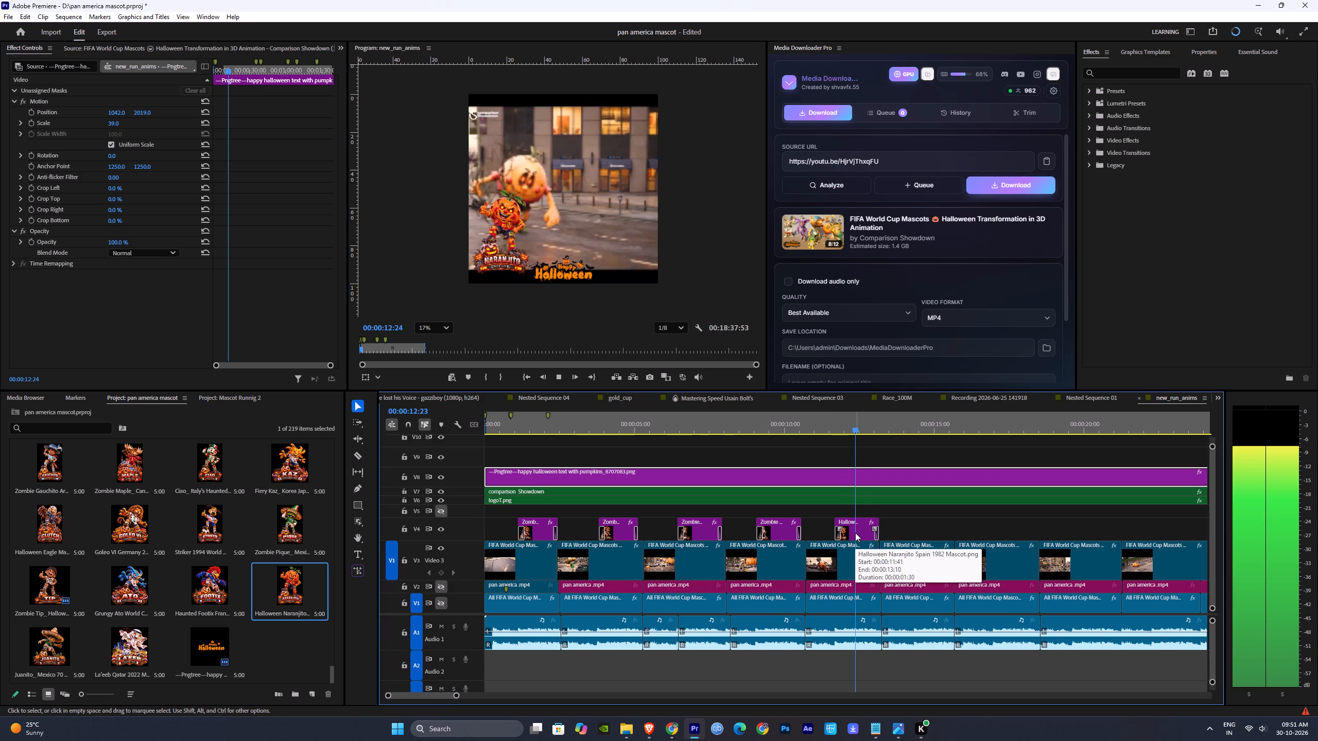
# Replace the second emblem clip, at about 4 seconds, with the Juanito Mexico 70 emblem, keeping its effects.
pyautogui.moveTo(855, 420); pyautogui.dragTo(616, 433)
pyautogui.click(249, 636)
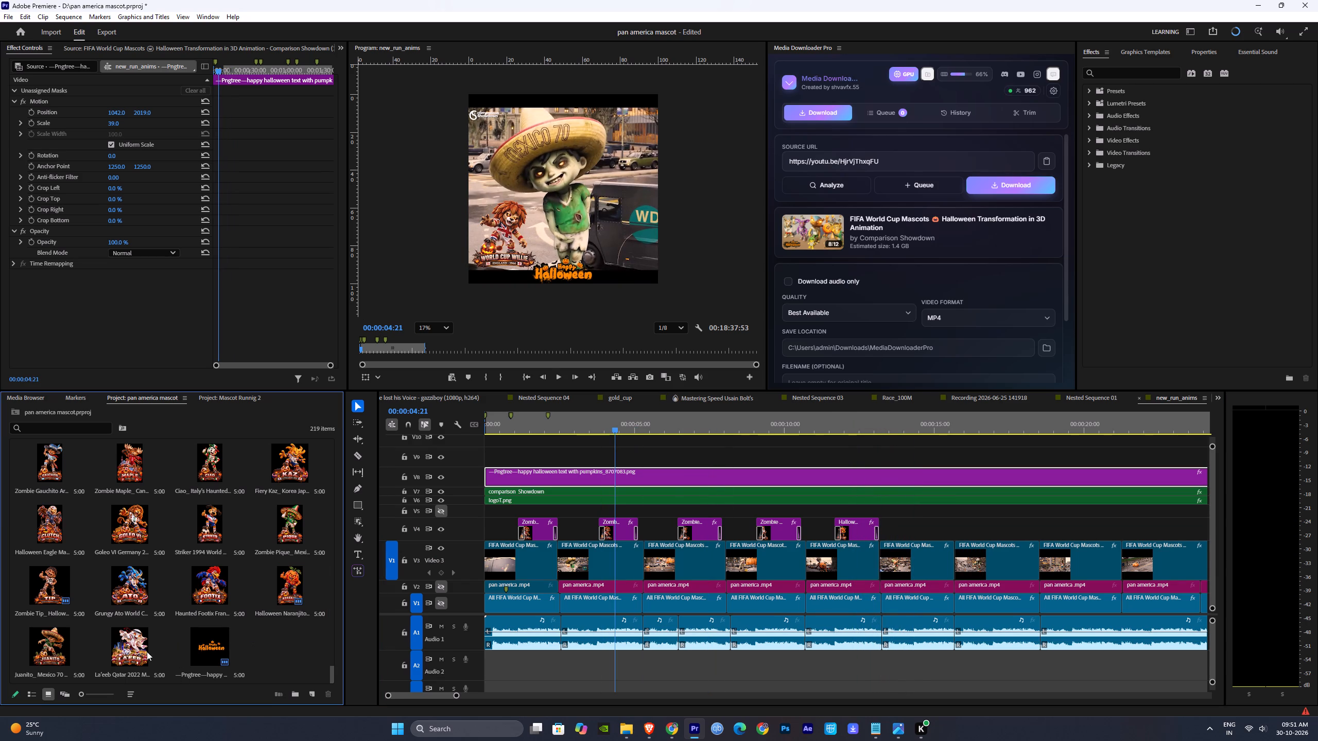
pyautogui.click(60, 645)
pyautogui.keyDown('alt'); pyautogui.moveTo(47, 651); pyautogui.dragTo(614, 534); pyautogui.keyUp('alt')
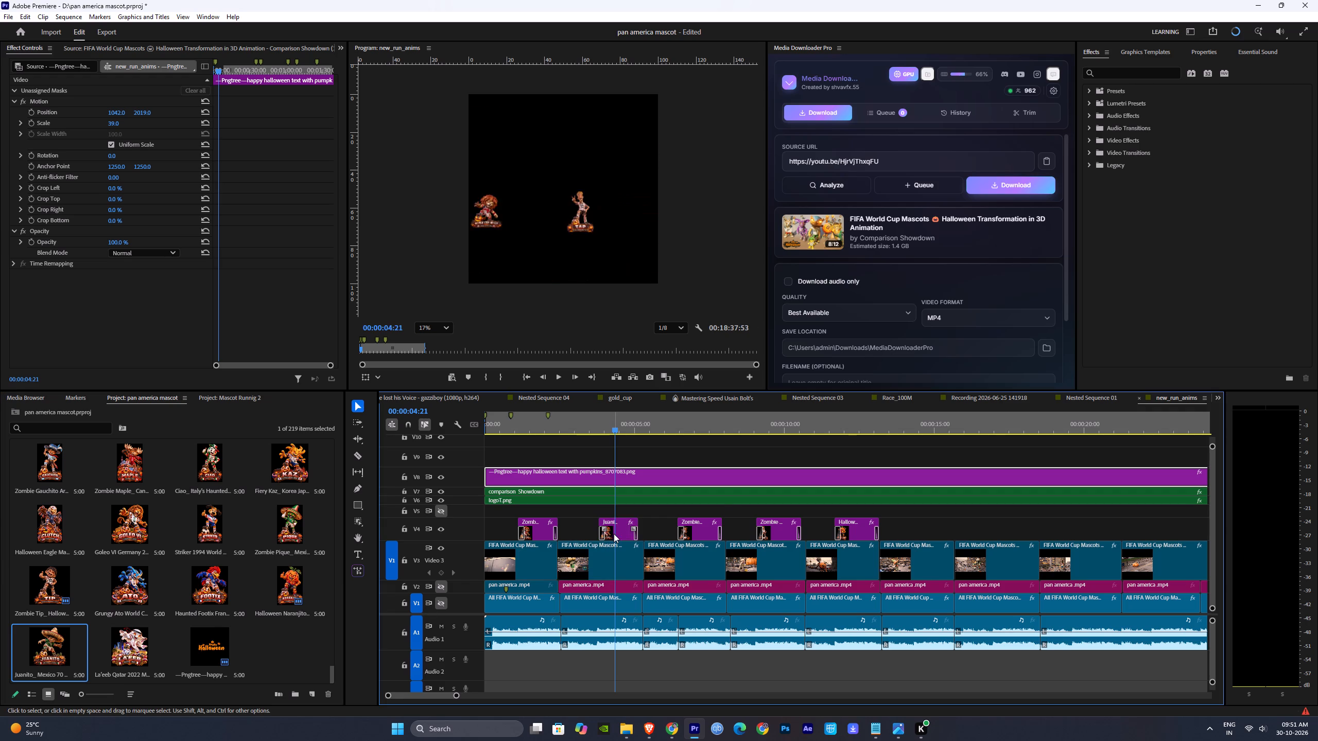
# Duplicate the Naranjito emblem clip over the following sombrero mascot clip, starting at about 00:00:14:22.
pyautogui.moveTo(855, 429); pyautogui.dragTo(594, 505)
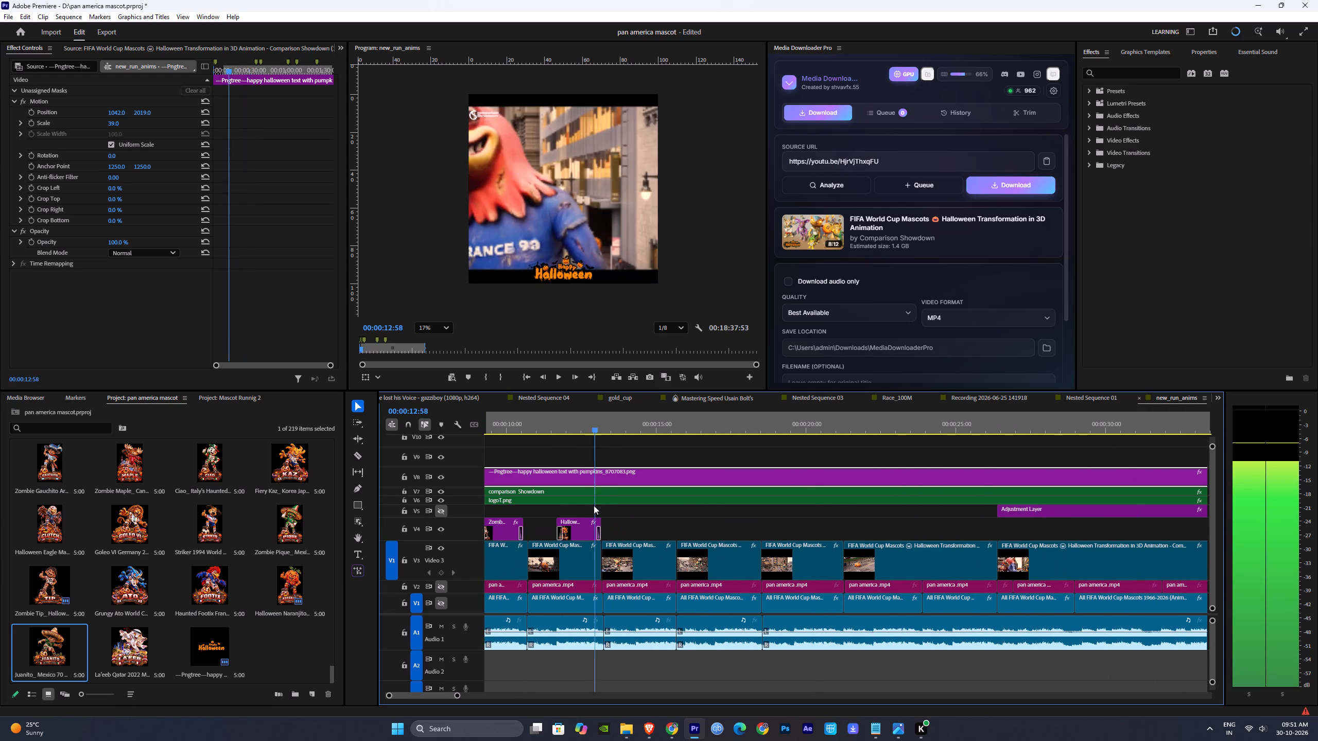
pyautogui.moveTo(594, 505); pyautogui.dragTo(575, 506)
pyautogui.keyDown('alt'); pyautogui.moveTo(577, 534); pyautogui.dragTo(669, 528); pyautogui.keyUp('alt')
pyautogui.moveTo(645, 431); pyautogui.dragTo(641, 430)
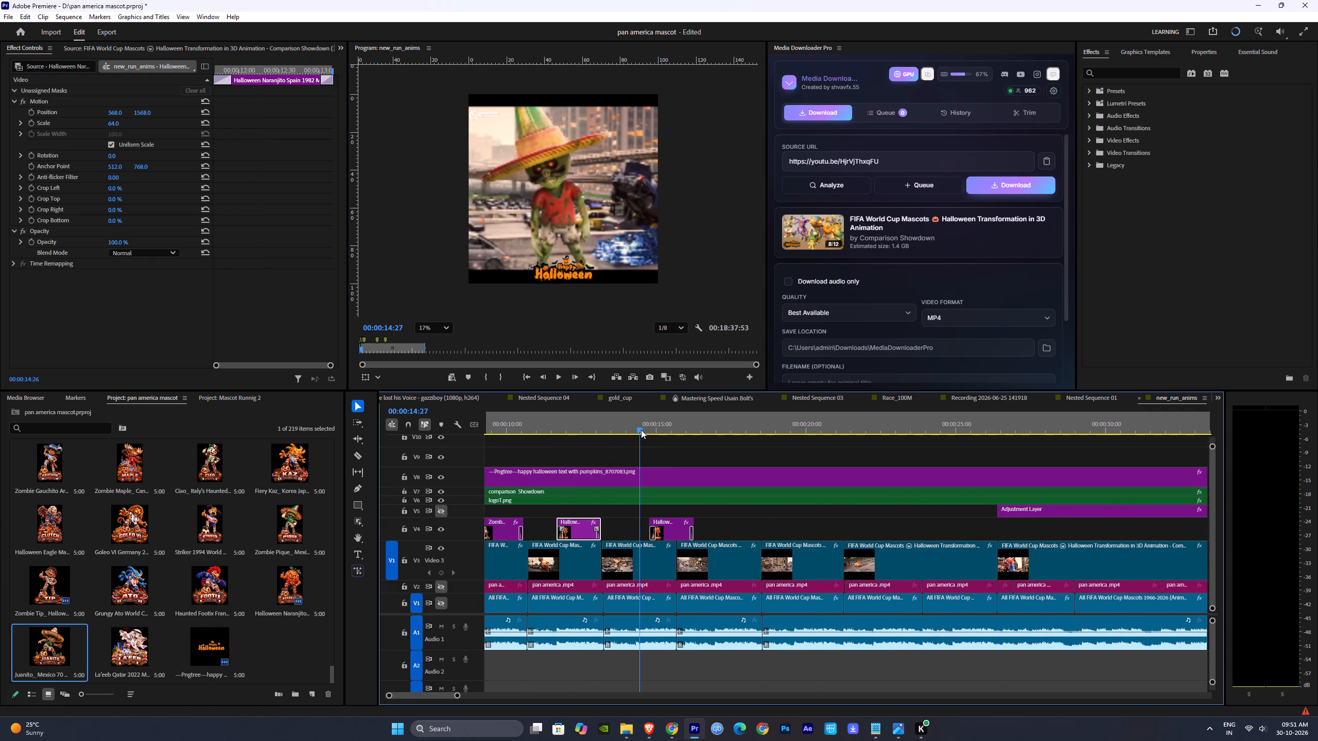
pyautogui.moveTo(641, 430); pyautogui.dragTo(638, 428)
pyautogui.moveTo(671, 533); pyautogui.dragTo(661, 532)
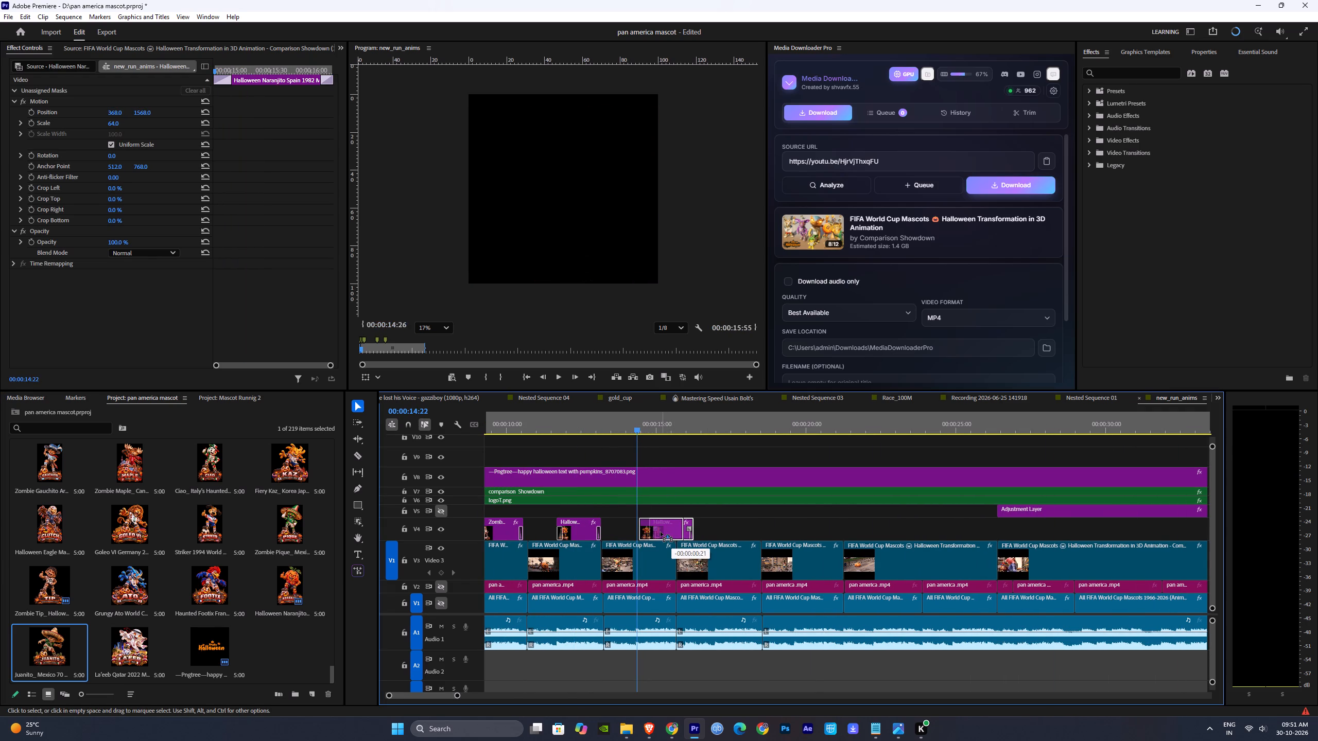
pyautogui.moveTo(661, 532); pyautogui.dragTo(661, 531)
# Replace the duplicated Naranjito emblem over the sombrero mascot with the Zombie Pique Mexico 1986 emblem, keeping its effects.
pyautogui.press('space')
pyautogui.press('space')
pyautogui.click(265, 533)
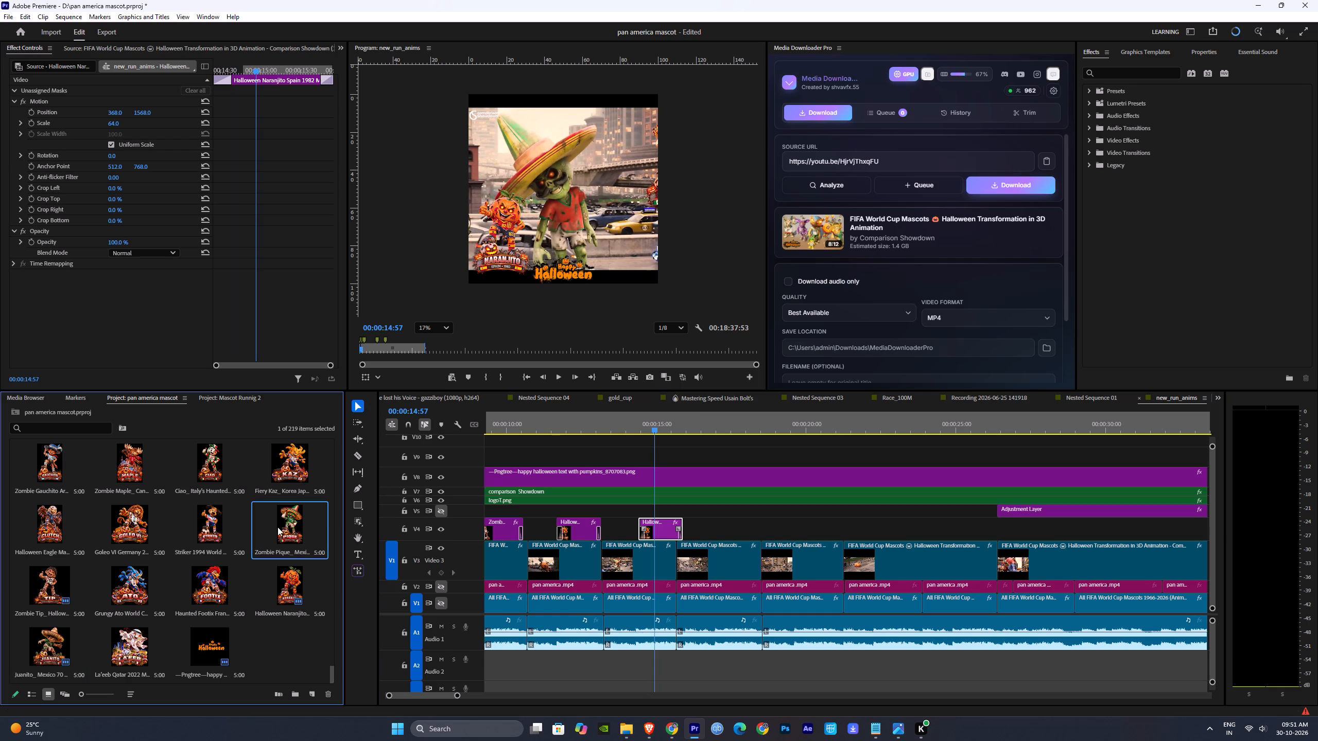
pyautogui.keyDown('alt'); pyautogui.moveTo(278, 528); pyautogui.dragTo(668, 527); pyautogui.keyUp('alt')
# Shorten the Zombie Pique emblem clip so it ends just before the next mascot clip begins.
pyautogui.moveTo(691, 527); pyautogui.dragTo(684, 524)
pyautogui.press('space')
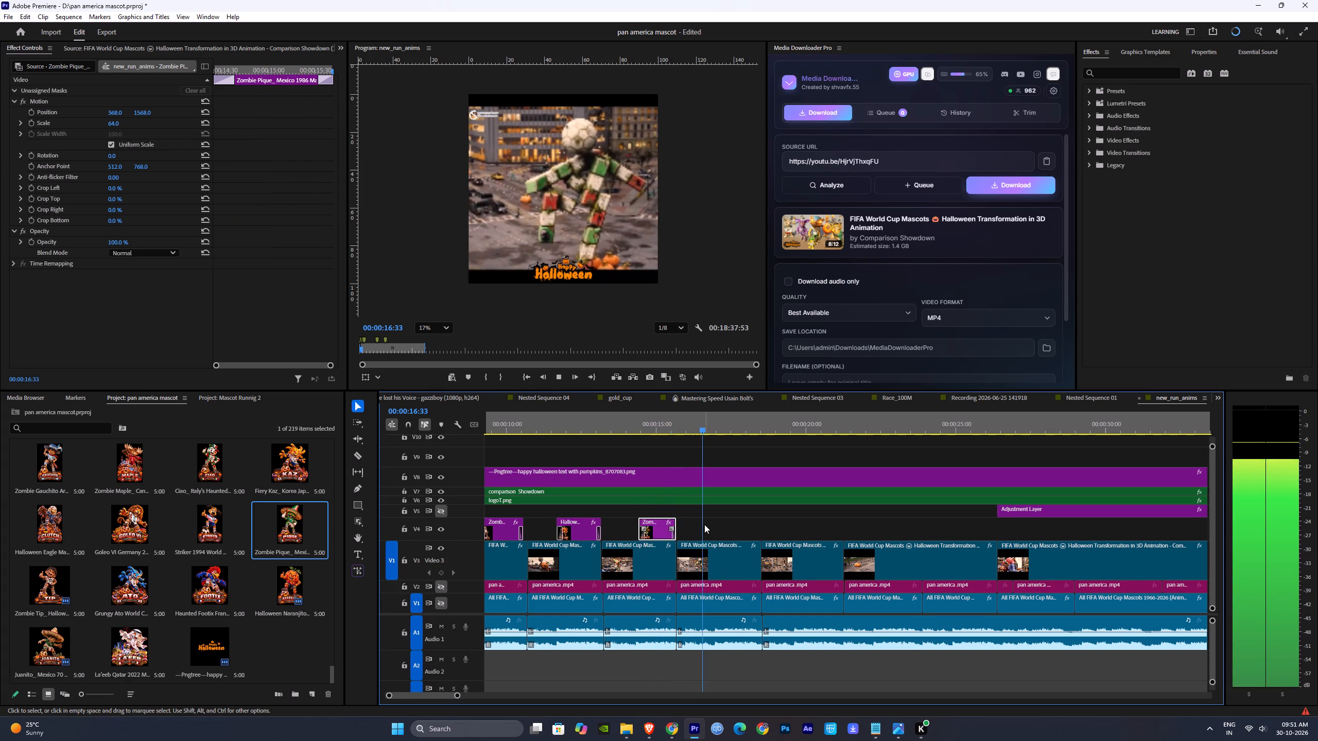
pyautogui.press('space')
pyautogui.click(679, 526)
pyautogui.moveTo(672, 429); pyautogui.dragTo(668, 426)
pyautogui.press('space')
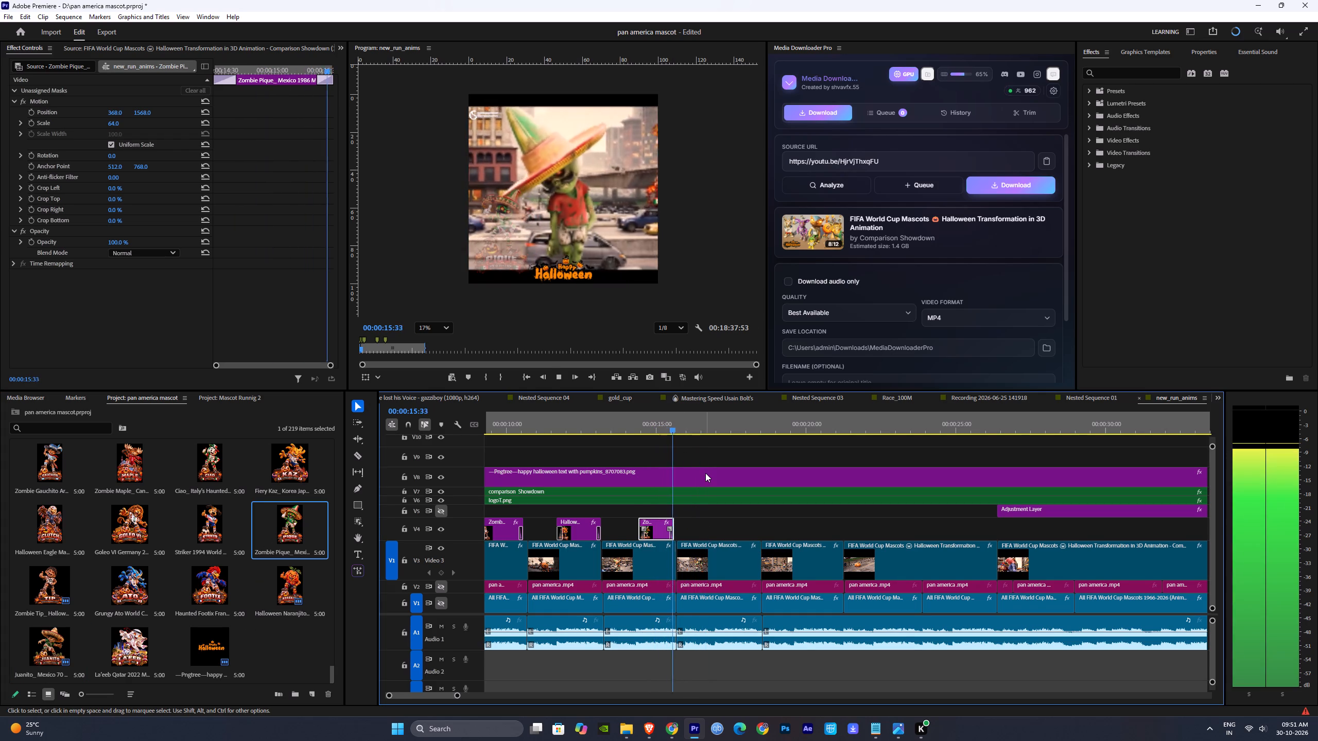
pyautogui.press('space')
pyautogui.click(674, 555)
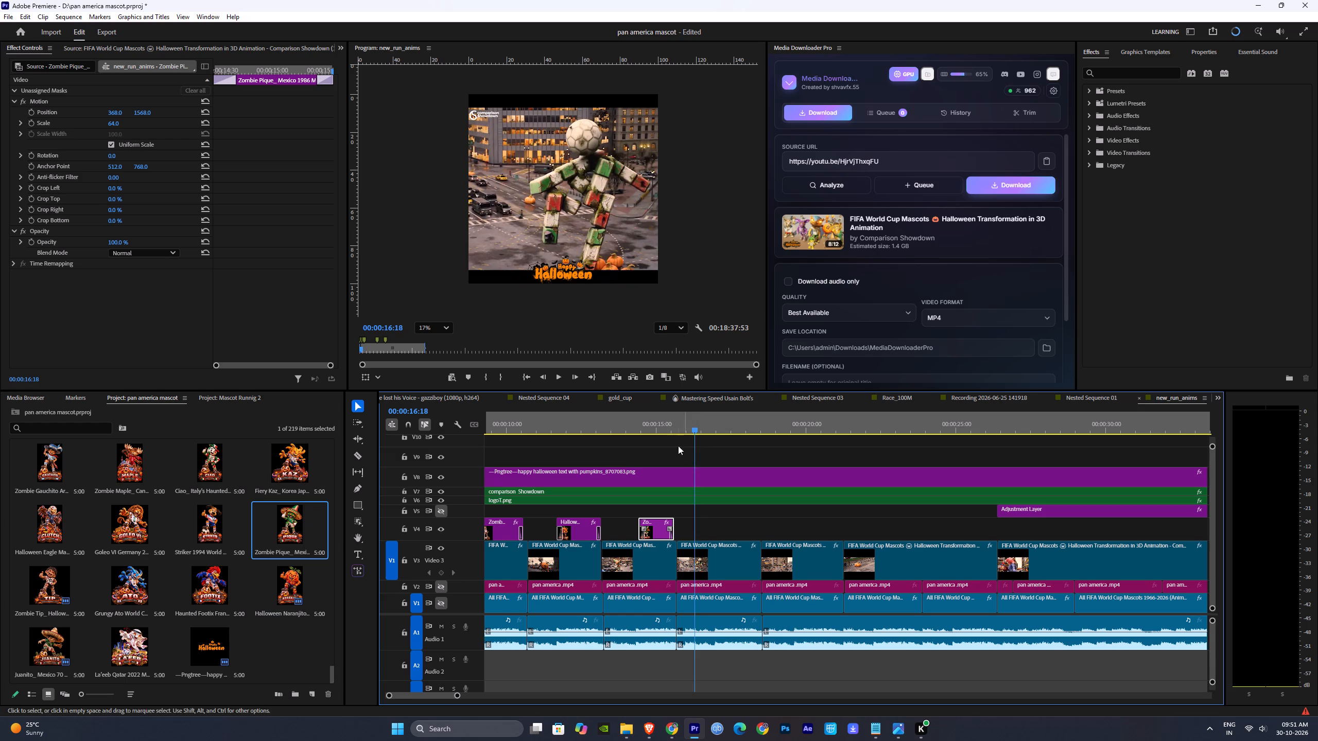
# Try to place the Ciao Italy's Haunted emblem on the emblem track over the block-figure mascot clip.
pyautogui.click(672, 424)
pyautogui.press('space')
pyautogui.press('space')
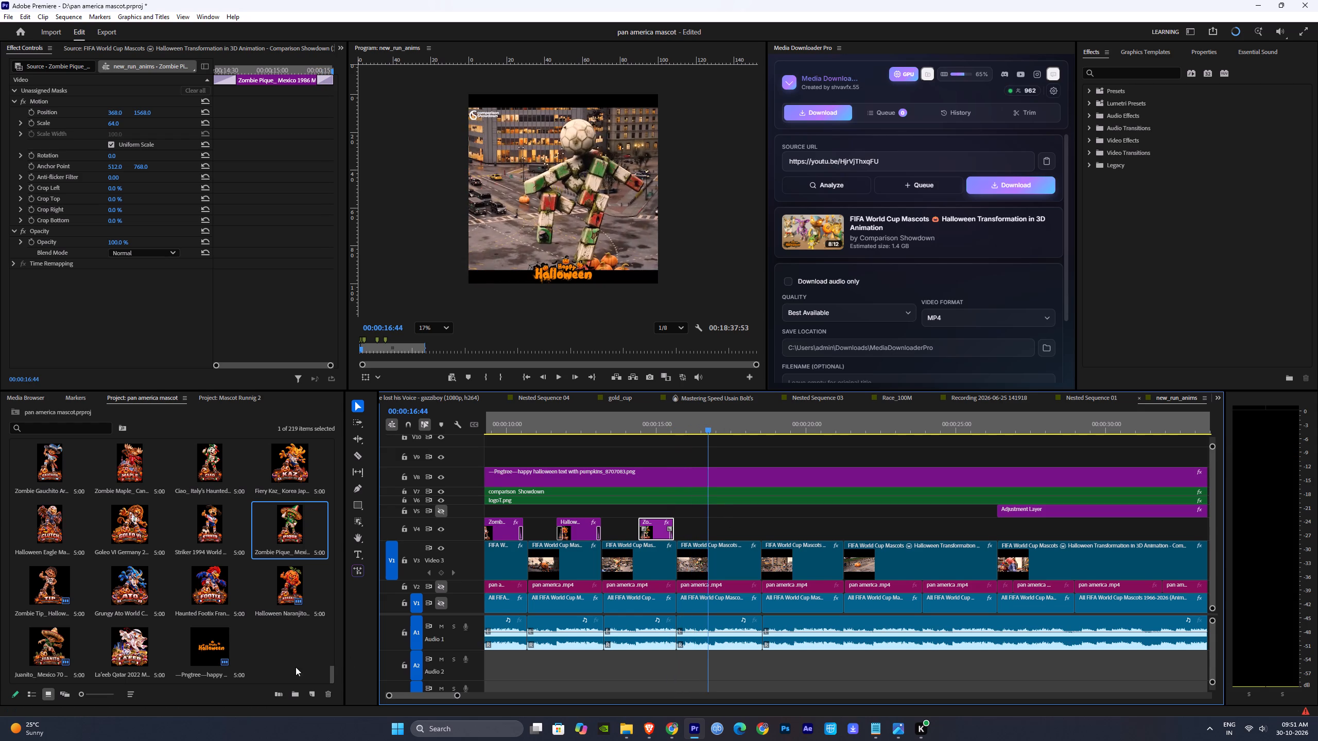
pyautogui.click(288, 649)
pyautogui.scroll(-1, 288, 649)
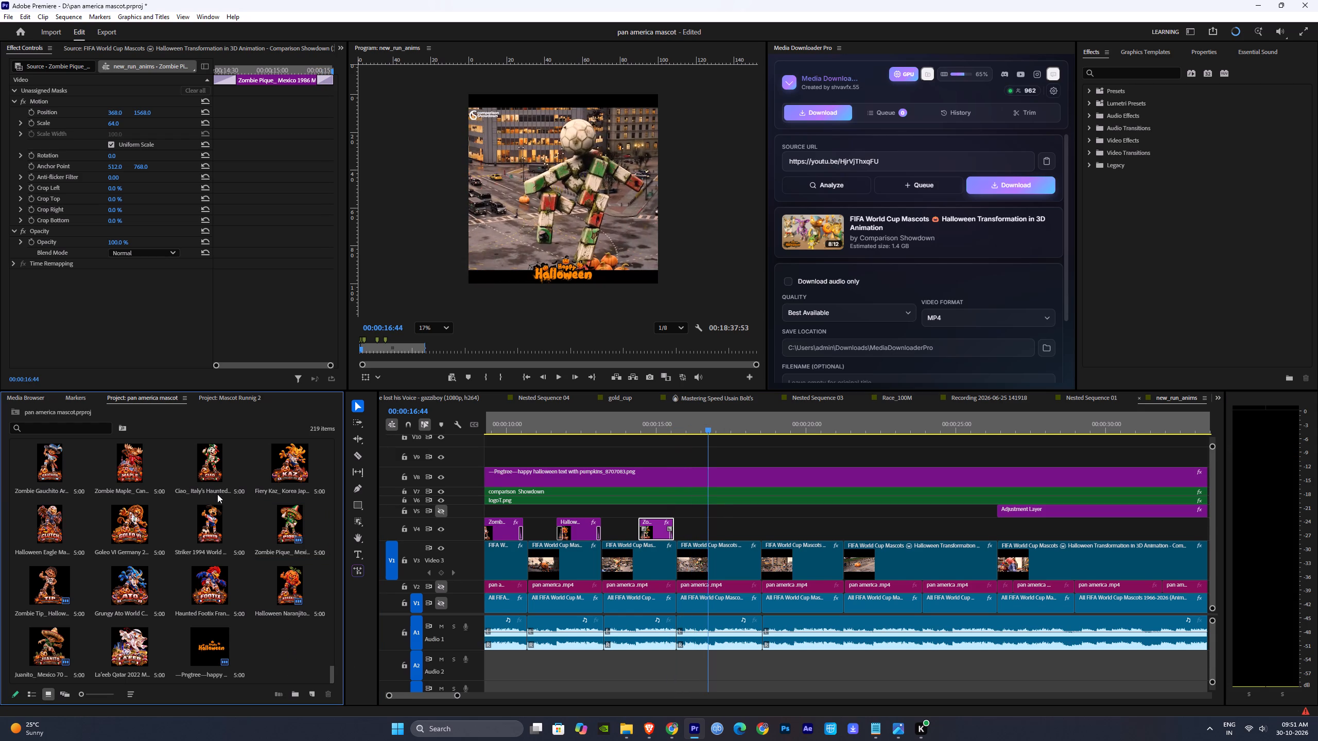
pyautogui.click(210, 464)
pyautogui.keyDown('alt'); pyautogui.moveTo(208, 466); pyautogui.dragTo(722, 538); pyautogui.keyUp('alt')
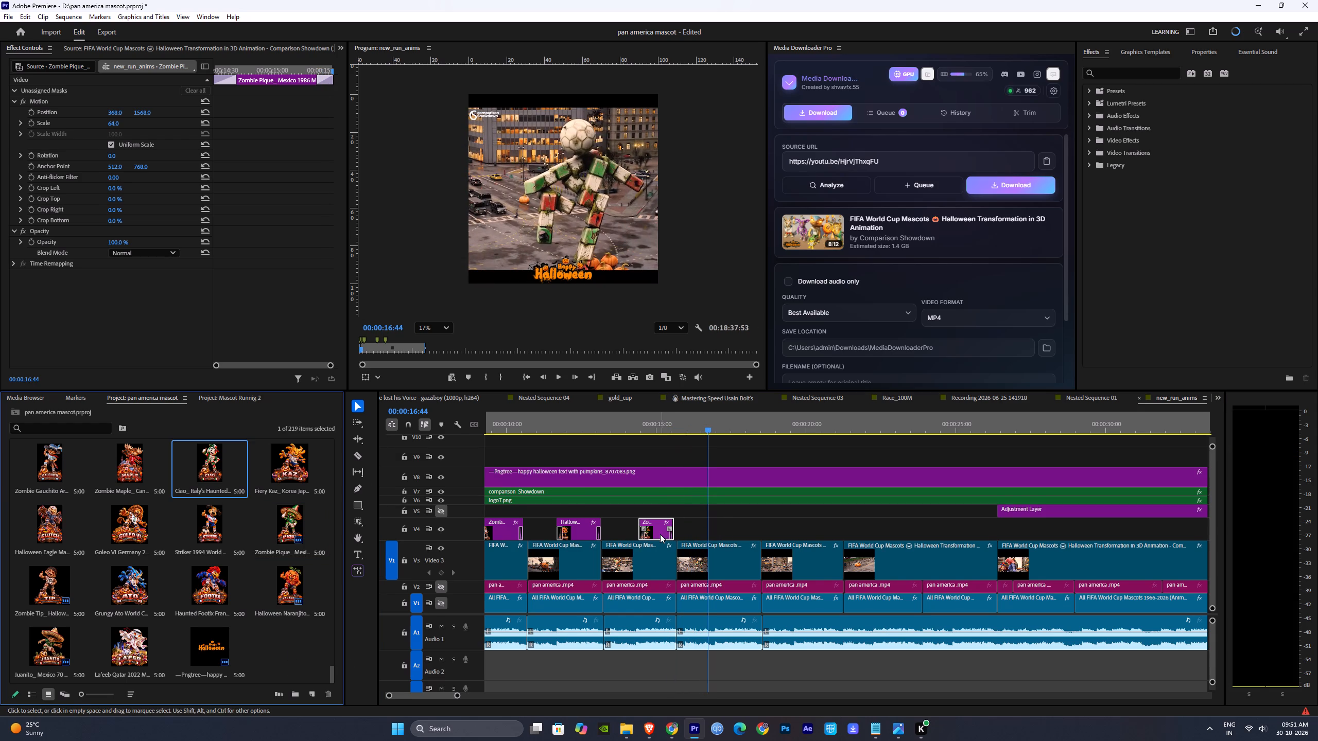
# Duplicate the Zombie Pique emblem clip over the block-figure mascot clip, starting at about 17 seconds, and play it back.
pyautogui.click(660, 531)
pyautogui.click(723, 530)
pyautogui.click(701, 530)
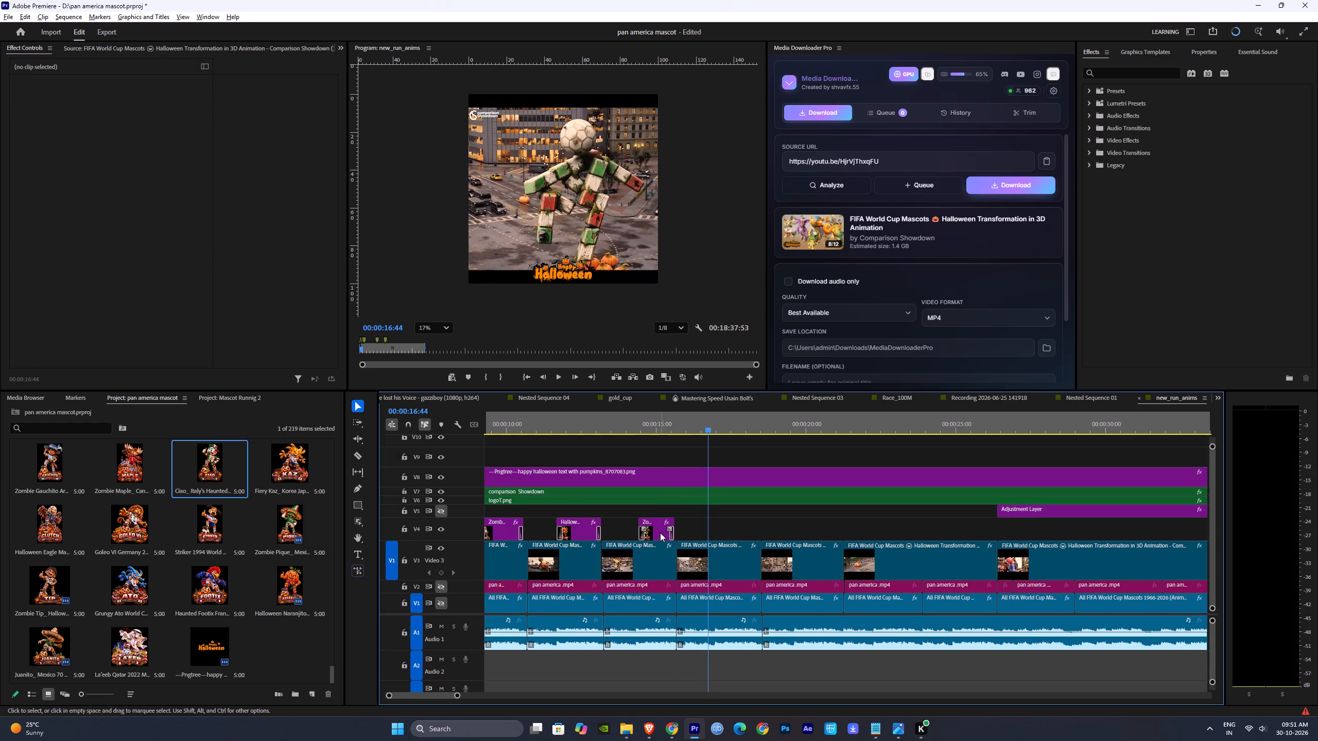
pyautogui.keyDown('alt'); pyautogui.moveTo(660, 533); pyautogui.dragTo(737, 539); pyautogui.keyUp('alt')
pyautogui.moveTo(713, 427); pyautogui.dragTo(719, 436)
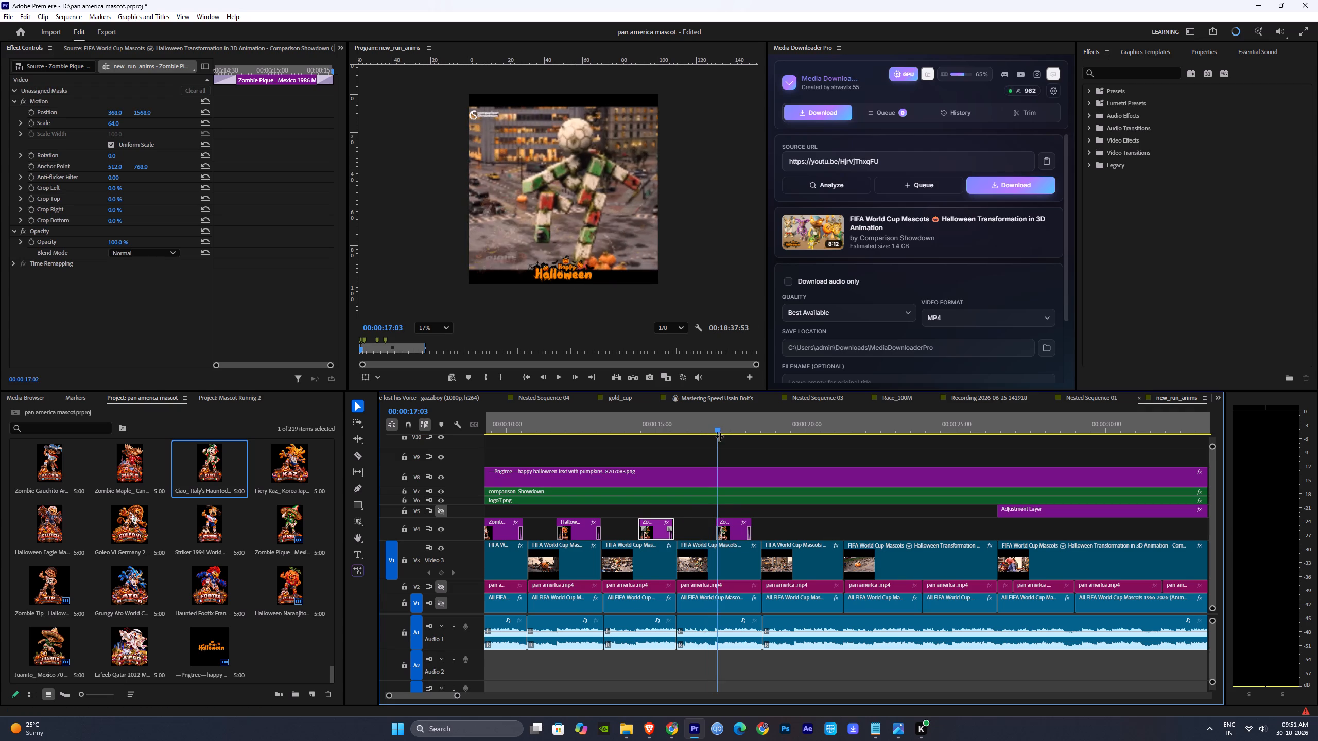
pyautogui.moveTo(719, 436); pyautogui.dragTo(716, 434)
pyautogui.press('space')
pyautogui.keyDown('alt'); pyautogui.scroll(7, 778, 546); pyautogui.keyUp('alt')
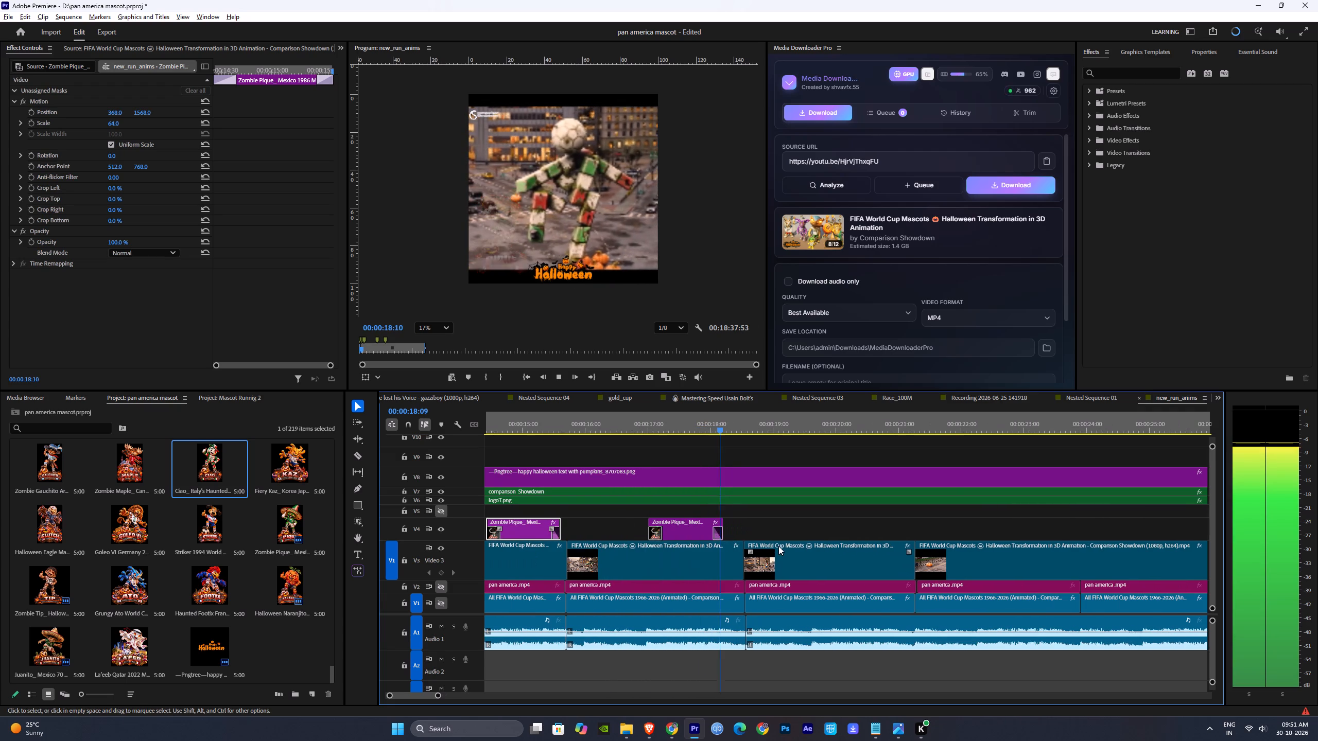
# Replace the duplicated Zombie Pique emblem over the block-figure mascot with the Ciao Italy's Haunted emblem, keeping its effects, and play it back.
pyautogui.press('space')
pyautogui.keyDown('alt'); pyautogui.moveTo(218, 465); pyautogui.dragTo(681, 524); pyautogui.keyUp('alt')
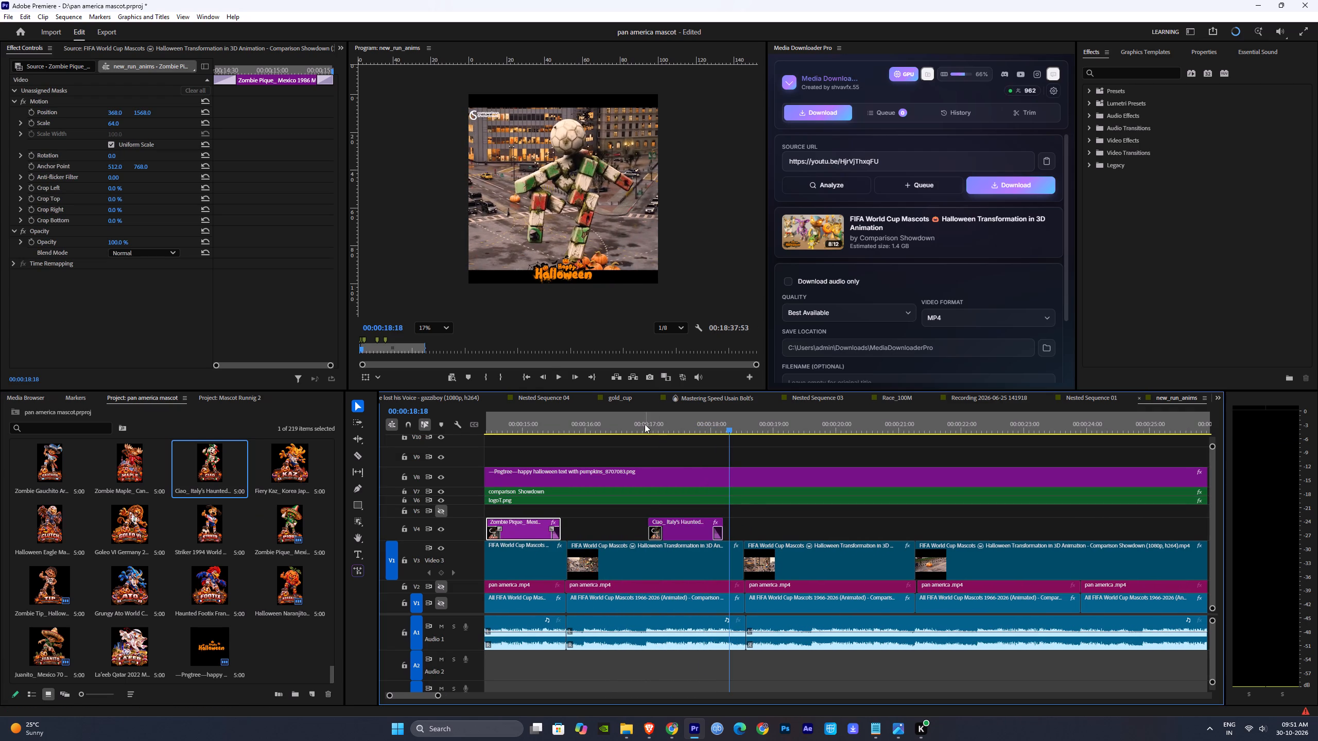
pyautogui.click(644, 424)
pyautogui.press('space')
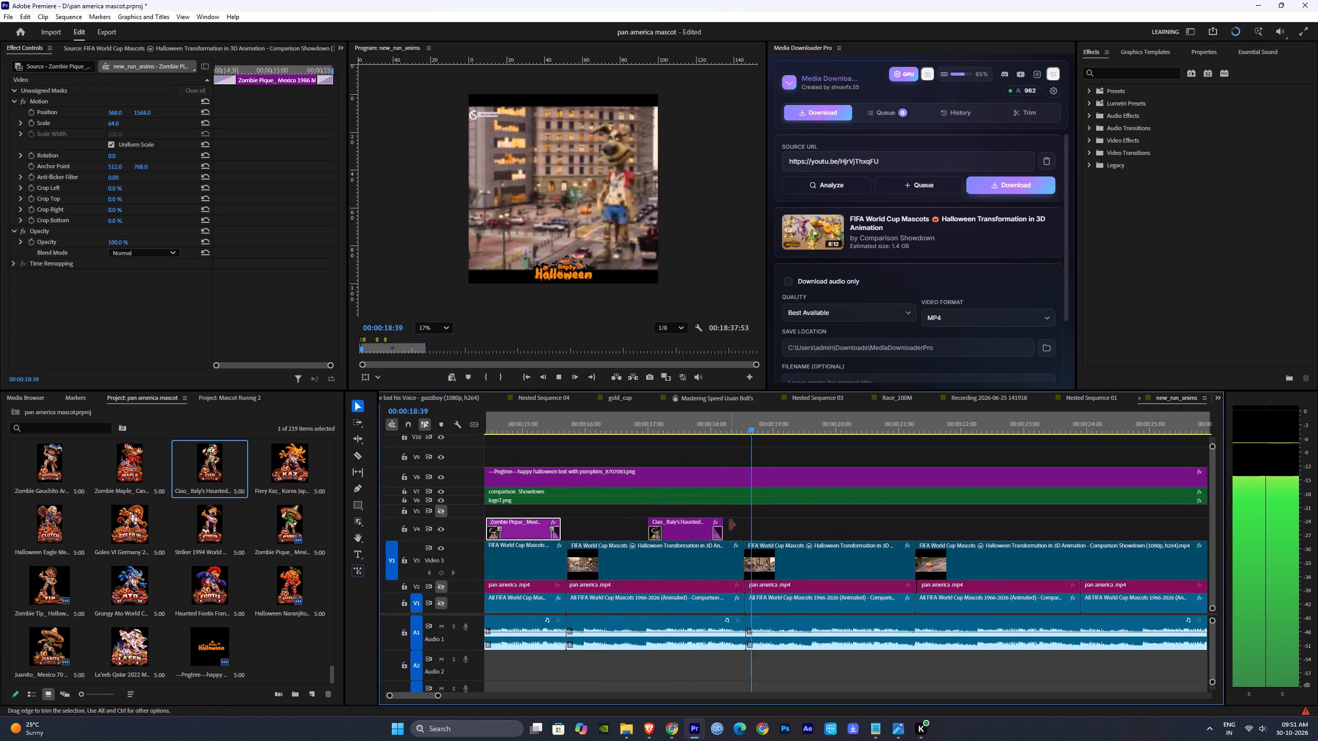
# Extend the end of the Ciao emblem clip to just before the dog mascot clip begins, and save the project.
pyautogui.moveTo(730, 525); pyautogui.dragTo(741, 532)
pyautogui.click(723, 431)
pyautogui.hotkey('ctrl', 's')
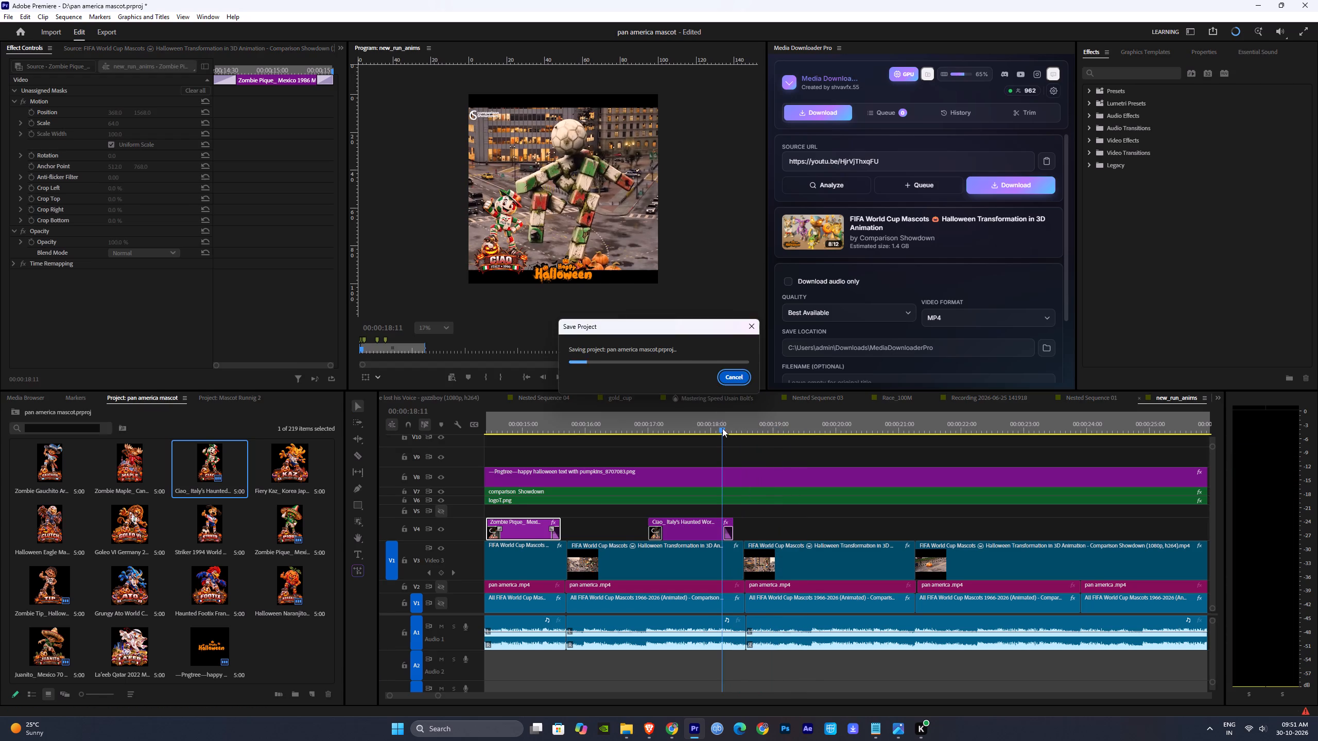
# Duplicate the Ciao emblem clip on the emblem track over the dog mascot clip, starting at 00:00:19:38.
pyautogui.press('space')
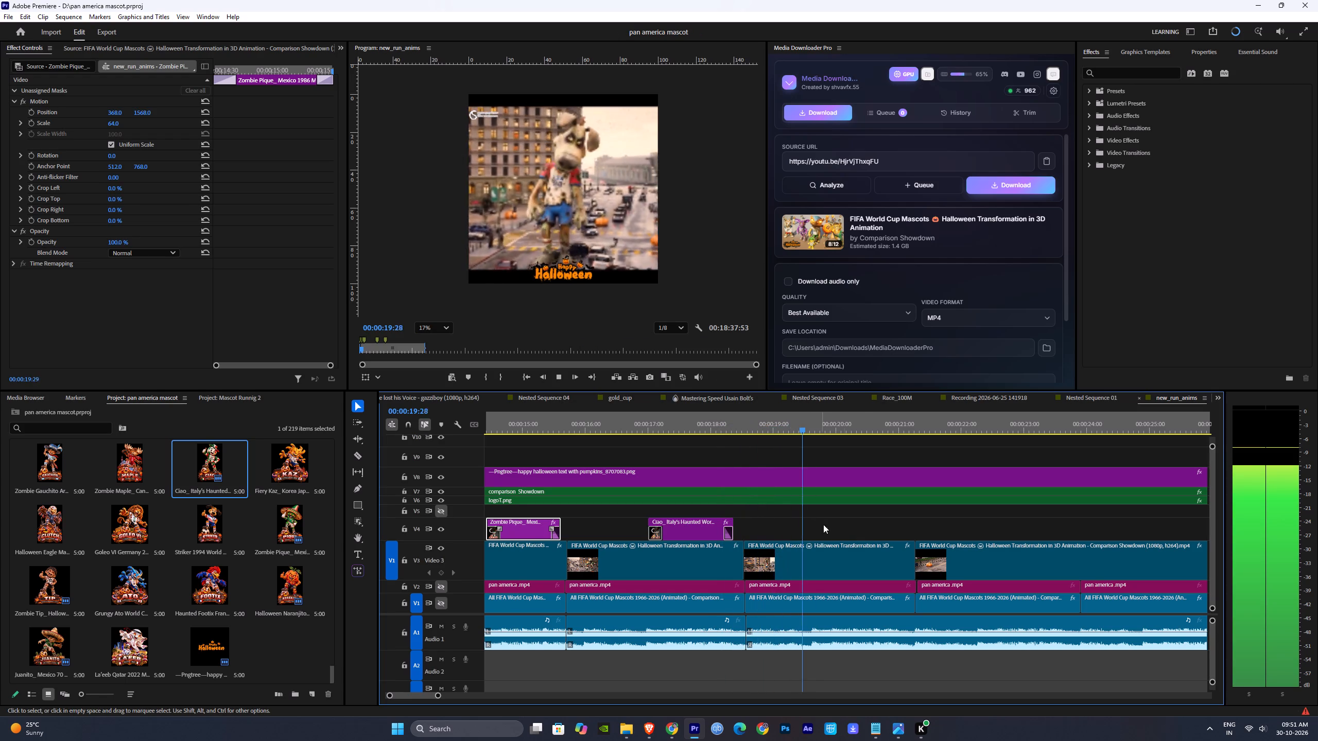
pyautogui.press('space')
pyautogui.moveTo(833, 429); pyautogui.dragTo(814, 436)
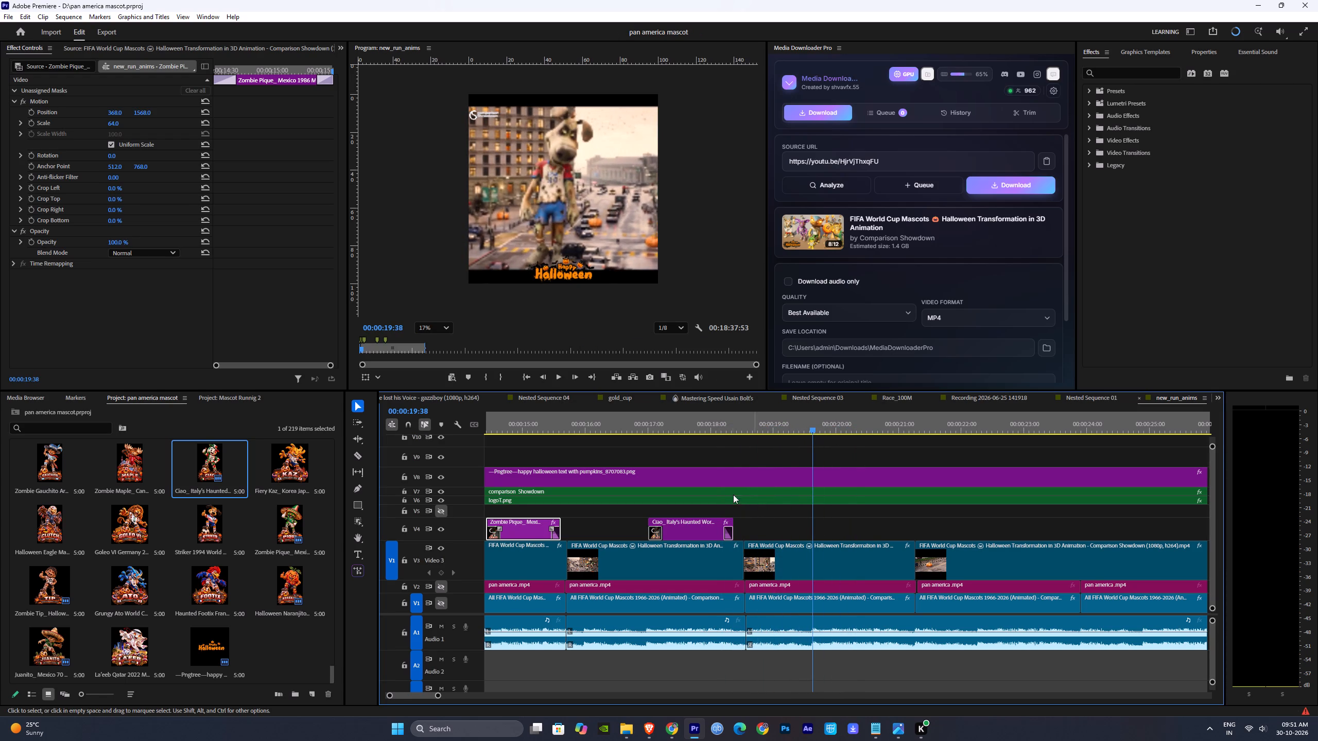
pyautogui.click(681, 528)
pyautogui.keyDown('alt'); pyautogui.moveTo(680, 532); pyautogui.dragTo(844, 530); pyautogui.keyUp('alt')
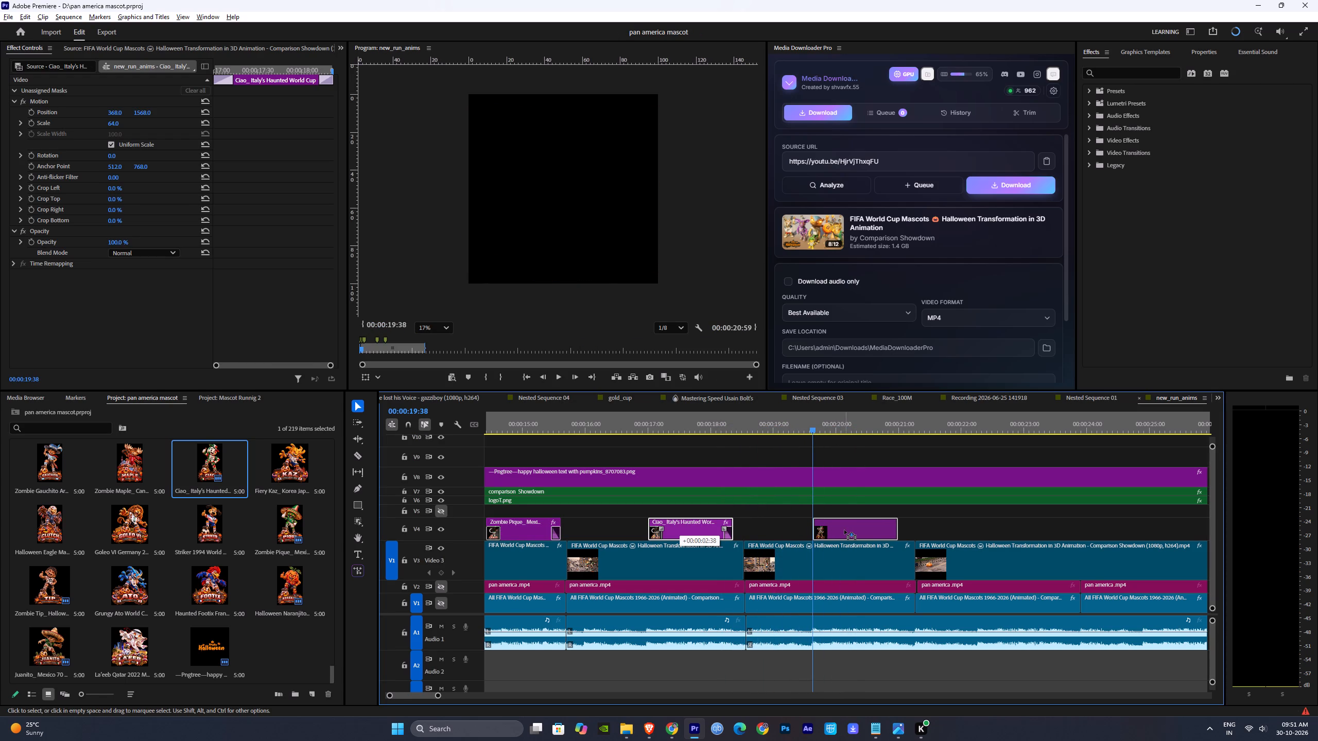
pyautogui.keyDown('alt'); pyautogui.moveTo(844, 530); pyautogui.dragTo(844, 529); pyautogui.keyUp('alt')
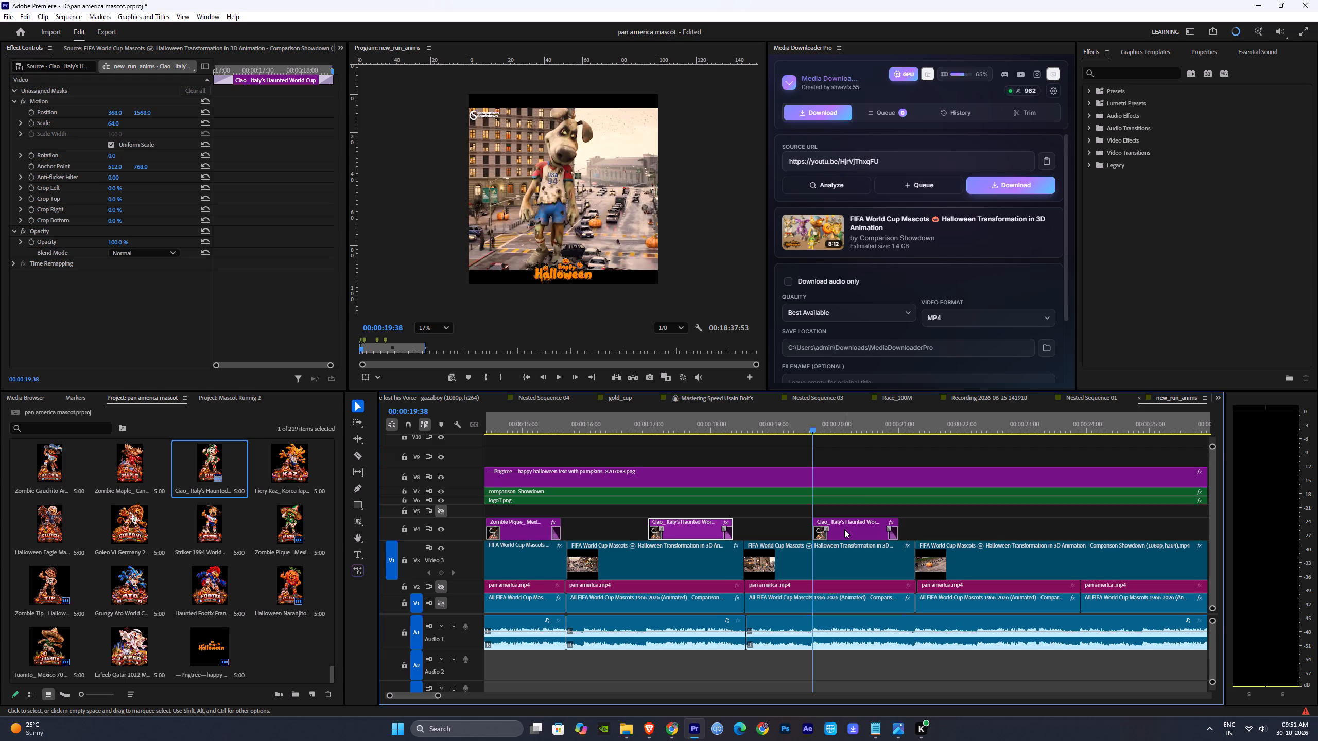
# Replace the duplicated Ciao emblem over the dog mascot with the Striker 1994 World Cup emblem, keeping its effects, and save the project.
pyautogui.click(291, 642)
pyautogui.click(221, 534)
pyautogui.keyDown('alt'); pyautogui.moveTo(204, 528); pyautogui.dragTo(851, 529); pyautogui.keyUp('alt')
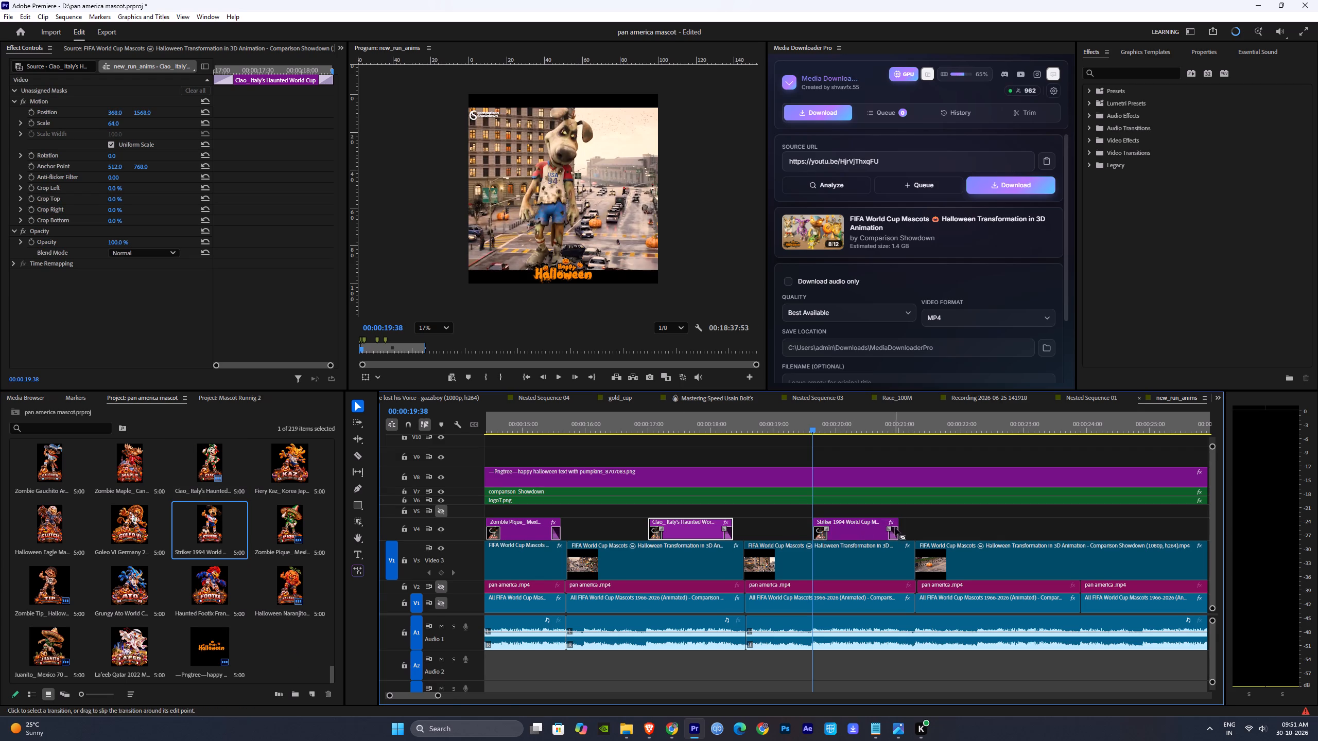
pyautogui.moveTo(438, 695); pyautogui.dragTo(482, 690)
pyautogui.keyDown('alt'); pyautogui.scroll(8, 873, 568); pyautogui.keyUp('alt')
pyautogui.hotkey('ctrl', 's')
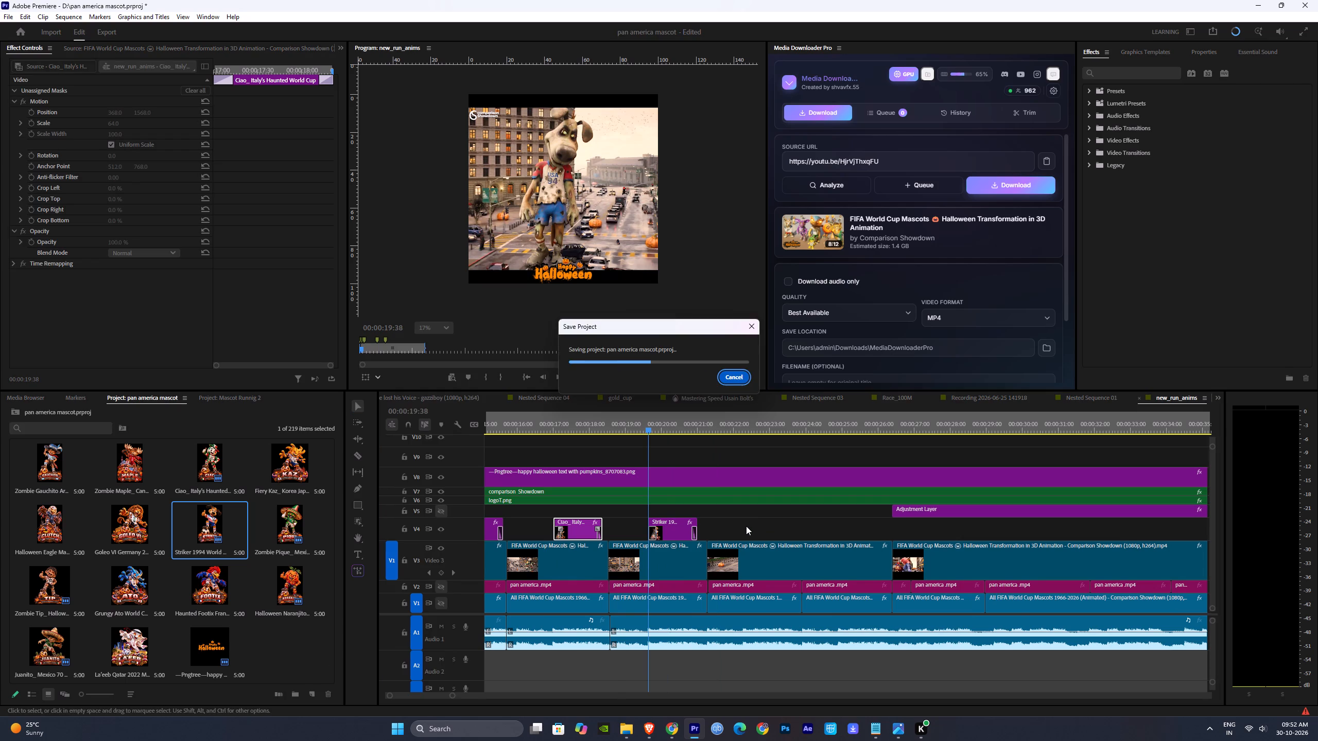
# Extend the end of the Striker emblem clip to just before the dog mascot clip ends.
pyautogui.keyDown('alt'); pyautogui.scroll(3, 732, 526); pyautogui.keyUp('alt')
pyautogui.press('space')
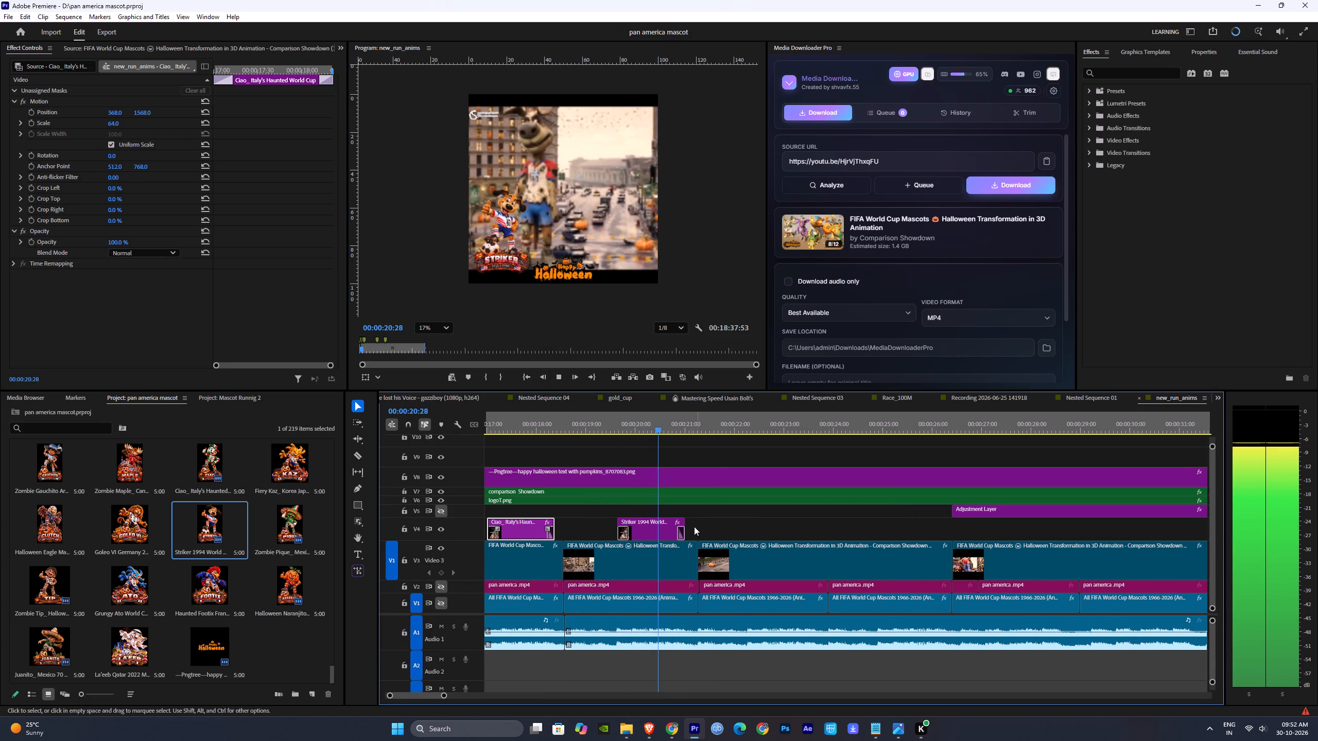
pyautogui.press('space')
pyautogui.moveTo(688, 525); pyautogui.dragTo(694, 531)
# Duplicate the Striker emblem clip over the France 98 rooster mascot clip, starting at 00:00:24:05.
pyautogui.press('space')
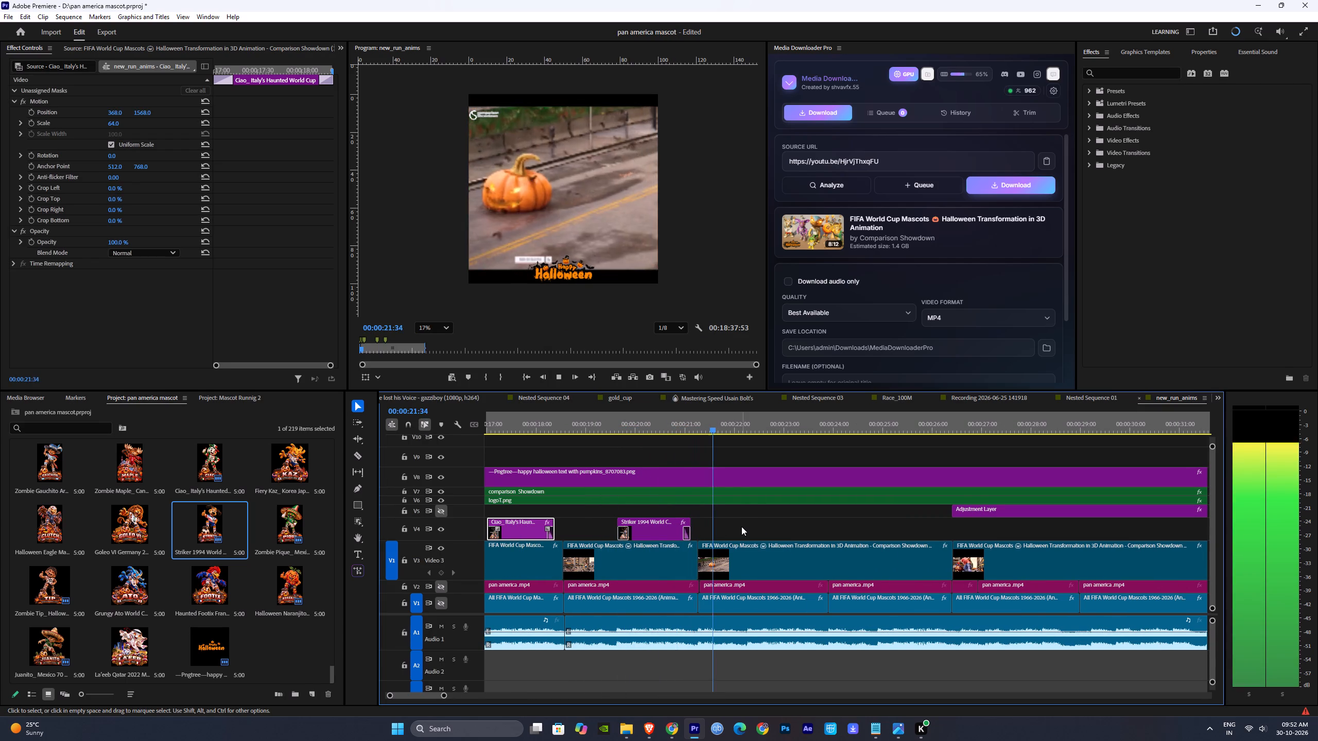
pyautogui.press('space')
pyautogui.click(747, 427)
pyautogui.press('space')
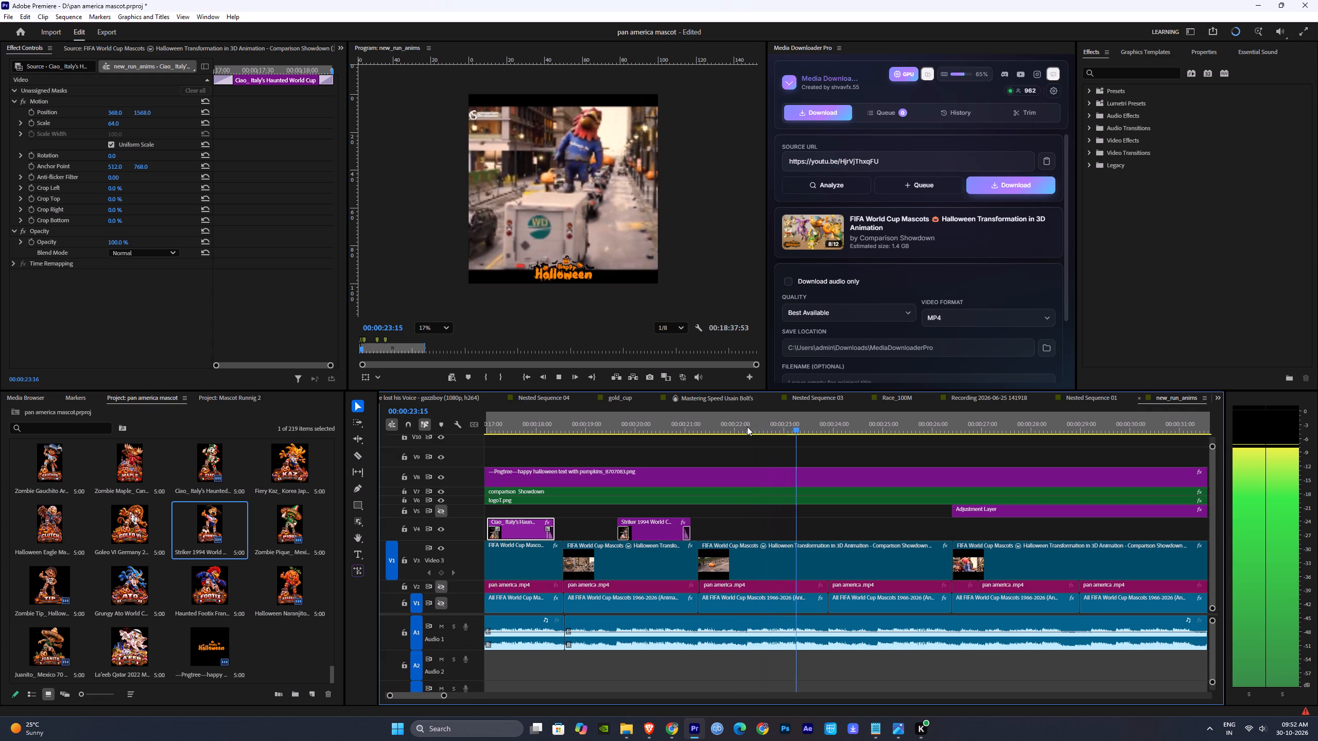
pyautogui.press('space')
pyautogui.keyDown('alt'); pyautogui.moveTo(662, 531); pyautogui.dragTo(882, 527); pyautogui.keyUp('alt')
pyautogui.press('space')
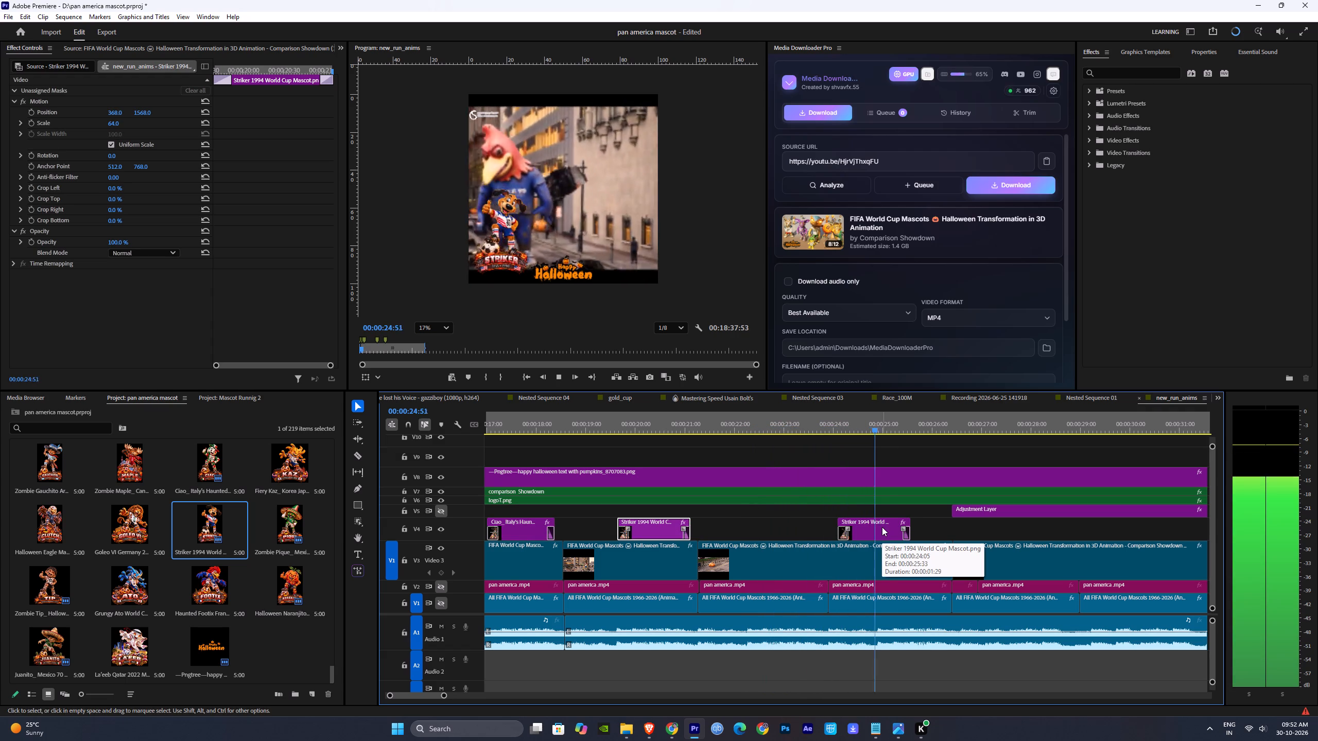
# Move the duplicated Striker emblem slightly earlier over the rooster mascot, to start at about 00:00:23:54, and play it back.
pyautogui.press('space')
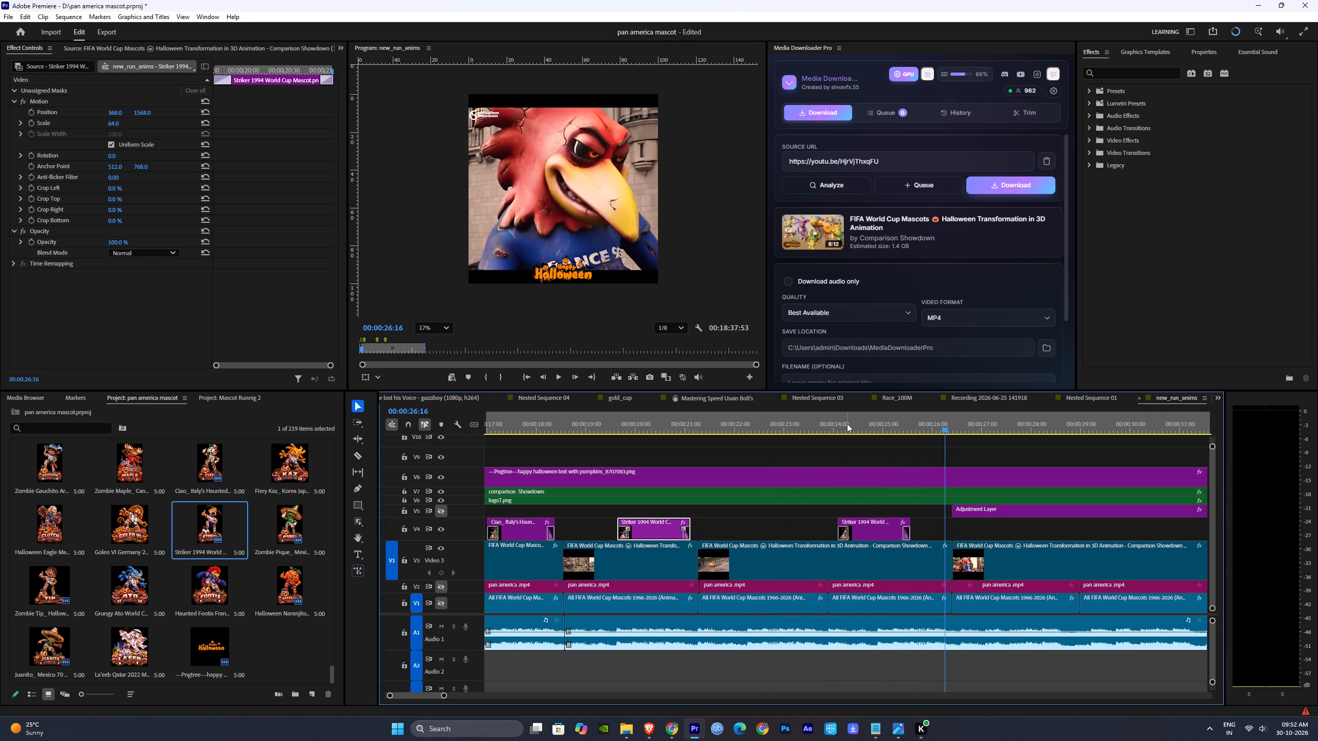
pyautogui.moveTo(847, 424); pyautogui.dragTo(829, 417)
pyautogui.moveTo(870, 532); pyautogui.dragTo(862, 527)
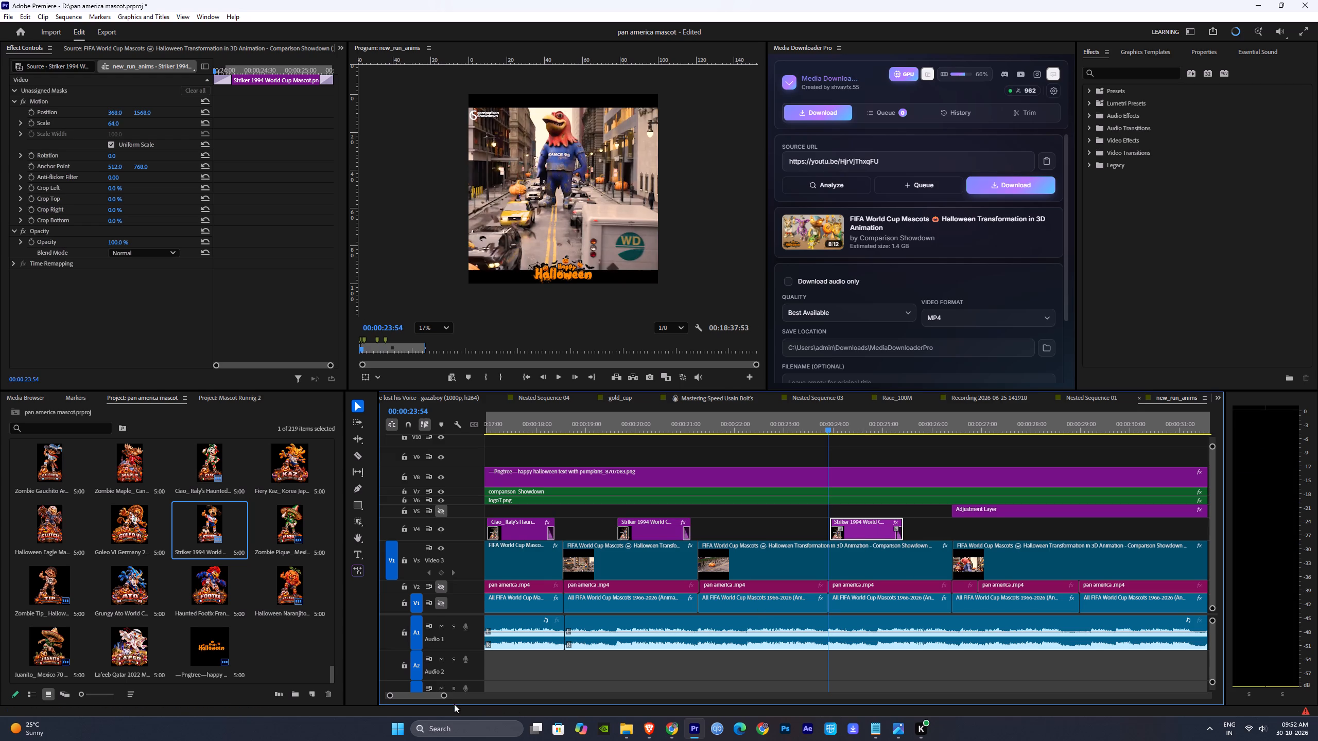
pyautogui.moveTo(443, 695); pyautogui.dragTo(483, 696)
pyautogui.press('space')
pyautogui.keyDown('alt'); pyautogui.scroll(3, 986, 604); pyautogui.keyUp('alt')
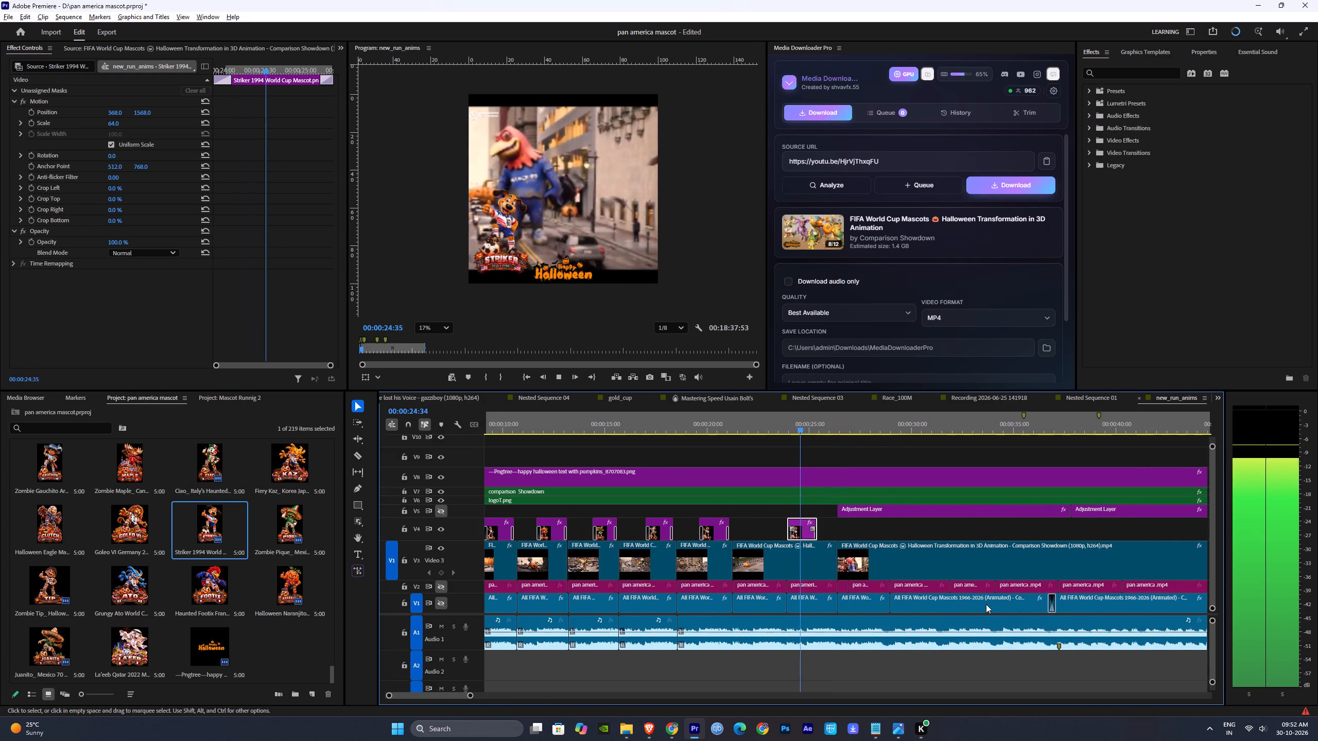
# Review the rooster mascot's entrance and move the duplicated Striker emblem earlier, to start at about 22 seconds.
pyautogui.press('space')
pyautogui.moveTo(747, 426); pyautogui.dragTo(725, 426)
pyautogui.keyDown('alt'); pyautogui.scroll(3, 896, 599); pyautogui.keyUp('alt')
pyautogui.press('space')
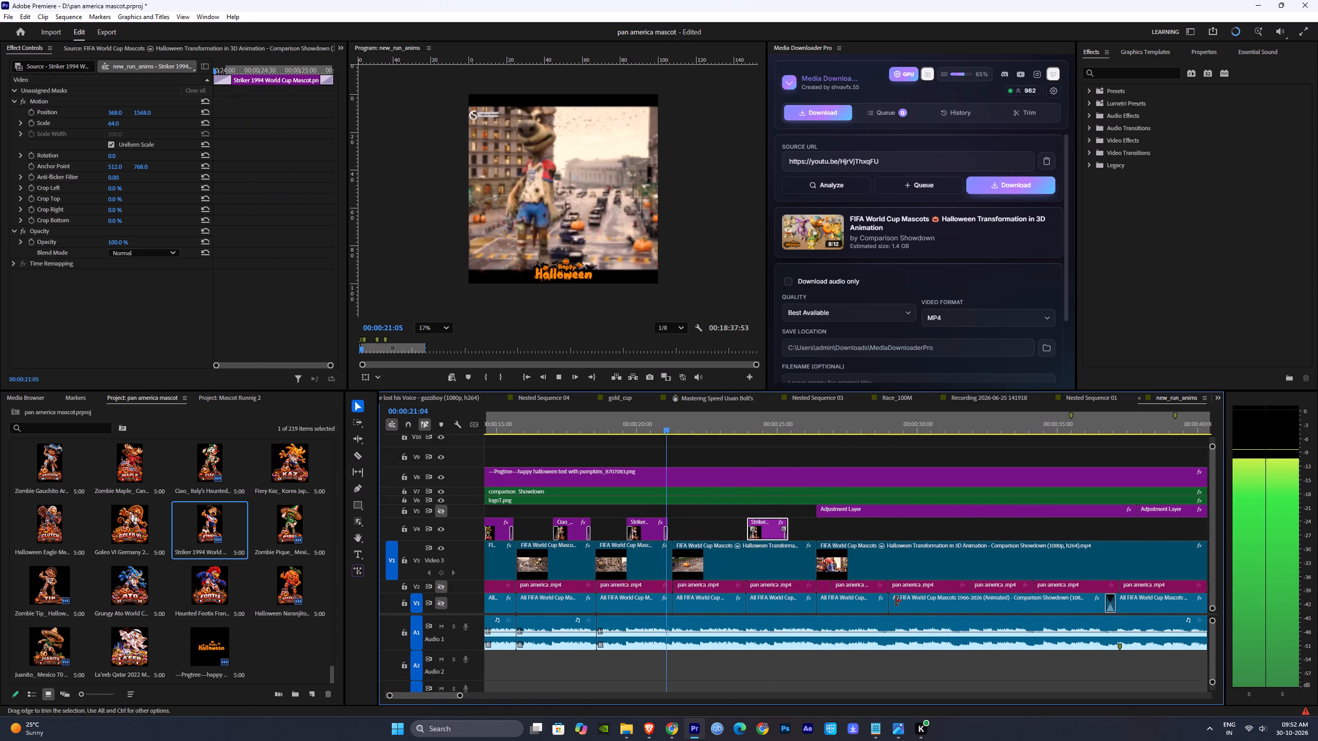
pyautogui.press('space')
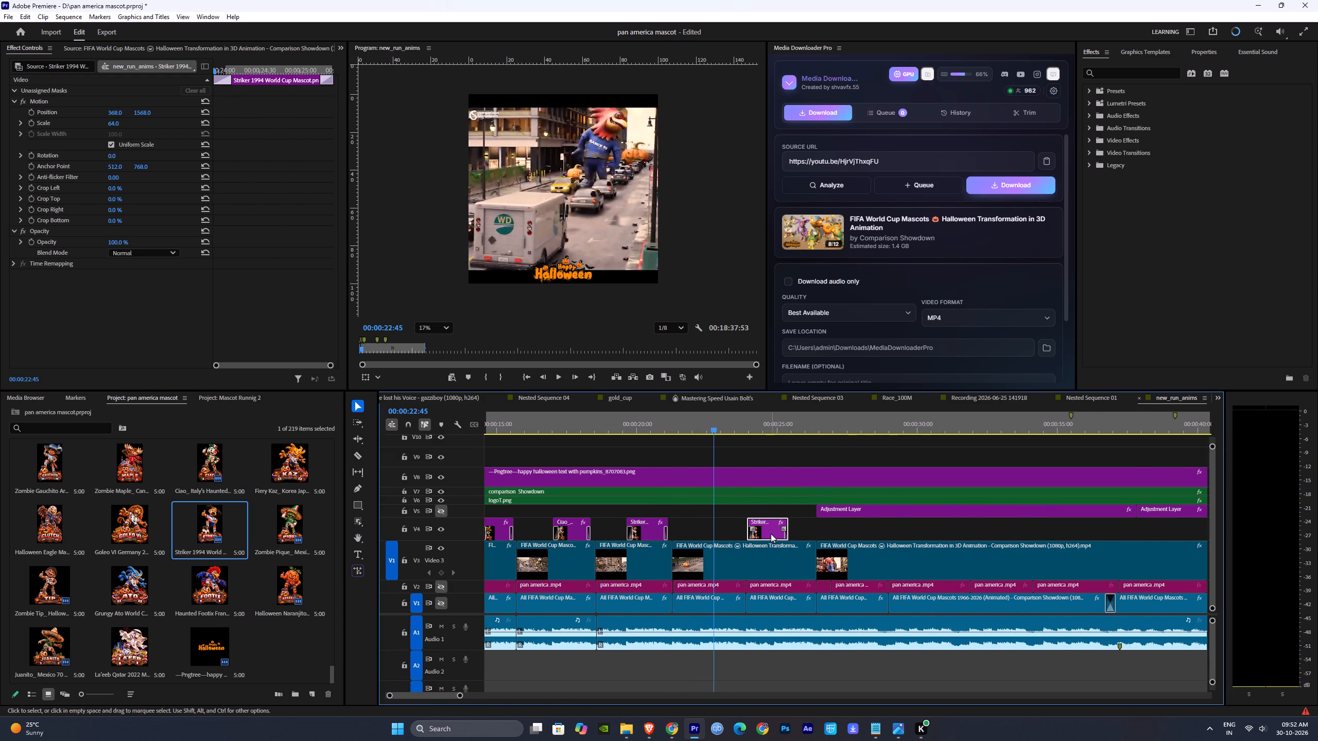
pyautogui.moveTo(770, 533); pyautogui.dragTo(722, 535)
pyautogui.moveTo(705, 422); pyautogui.dragTo(700, 425)
pyautogui.click(715, 533)
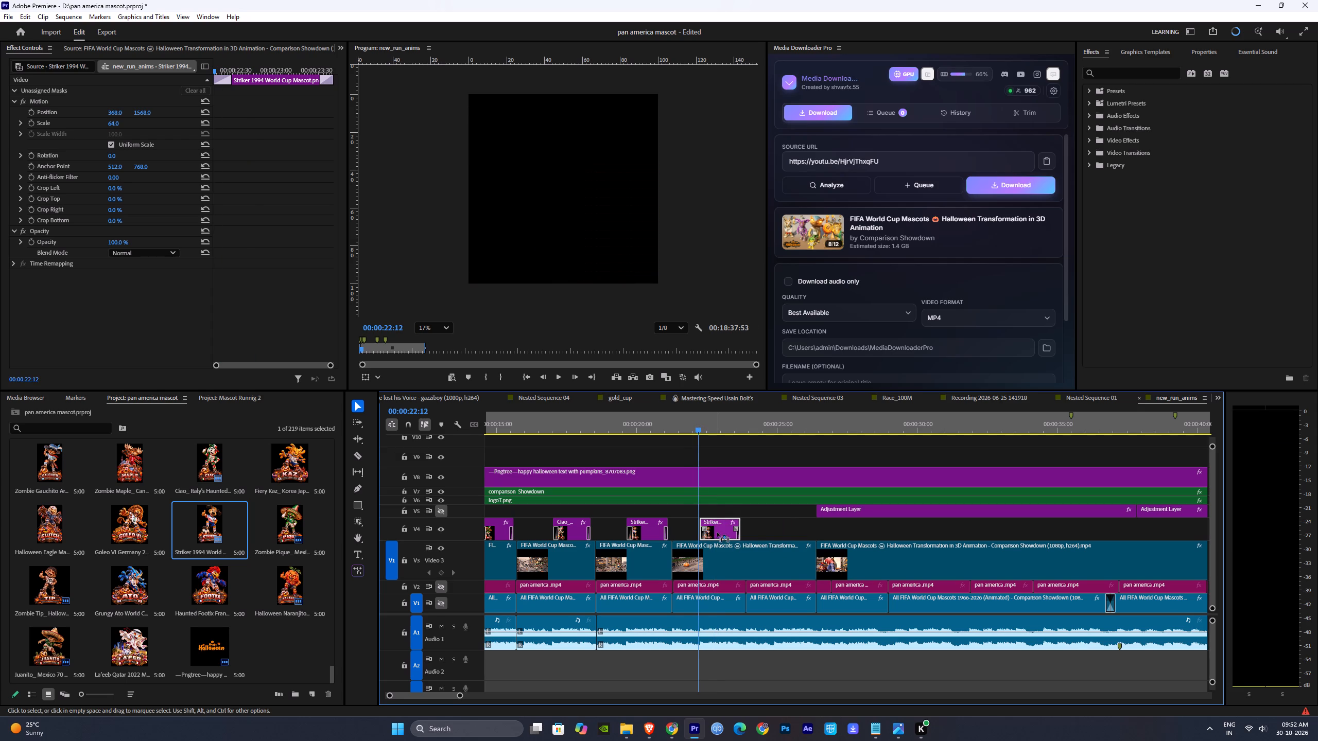
# Trim the start of the rooster mascot clip in two small cuts, closing each gap against the dog mascot clip, and play it back.
pyautogui.moveTo(675, 561); pyautogui.dragTo(692, 563)
pyautogui.moveTo(731, 564); pyautogui.dragTo(722, 562)
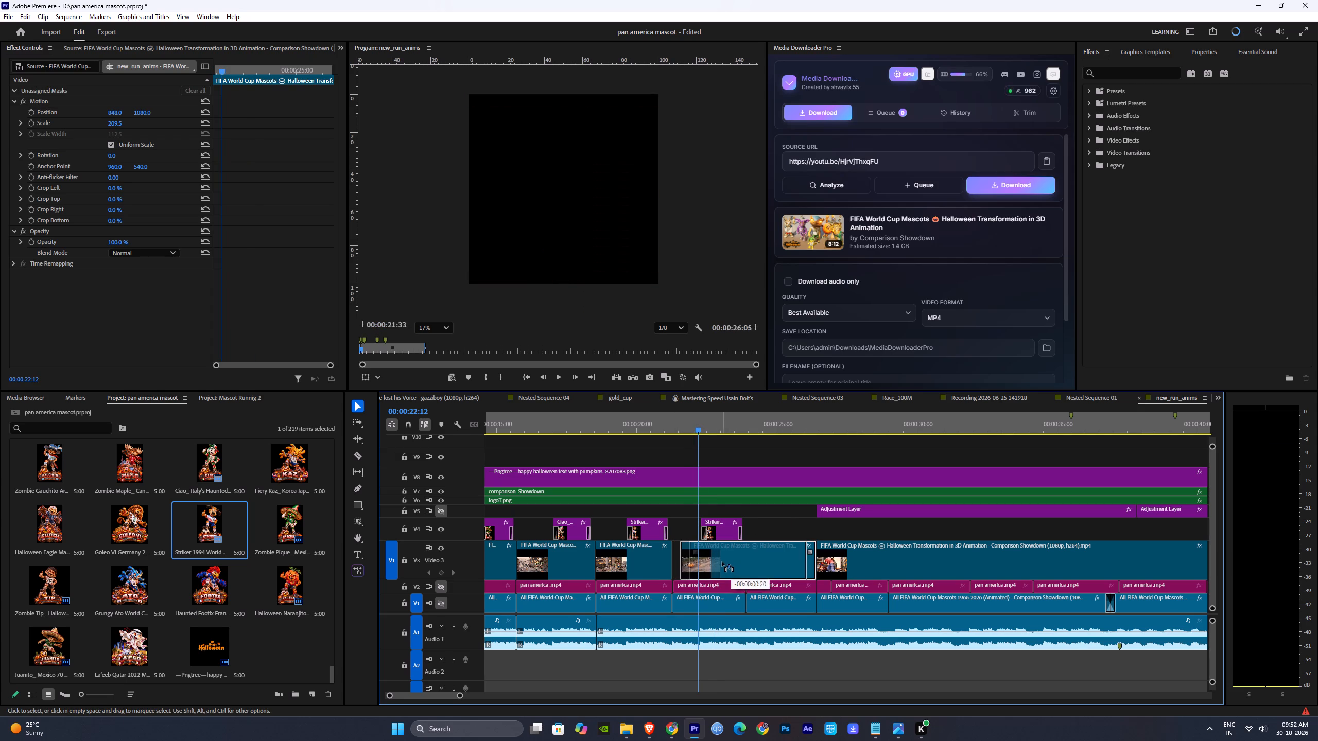
pyautogui.moveTo(722, 562); pyautogui.dragTo(715, 556)
pyautogui.moveTo(677, 422); pyautogui.dragTo(670, 424)
pyautogui.press('space')
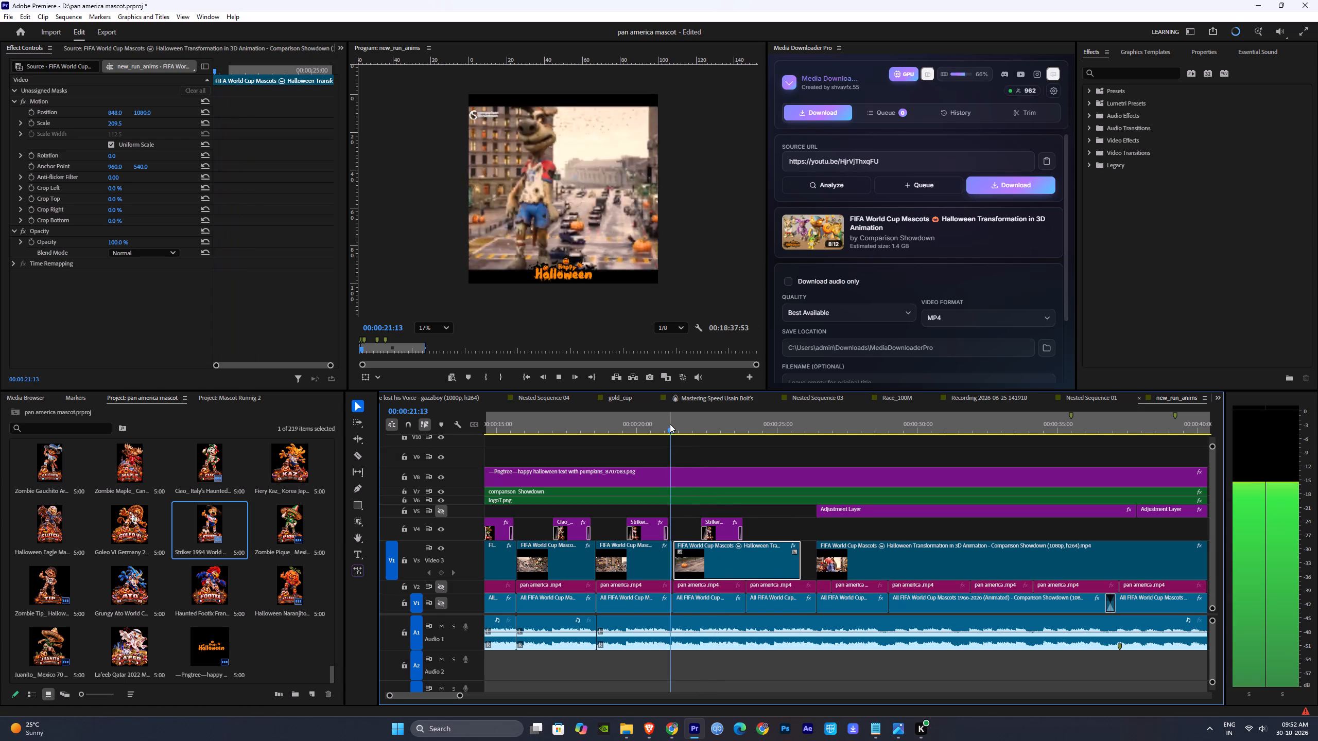
pyautogui.press('space')
pyautogui.moveTo(678, 567); pyautogui.dragTo(683, 570)
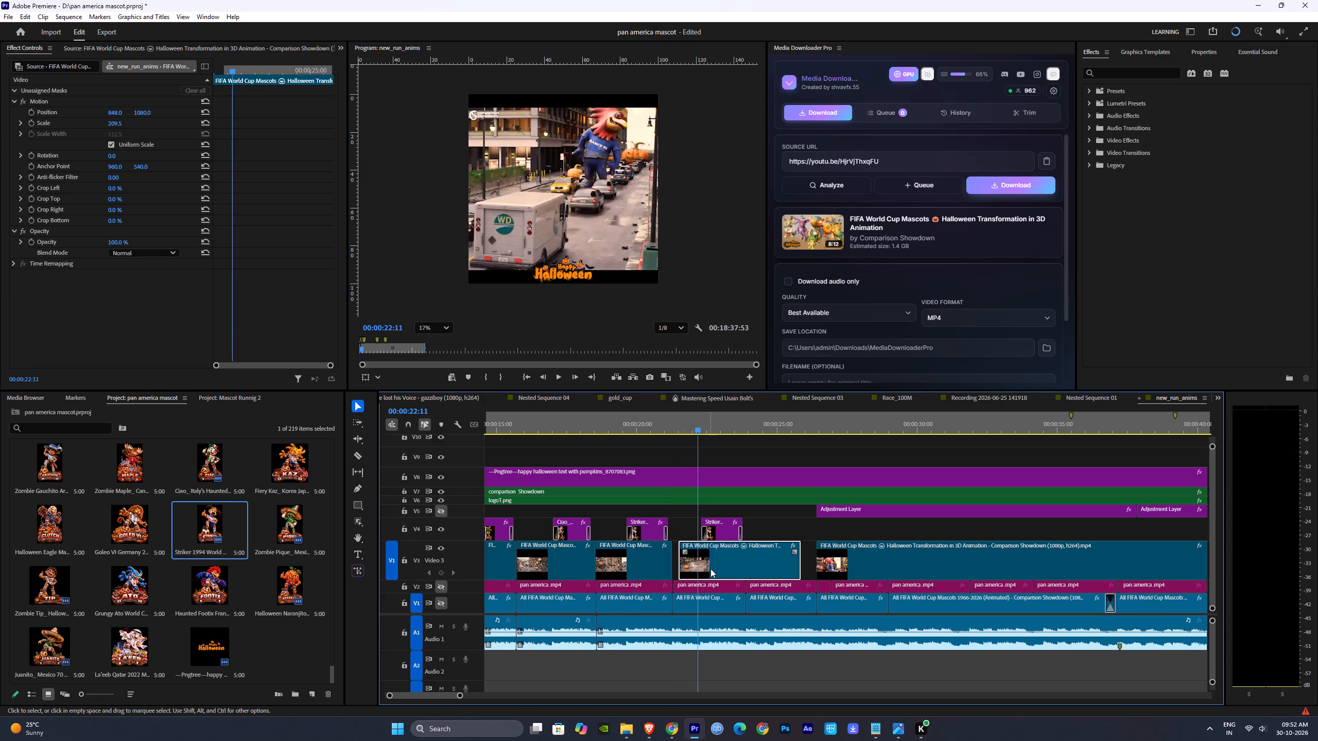
pyautogui.moveTo(711, 569); pyautogui.dragTo(705, 566)
pyautogui.click(673, 426)
pyautogui.press('space')
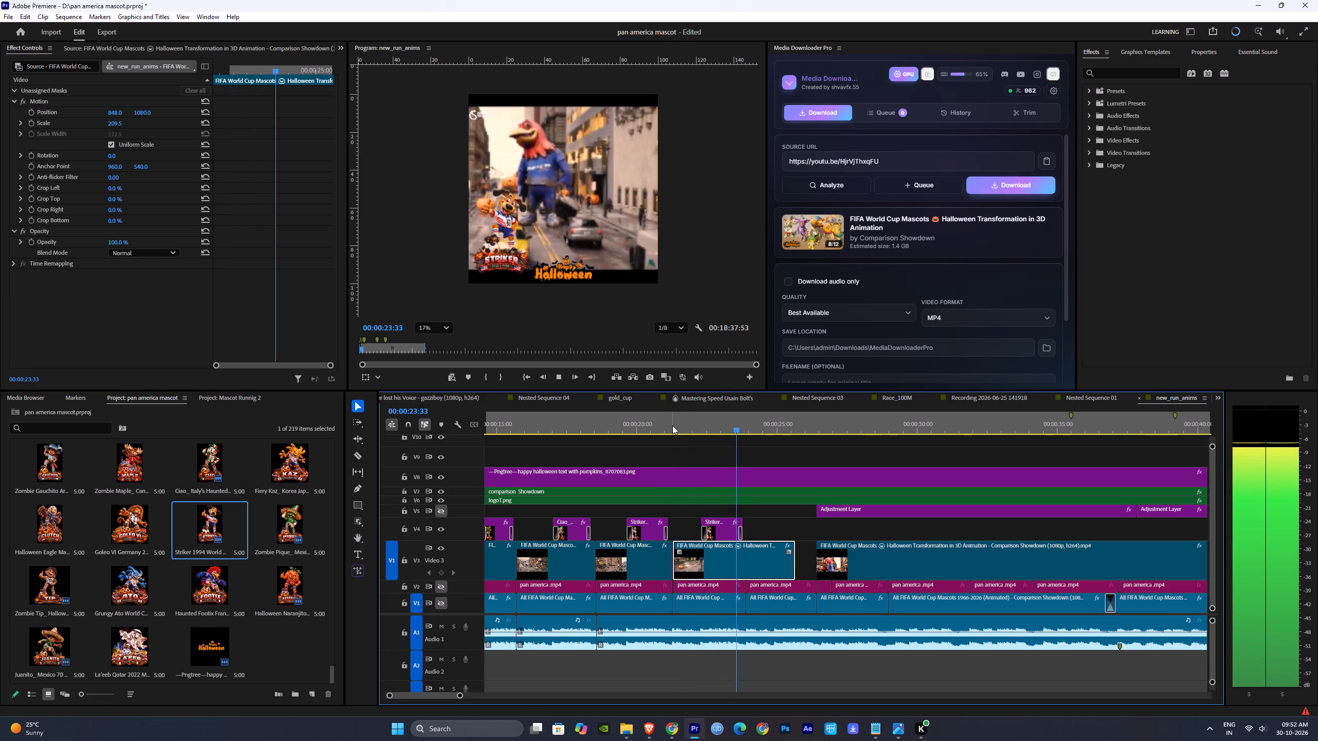
# Move the long mascot clip after the rooster clip earlier, to start at about 24 seconds over the rooster clip's tail.
pyautogui.press('space')
pyautogui.moveTo(901, 563); pyautogui.dragTo(837, 563)
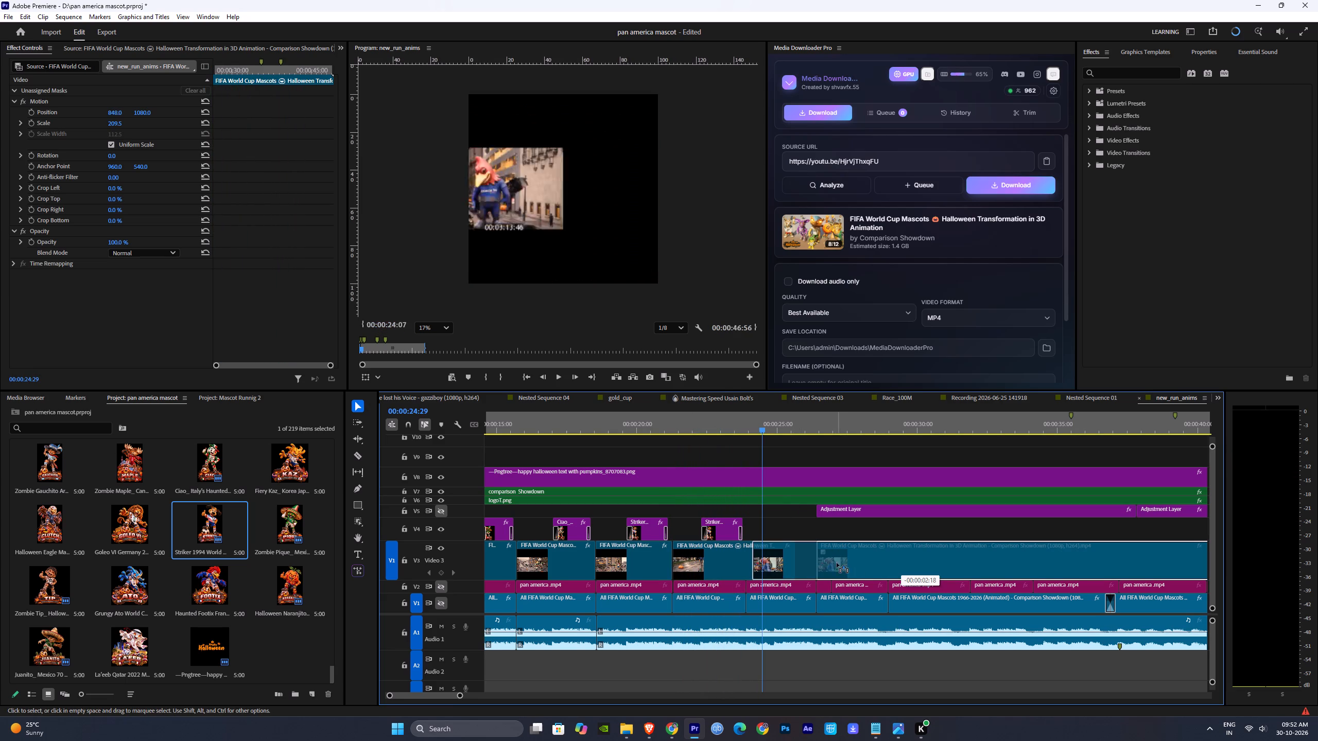
pyautogui.moveTo(837, 563); pyautogui.dragTo(829, 563)
# Split the long mascot clip at about 38 seconds, delete its first part, and move the remainder directly after the rooster clip.
pyautogui.moveTo(761, 428); pyautogui.dragTo(926, 449)
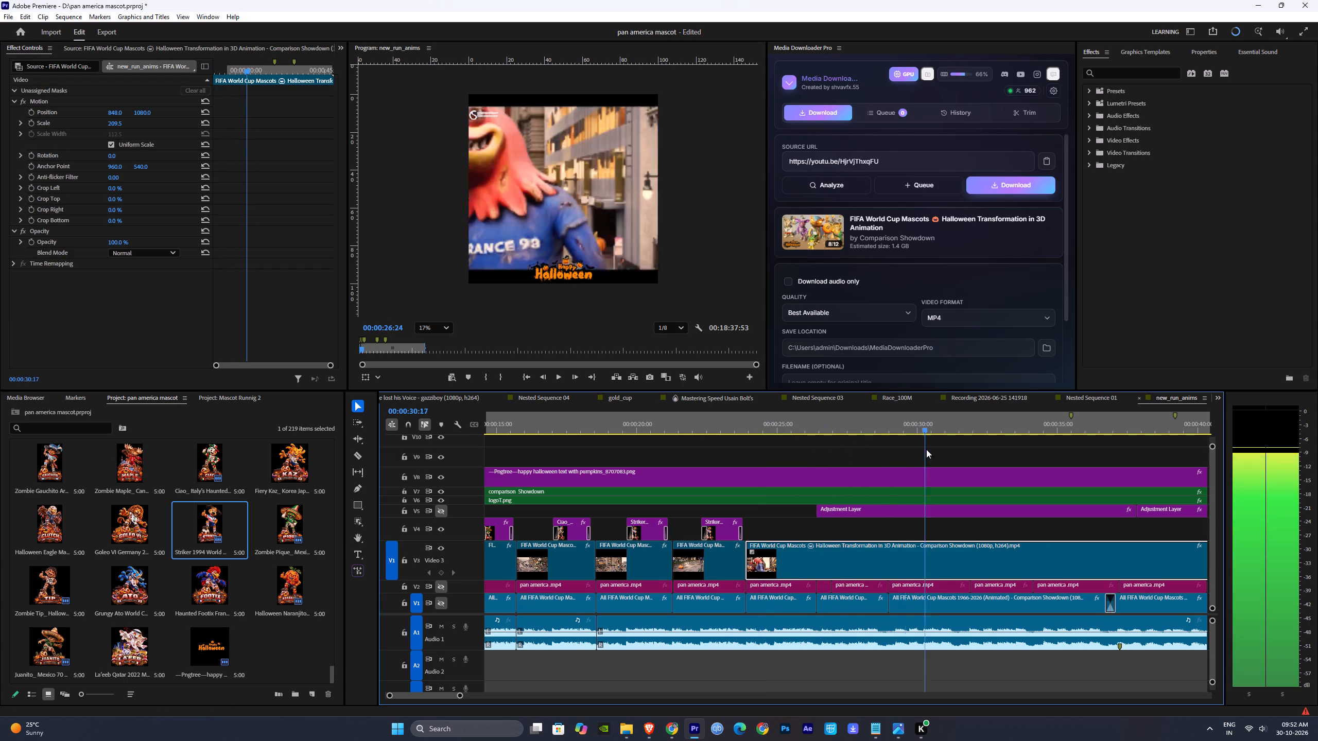
pyautogui.moveTo(926, 449); pyautogui.dragTo(1082, 469)
pyautogui.press('c')
pyautogui.click(1140, 563)
pyautogui.press('v')
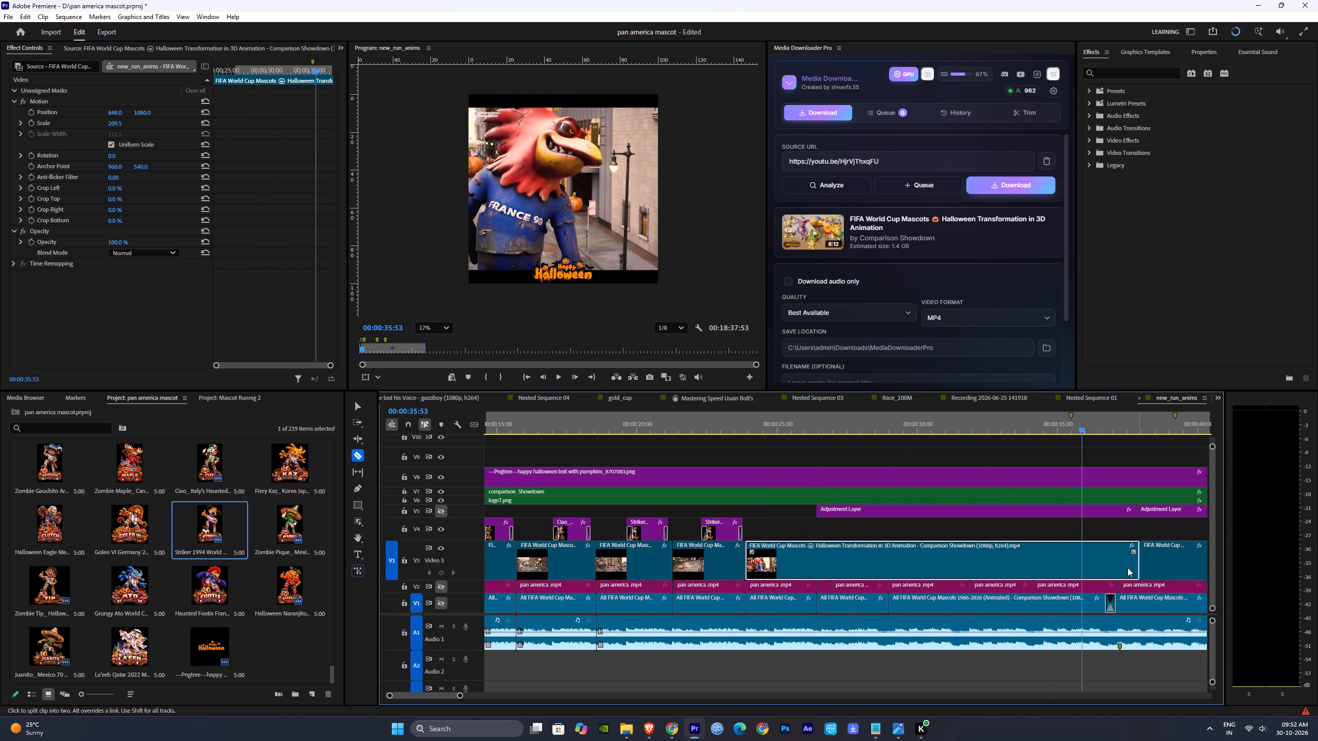
pyautogui.click(1068, 558)
pyautogui.press('Delete')
pyautogui.moveTo(1191, 571); pyautogui.dragTo(802, 566)
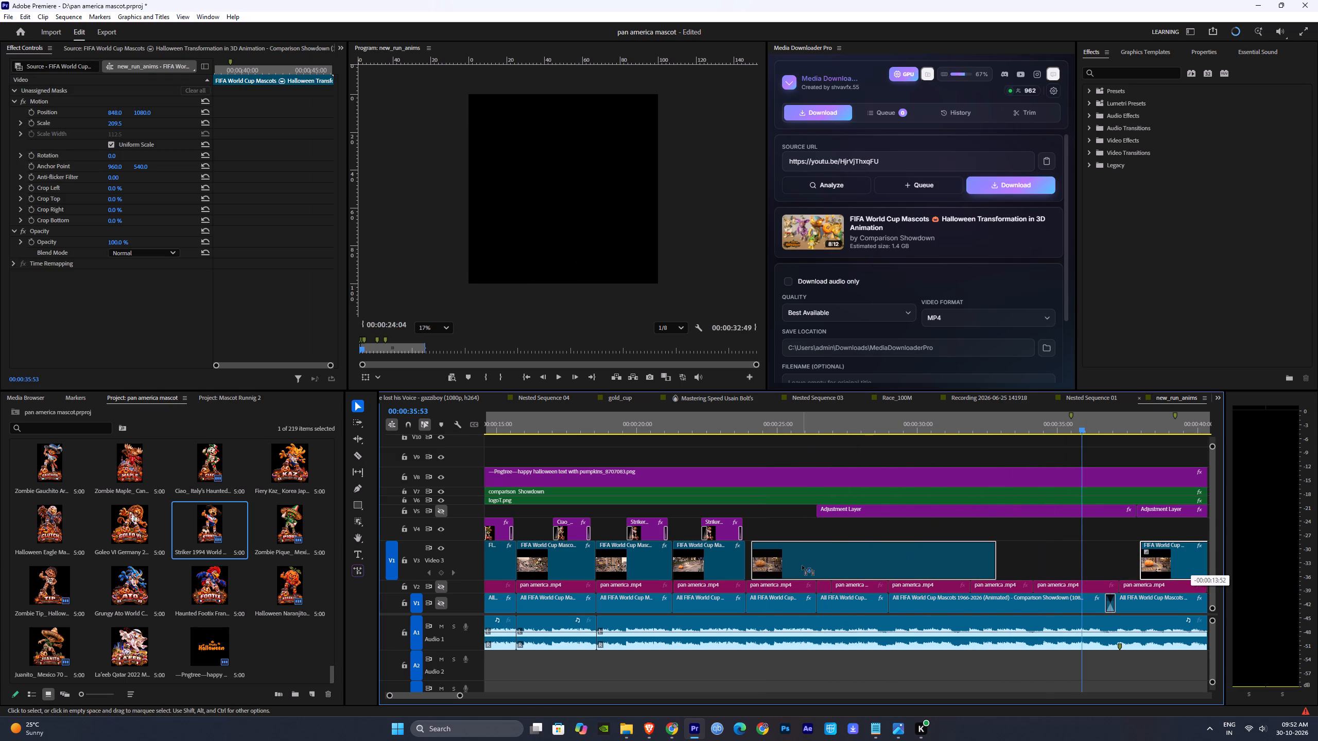
pyautogui.moveTo(802, 566); pyautogui.dragTo(796, 562)
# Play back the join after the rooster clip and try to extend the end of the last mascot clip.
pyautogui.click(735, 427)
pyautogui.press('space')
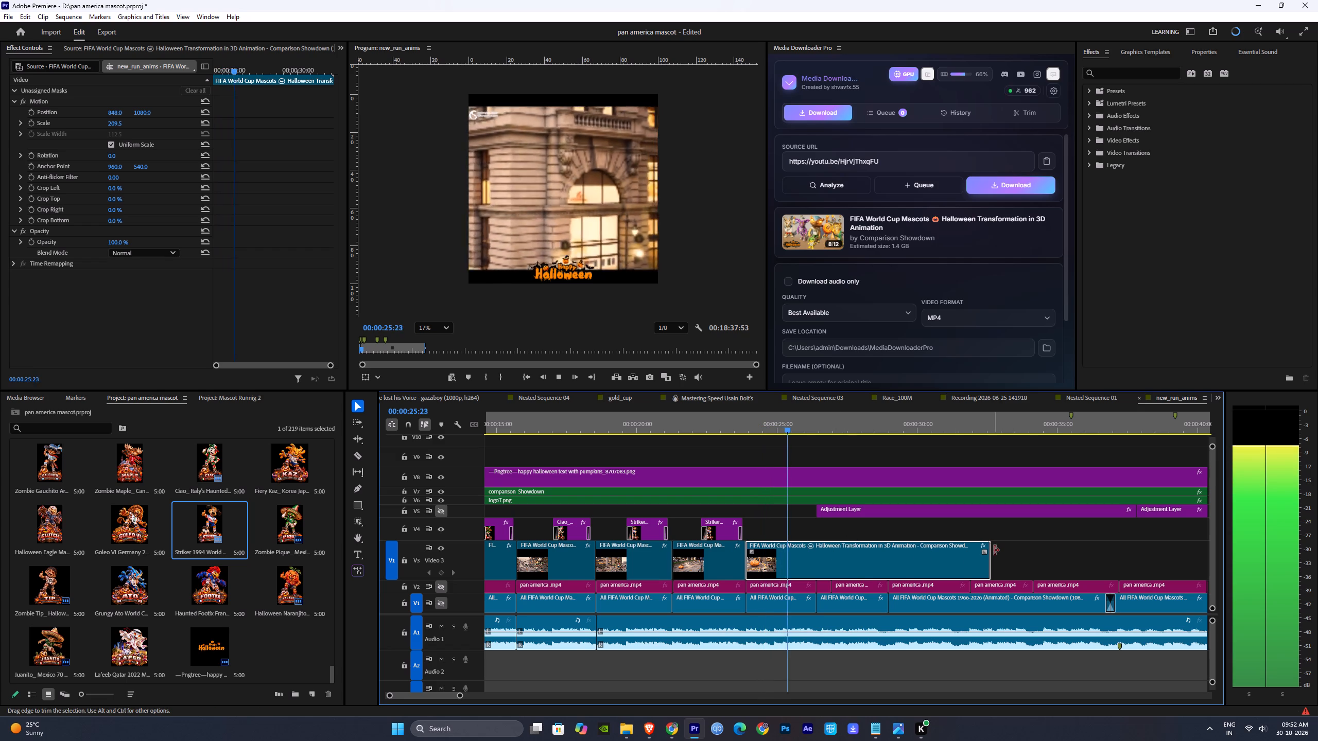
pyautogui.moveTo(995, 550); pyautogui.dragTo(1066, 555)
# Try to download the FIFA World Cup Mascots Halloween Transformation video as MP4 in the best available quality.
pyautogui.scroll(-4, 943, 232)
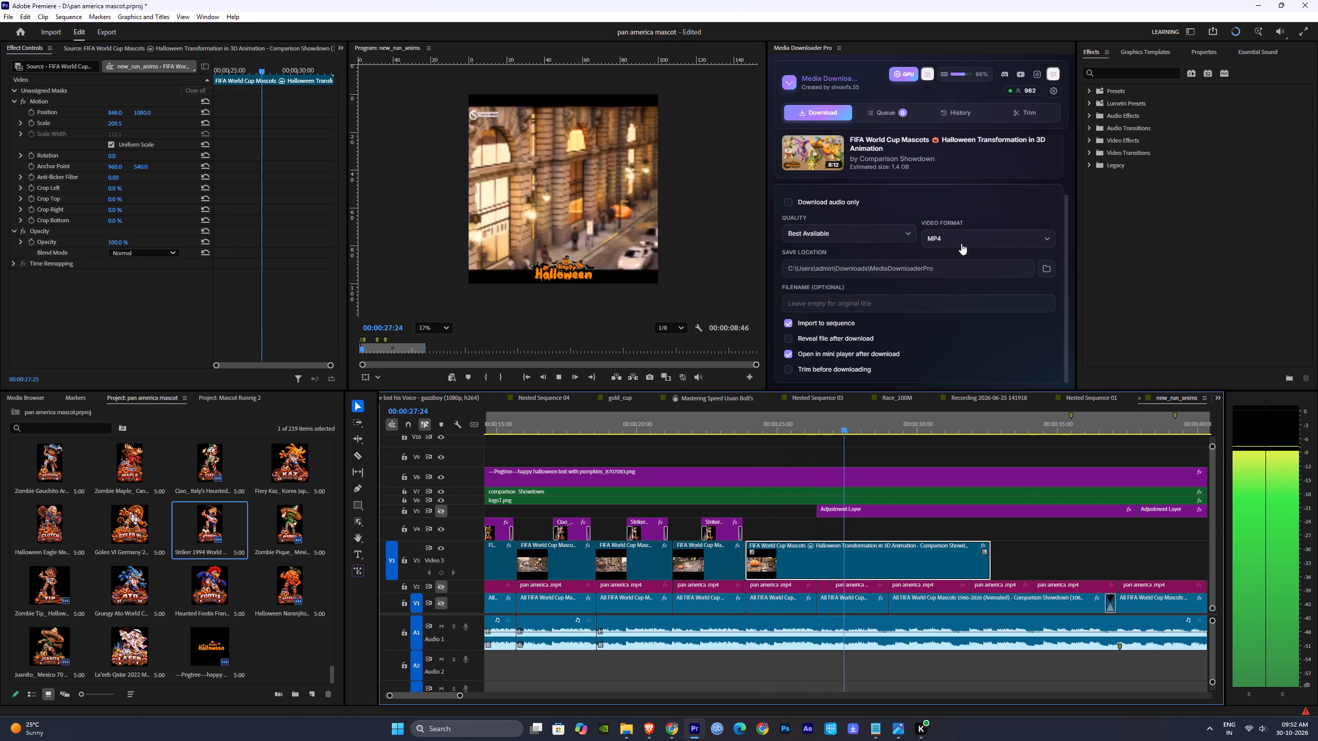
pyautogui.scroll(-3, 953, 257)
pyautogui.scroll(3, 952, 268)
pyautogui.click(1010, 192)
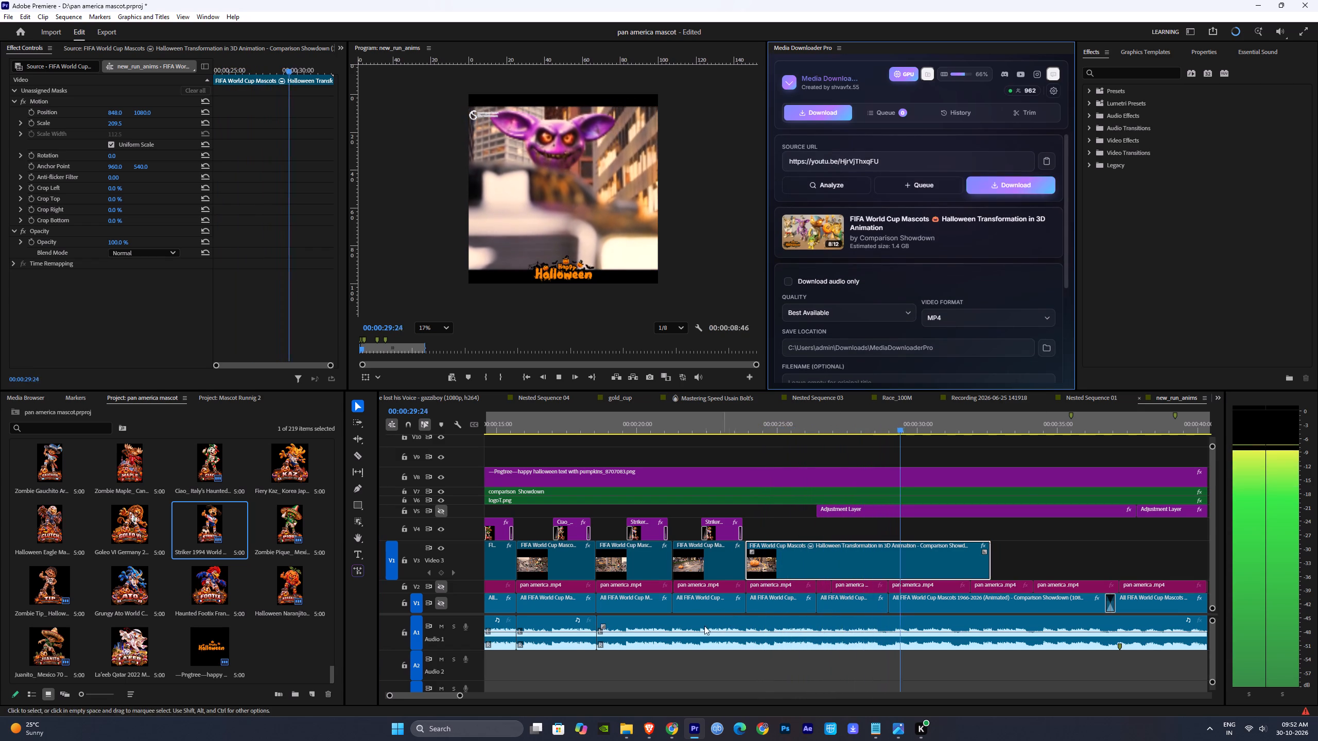
# Place the playhead past the end of the Happy Halloween title, at 00:01:40:57, and save the project.
pyautogui.moveTo(458, 697); pyautogui.dragTo(575, 674)
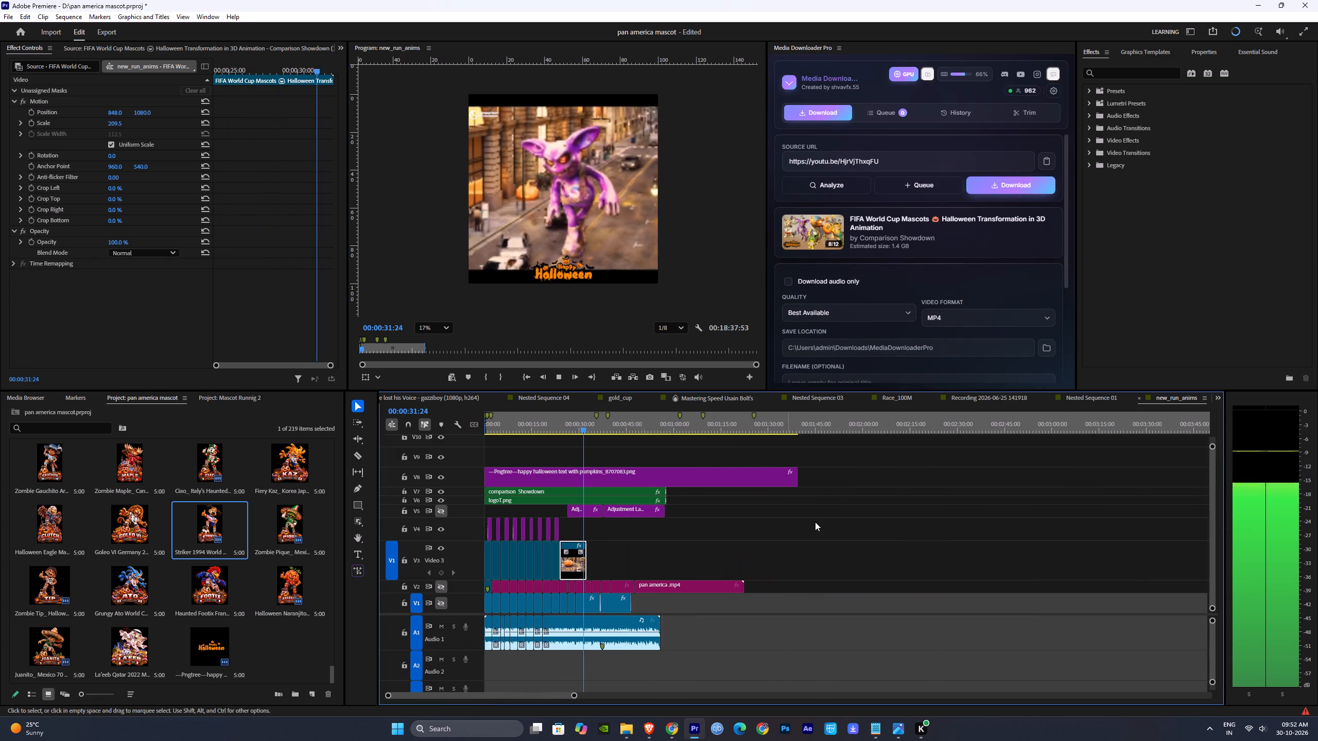
pyautogui.press('space')
pyautogui.click(791, 426)
pyautogui.click(804, 431)
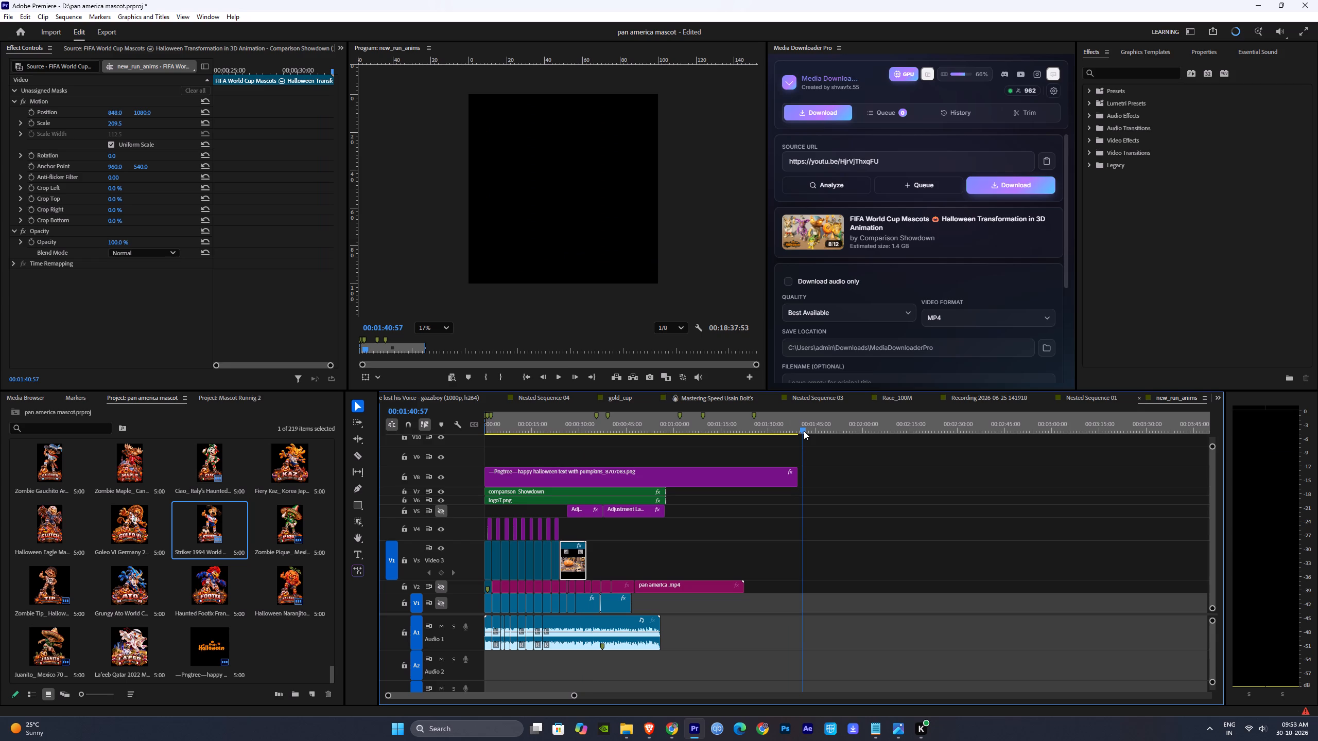
pyautogui.hotkey('ctrl', 's')
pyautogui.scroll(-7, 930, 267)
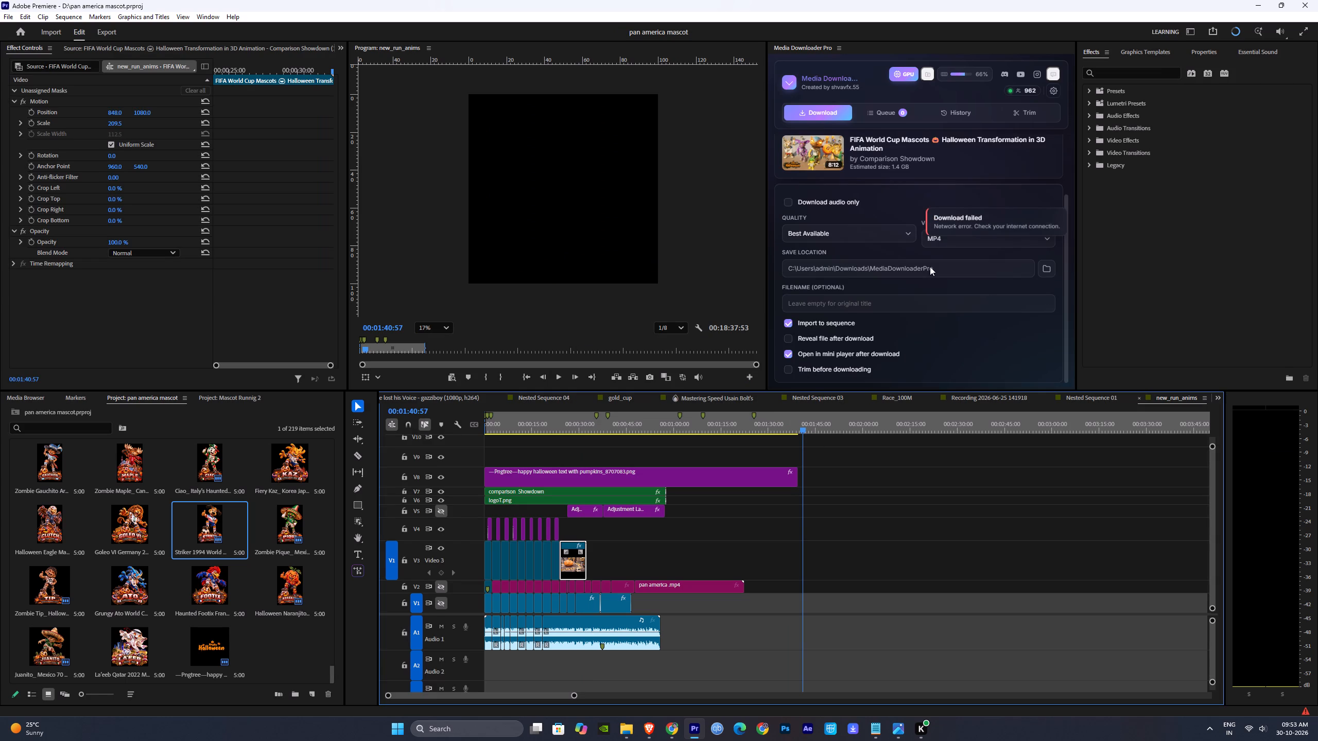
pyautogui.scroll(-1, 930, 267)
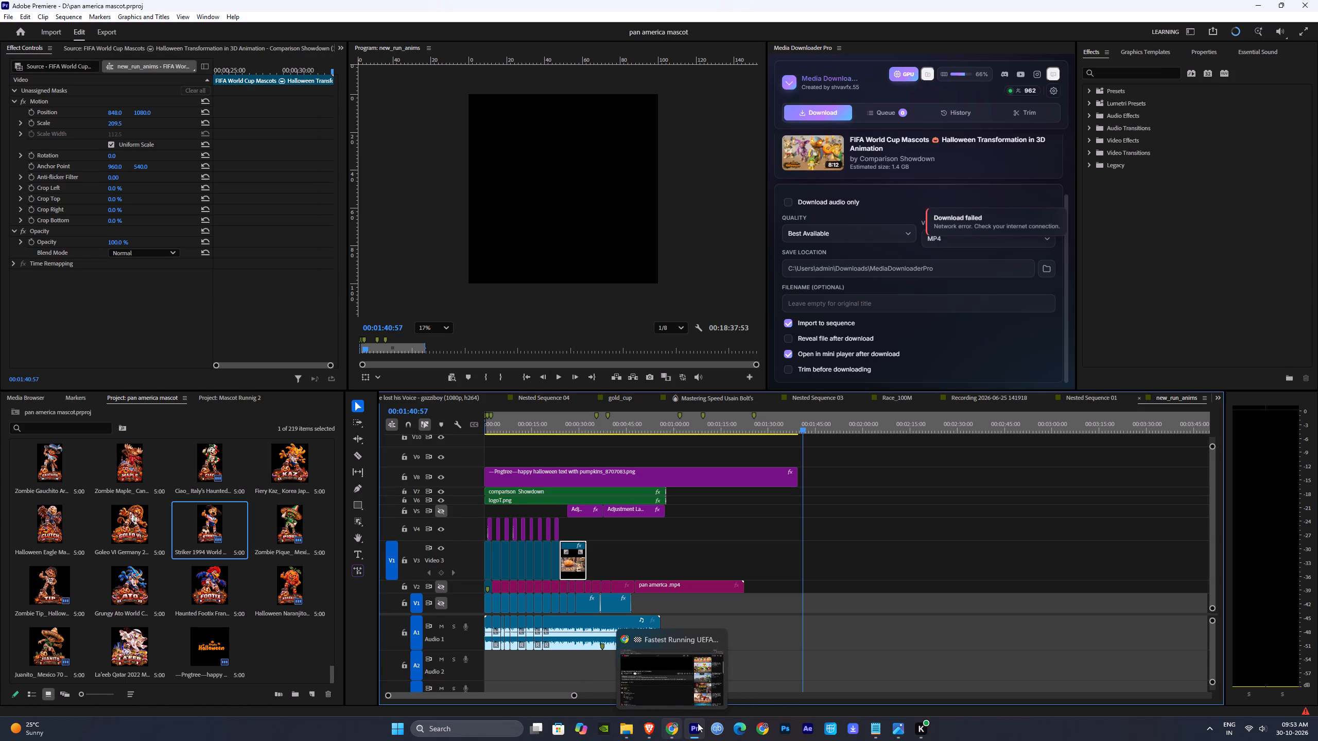
# Review the mascot clips and their zombie emblems across new_run_anims, including the last clip's join, and return the playhead to the sequence start.
pyautogui.moveTo(783, 428); pyautogui.dragTo(560, 440)
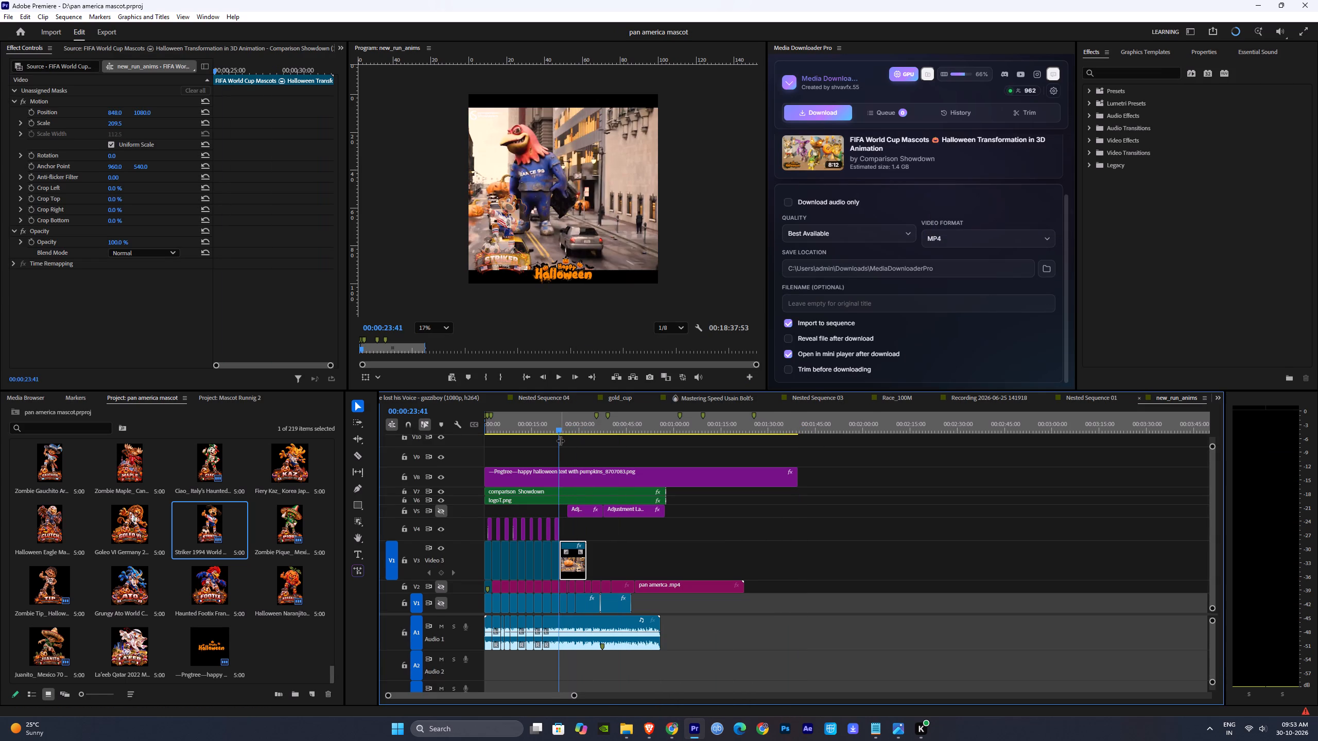
pyautogui.press('space')
pyautogui.press('space')
pyautogui.moveTo(571, 696); pyautogui.dragTo(560, 698)
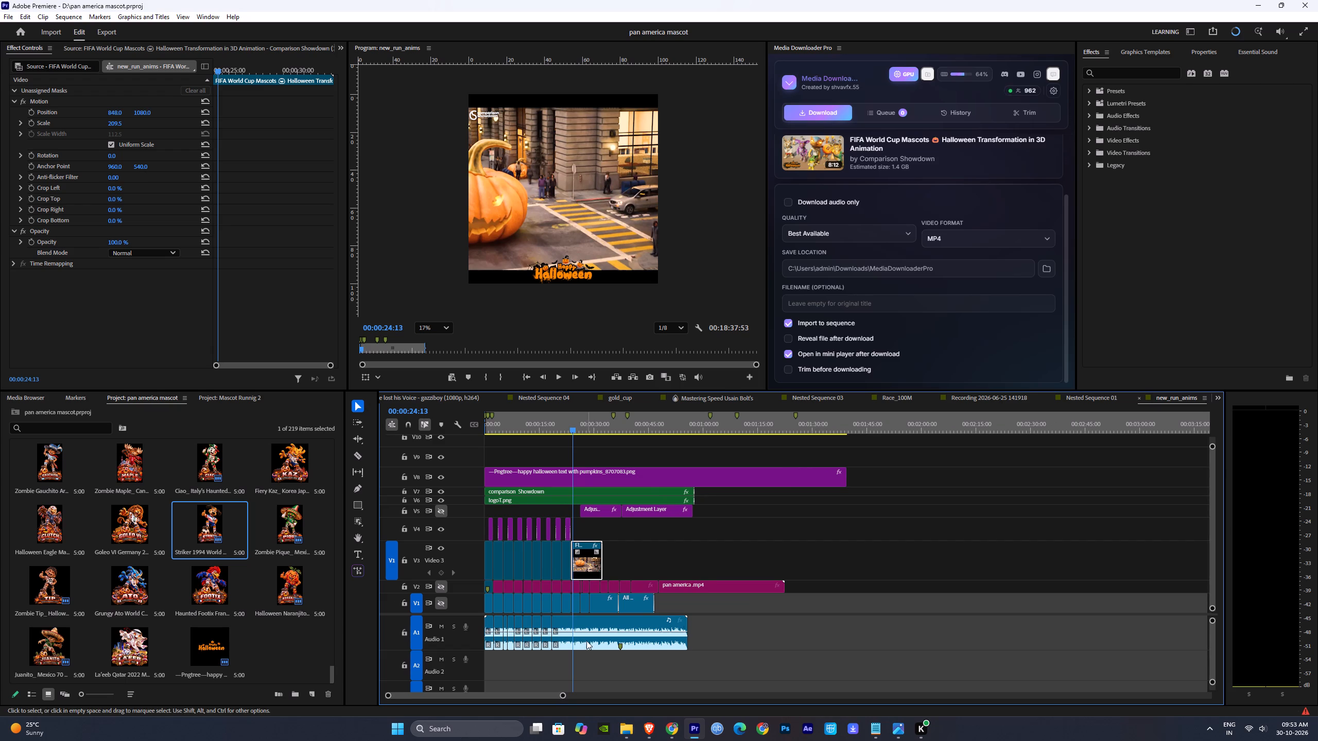
pyautogui.moveTo(573, 431); pyautogui.dragTo(565, 428)
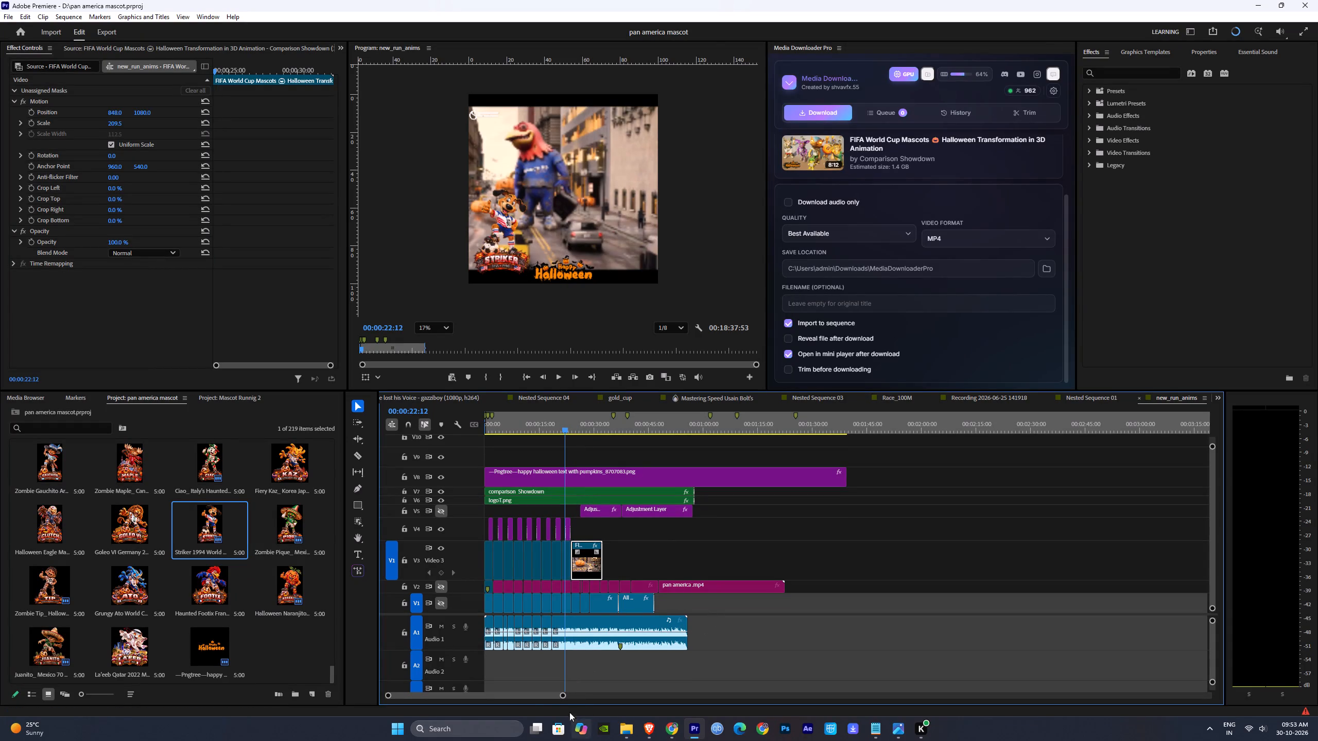
pyautogui.moveTo(564, 698); pyautogui.dragTo(490, 692)
pyautogui.click(618, 429)
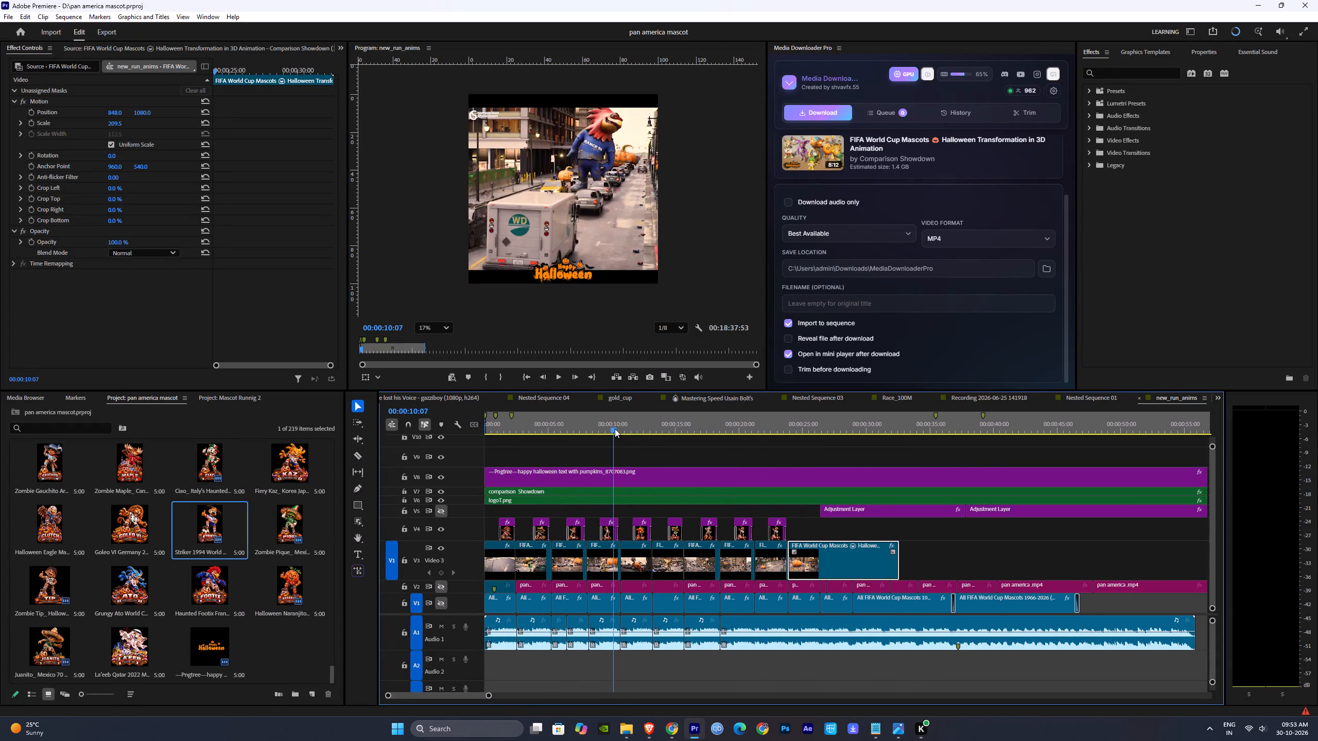
pyautogui.moveTo(615, 429); pyautogui.dragTo(639, 435)
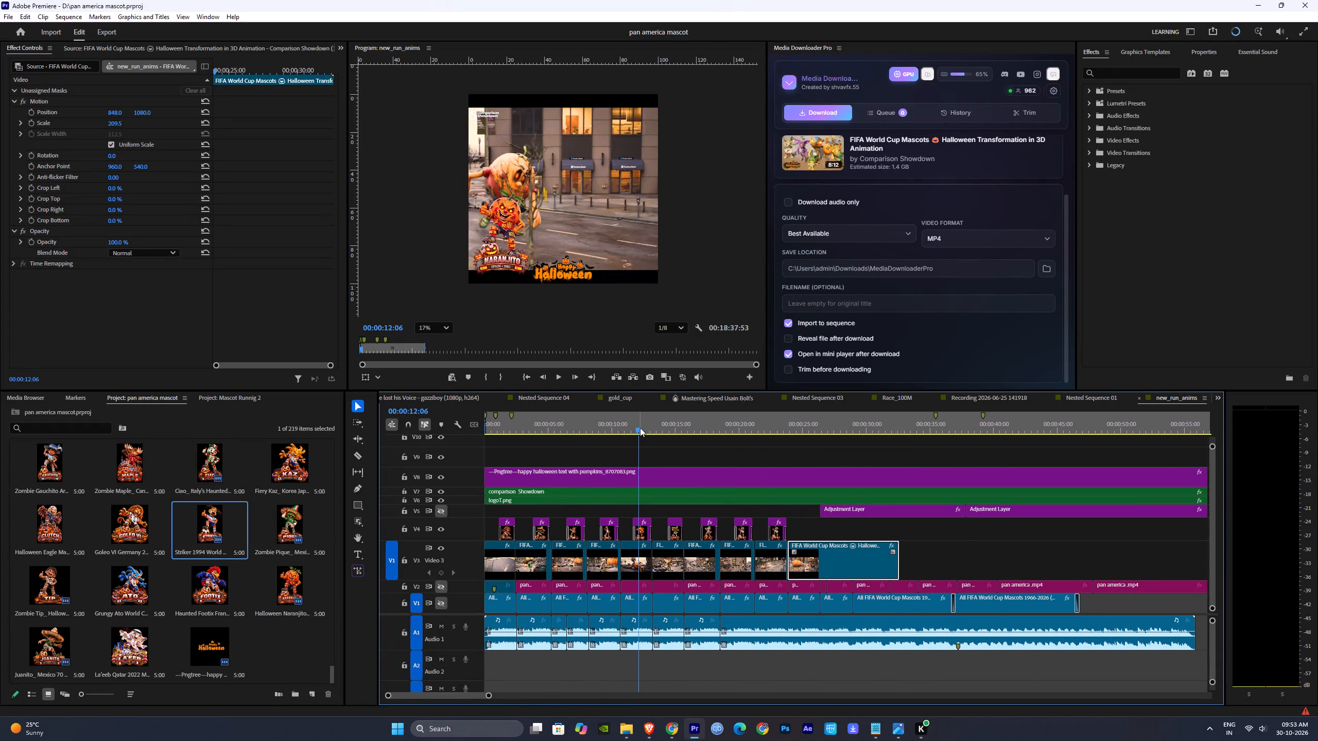
pyautogui.moveTo(640, 428); pyautogui.dragTo(707, 428)
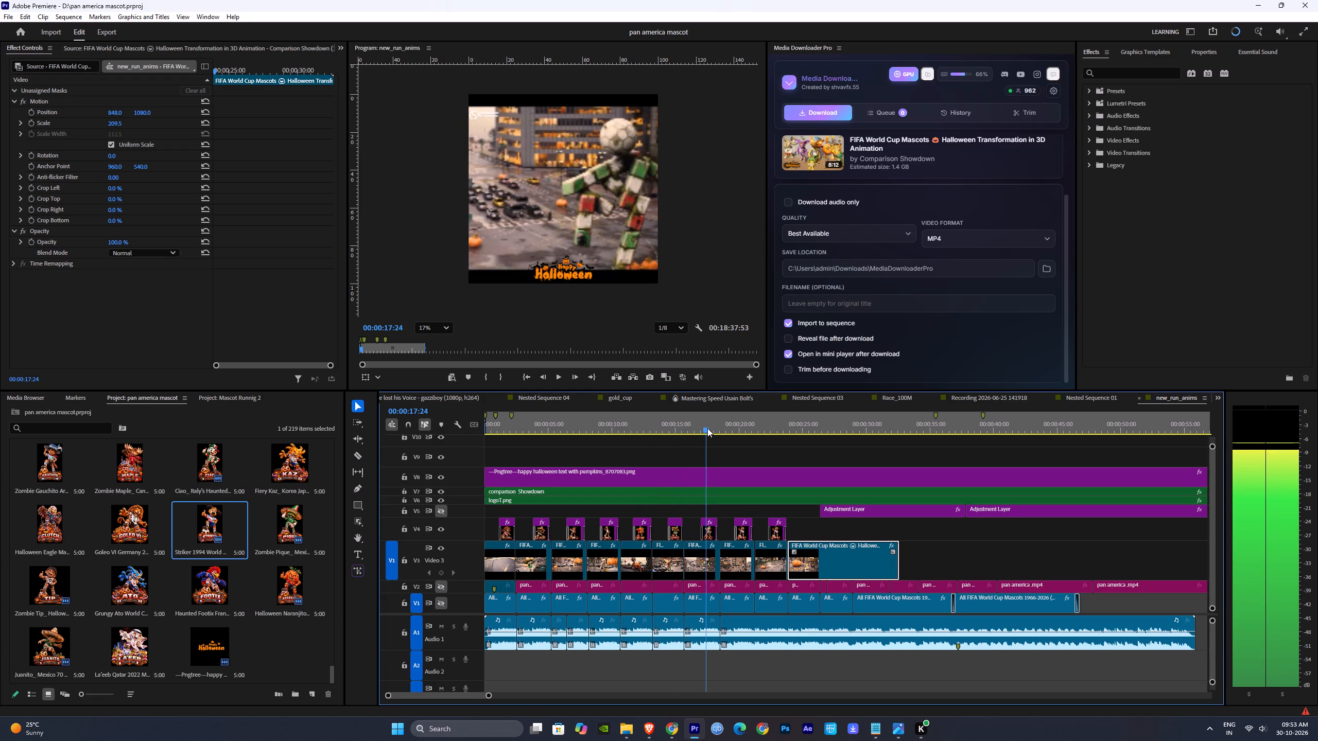
pyautogui.moveTo(707, 428); pyautogui.dragTo(729, 431)
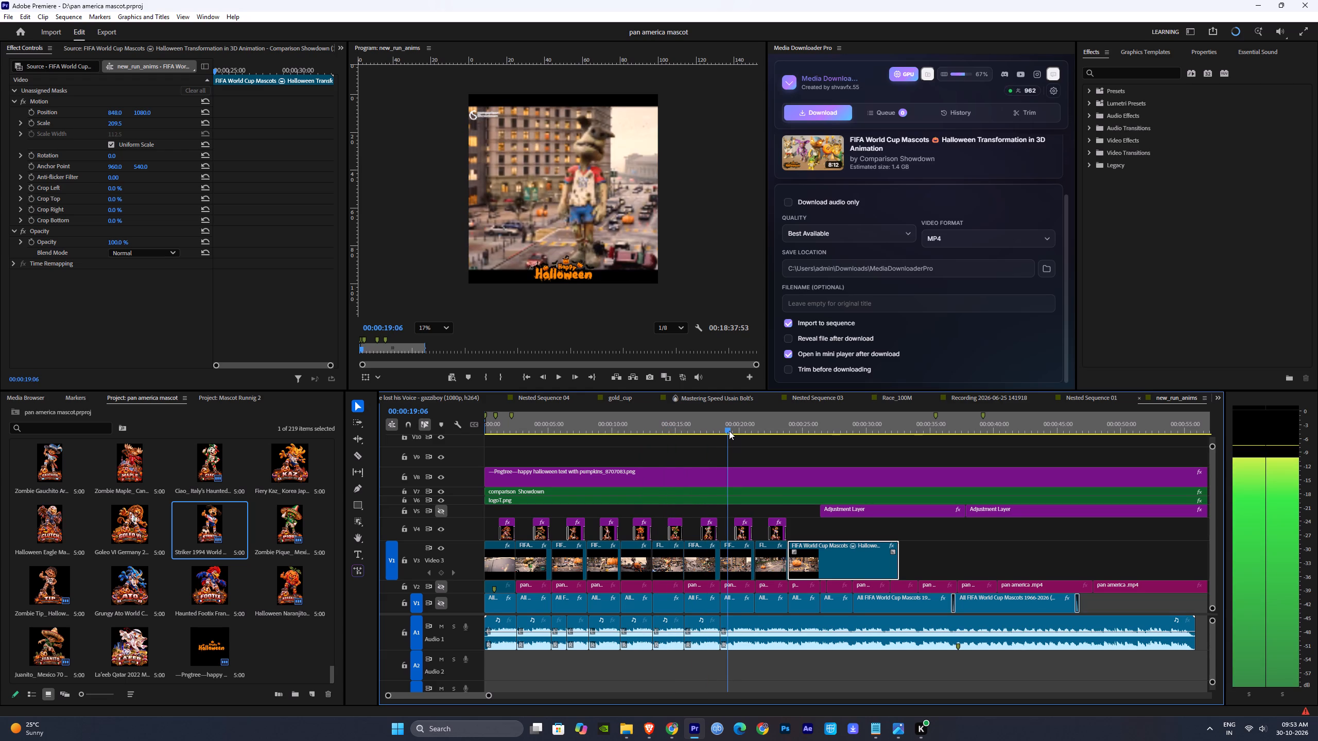
pyautogui.moveTo(729, 431); pyautogui.dragTo(741, 435)
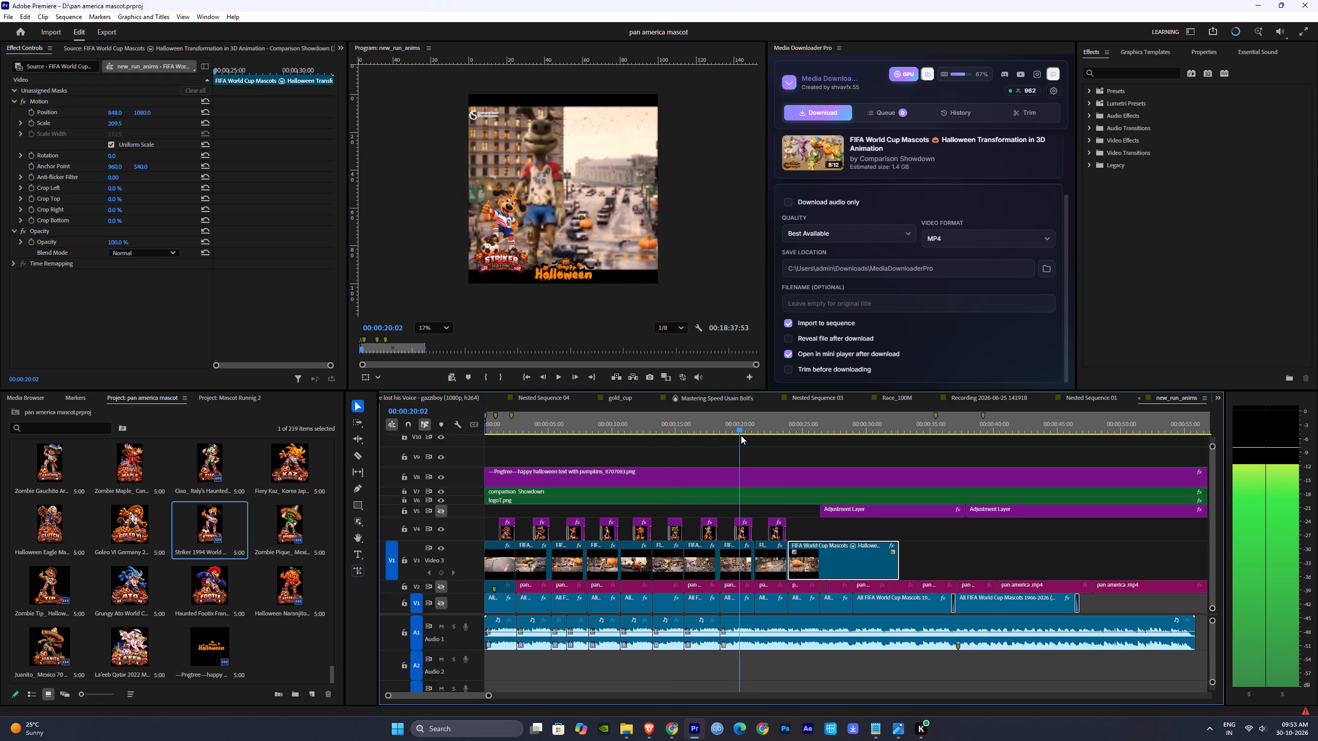
pyautogui.moveTo(741, 435); pyautogui.dragTo(406, 456)
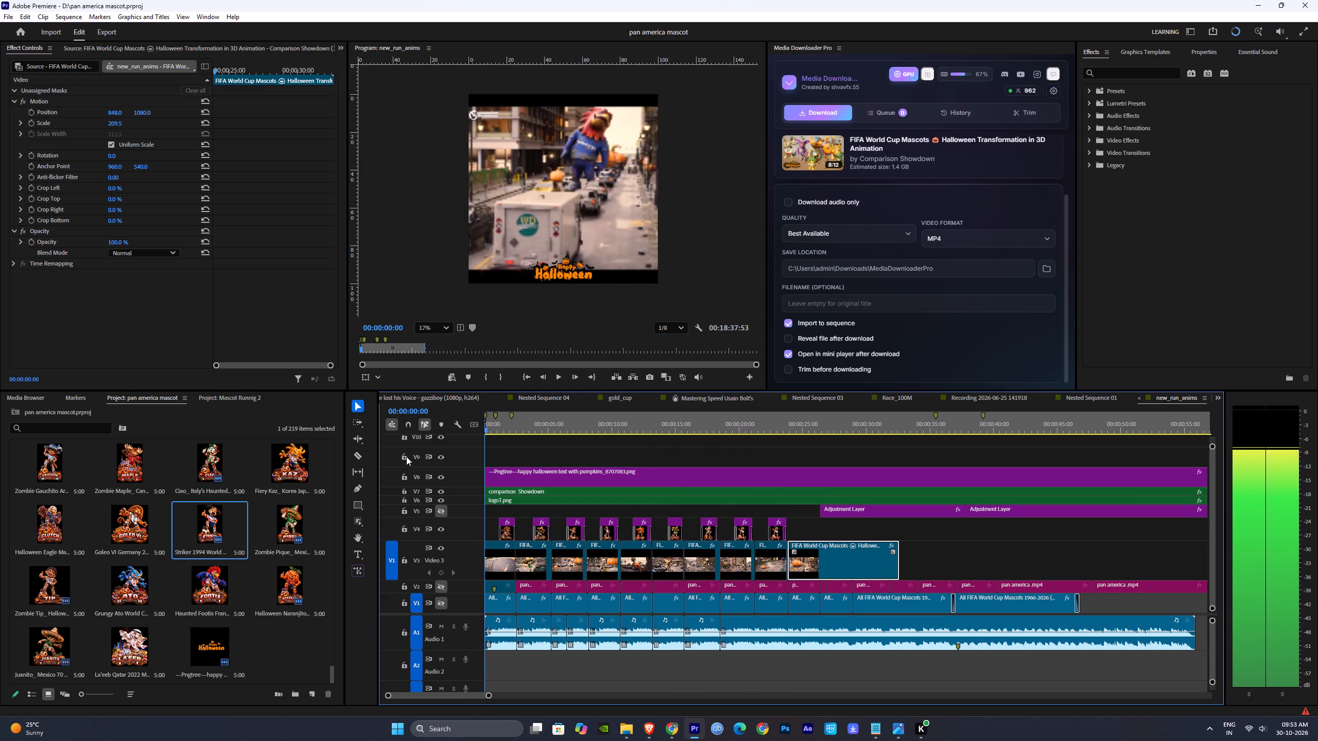
pyautogui.moveTo(406, 456); pyautogui.dragTo(406, 457)
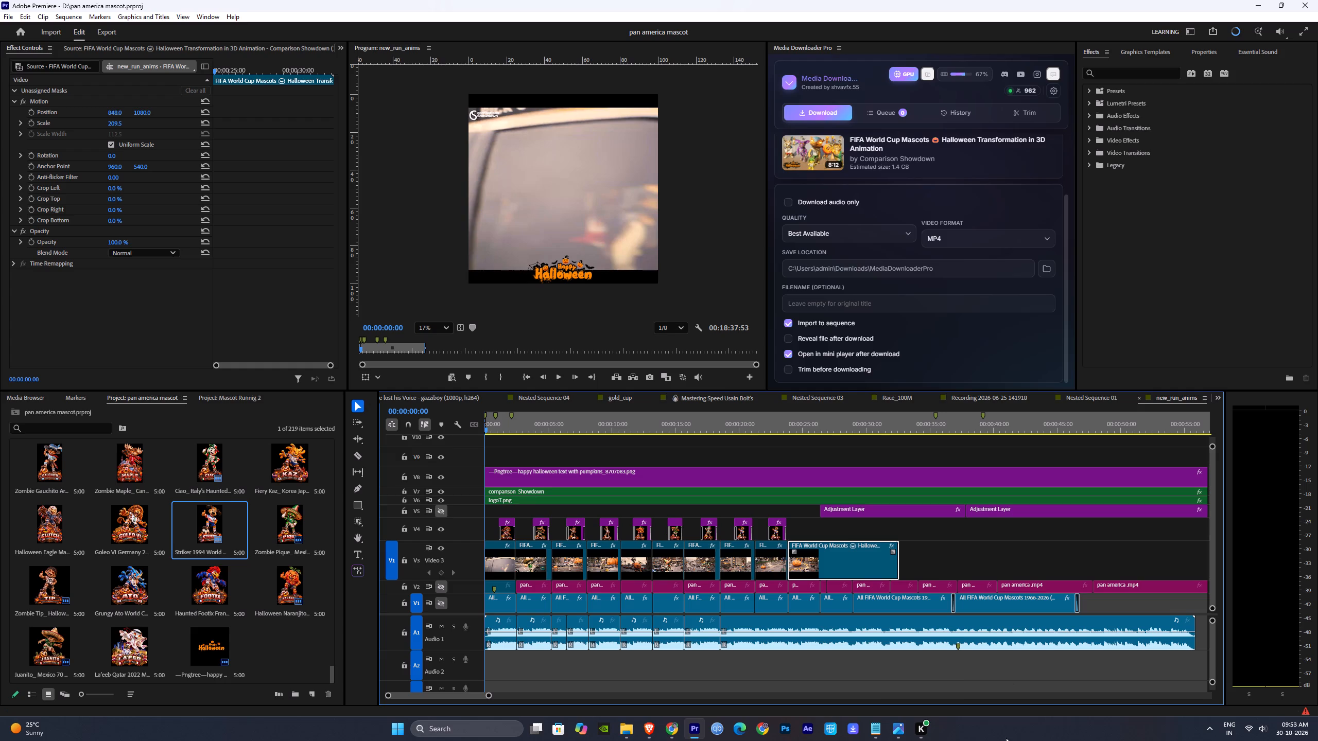
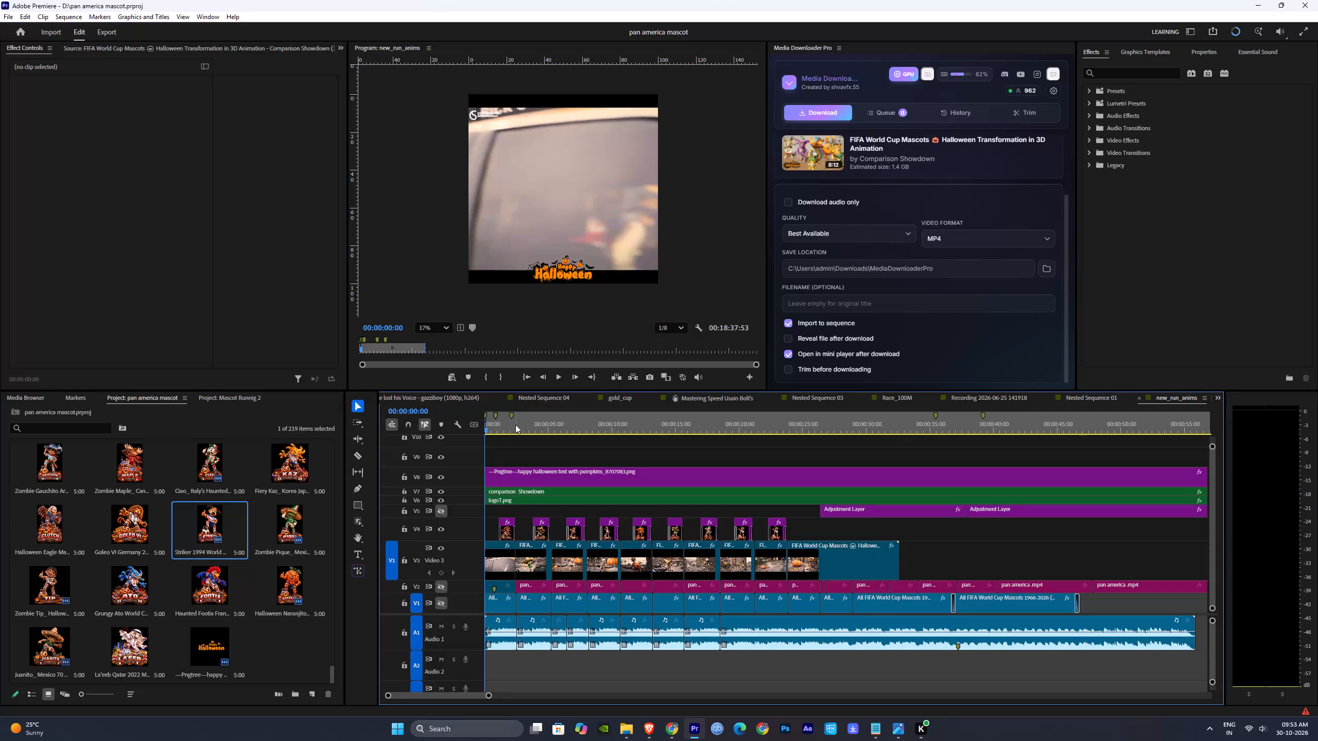
# Review each mascot clip with its zombie emblem from the start of new_run_anims through the rooster clip, stopping at 00:00:22:59.
pyautogui.moveTo(515, 425); pyautogui.dragTo(470, 429)
pyautogui.moveTo(507, 430); pyautogui.dragTo(543, 437)
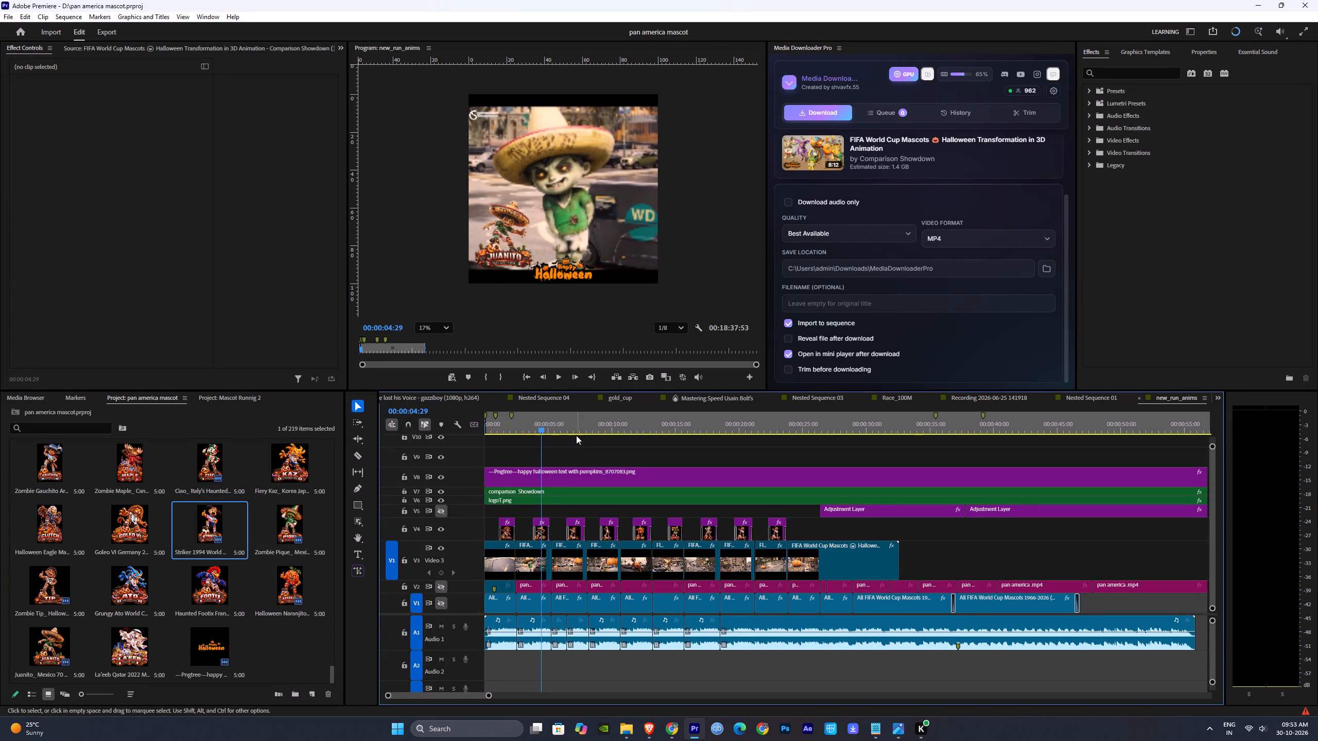
pyautogui.click(577, 455)
pyautogui.click(657, 456)
pyautogui.moveTo(554, 426); pyautogui.dragTo(576, 433)
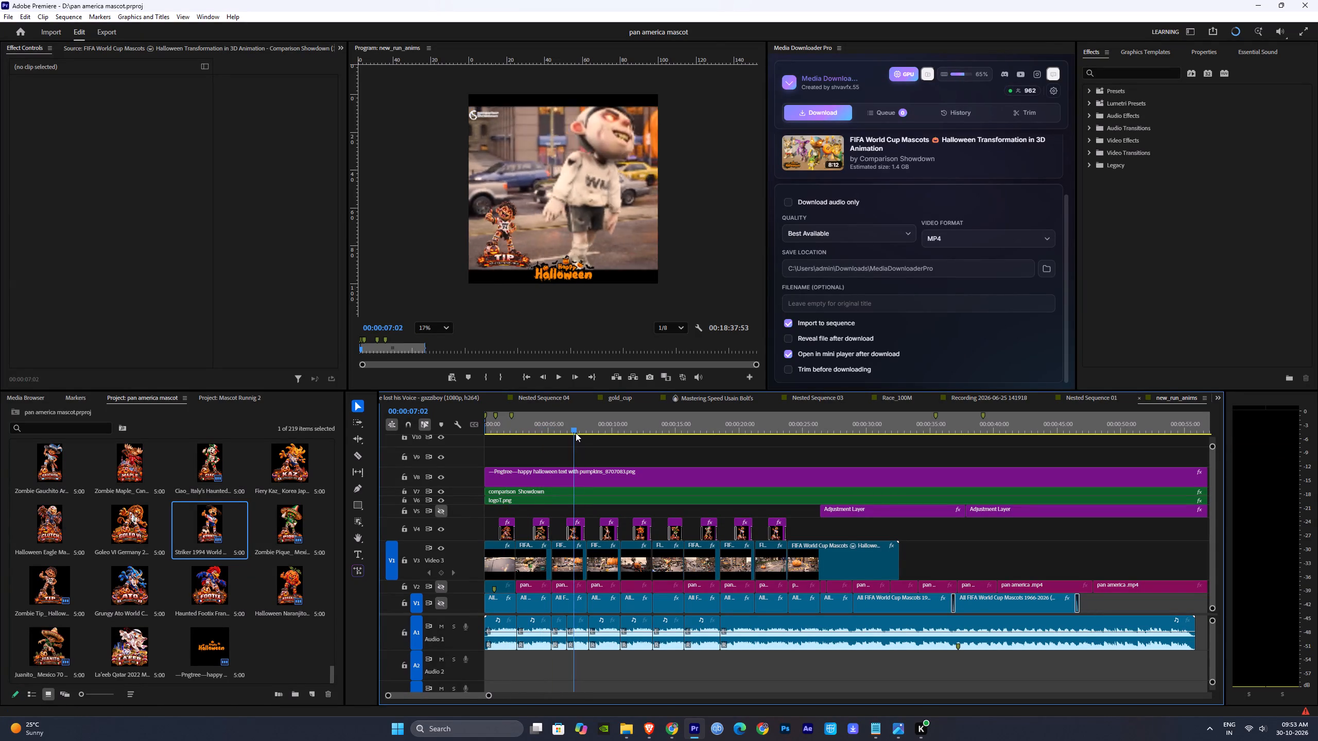
pyautogui.moveTo(576, 433); pyautogui.dragTo(611, 447)
pyautogui.click(684, 457)
pyautogui.click(644, 450)
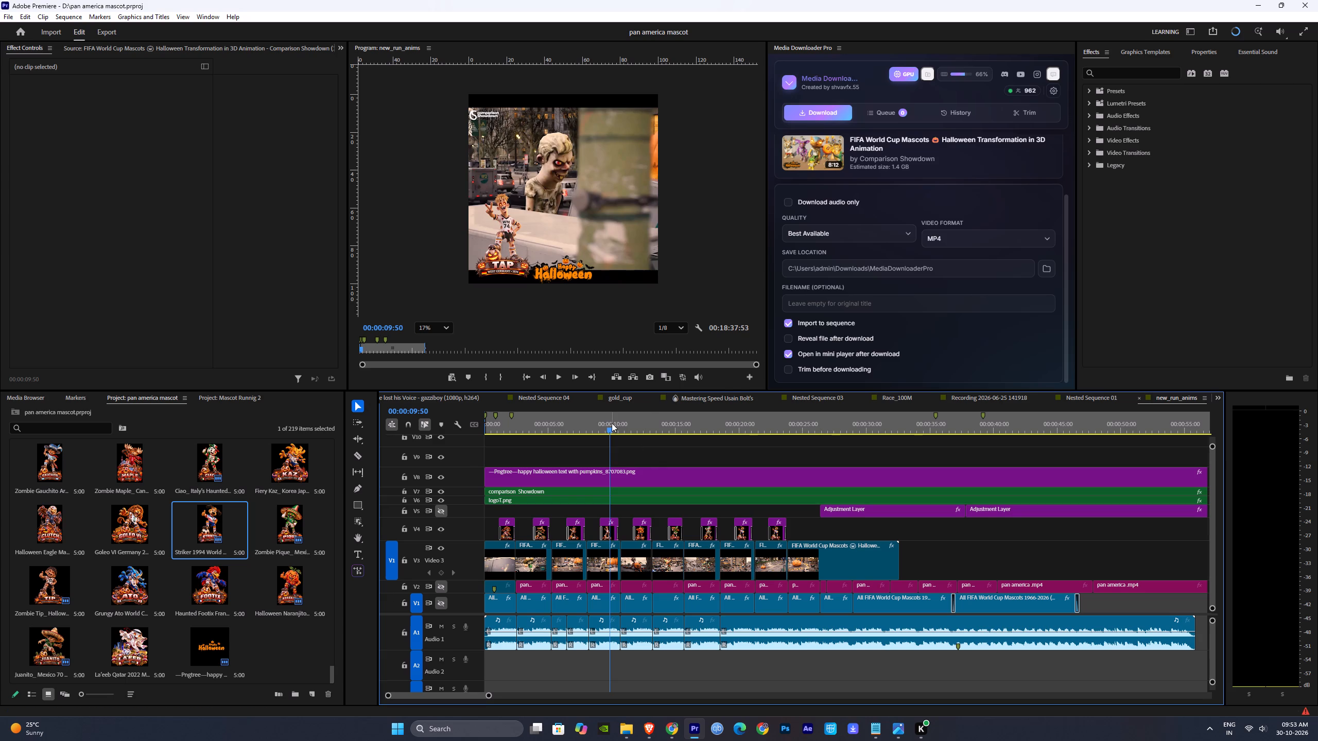
pyautogui.moveTo(611, 423); pyautogui.dragTo(670, 447)
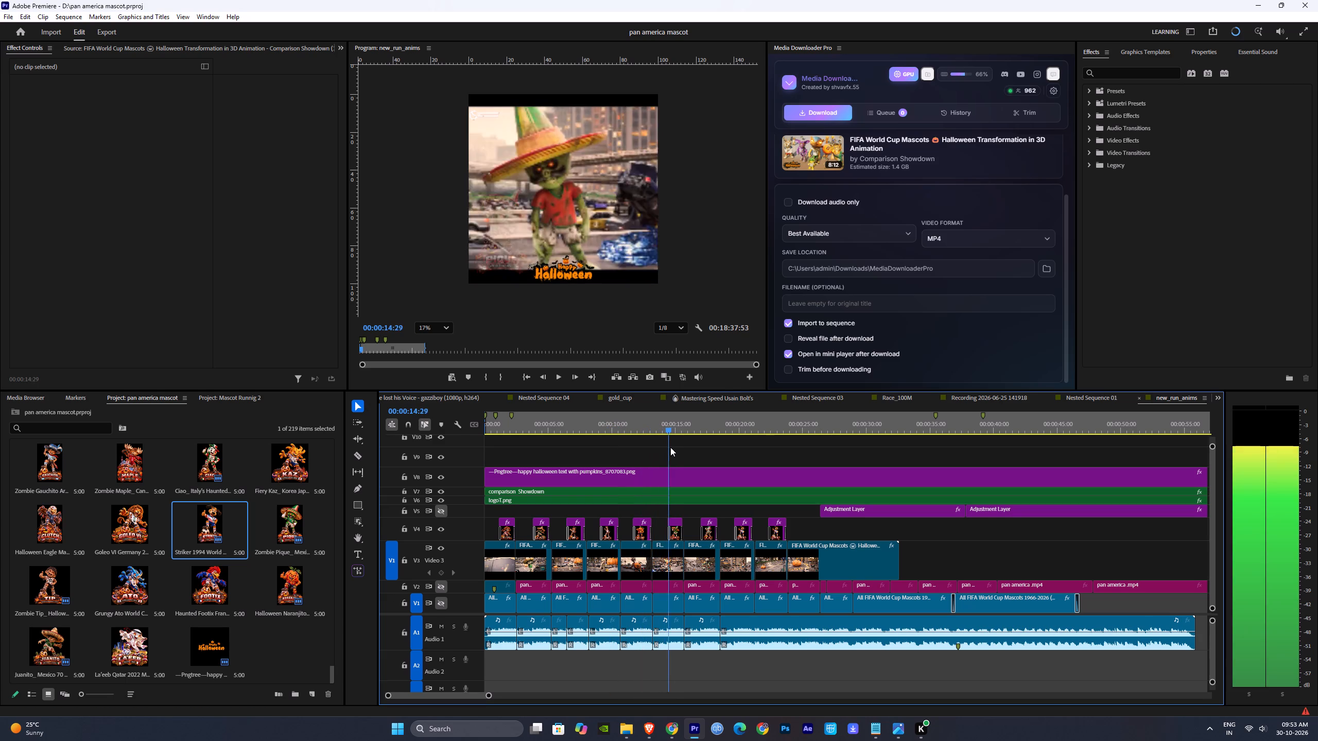
pyautogui.moveTo(670, 447); pyautogui.dragTo(713, 456)
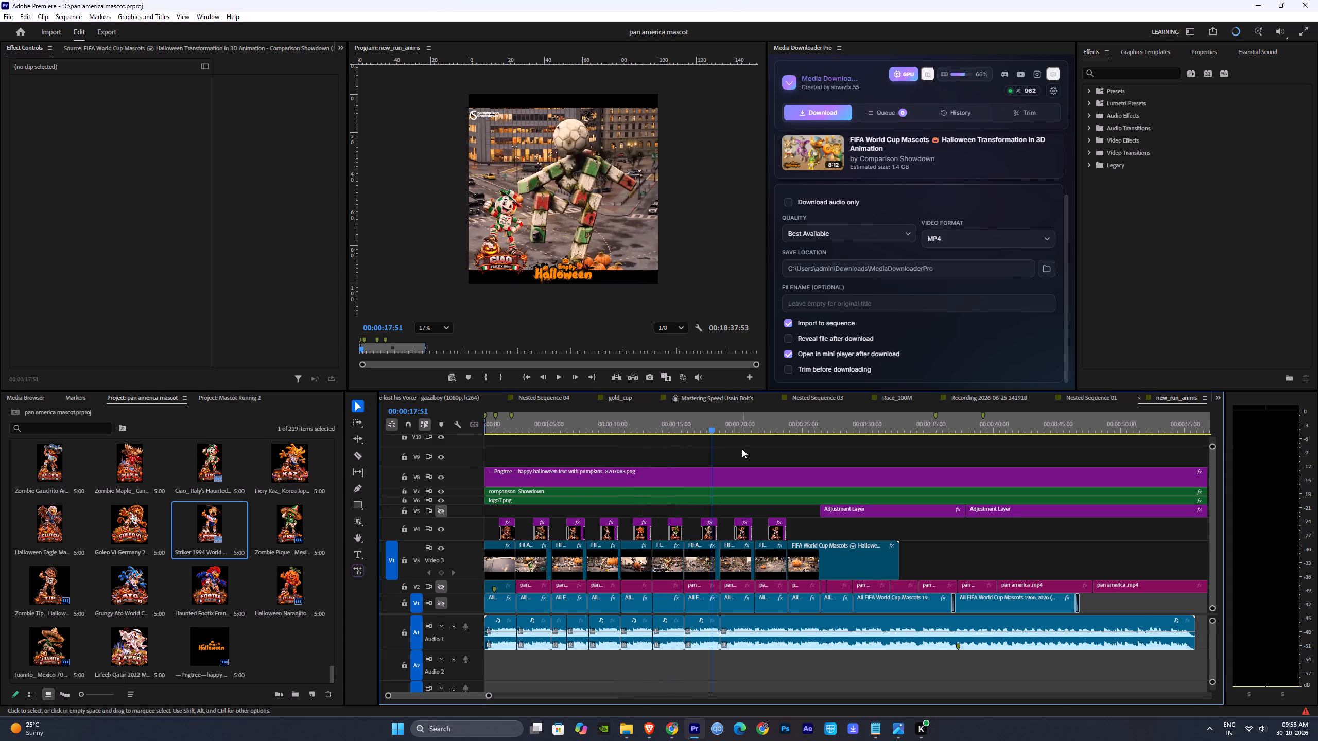
pyautogui.moveTo(713, 427); pyautogui.dragTo(743, 443)
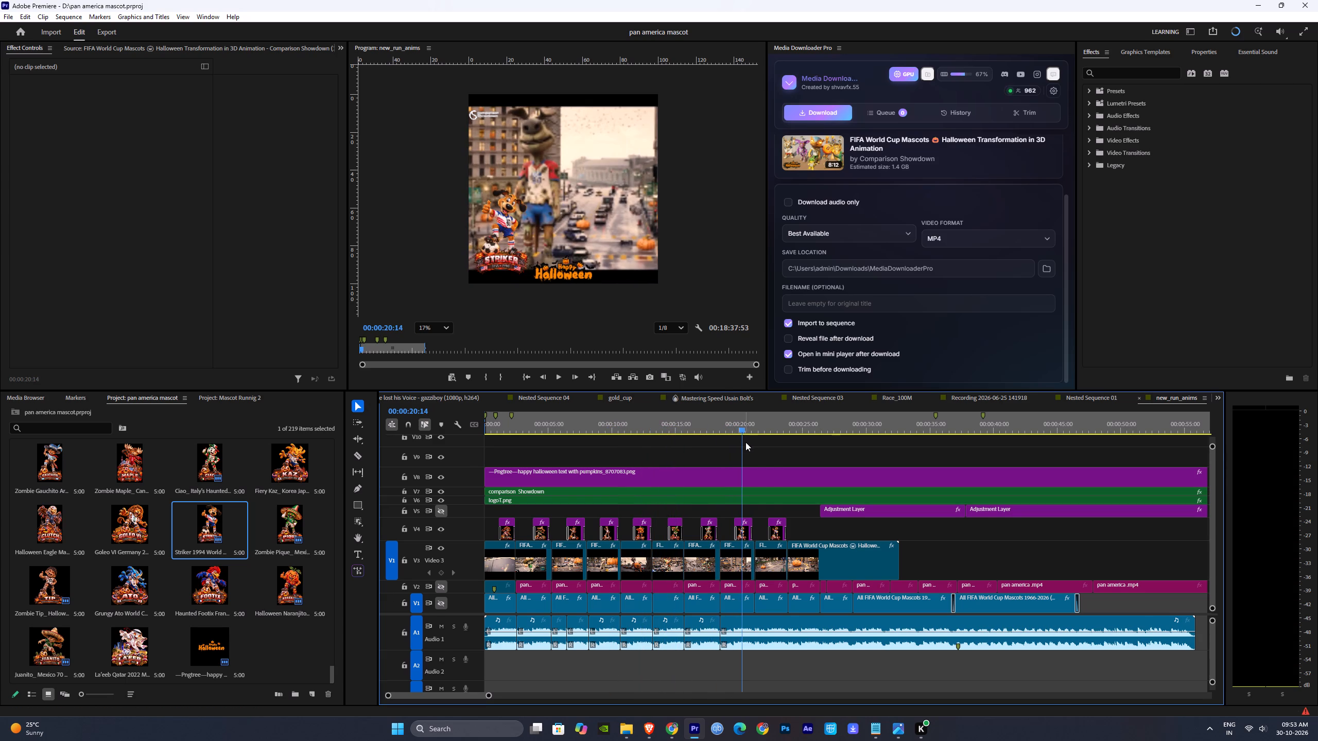
pyautogui.moveTo(750, 428); pyautogui.dragTo(779, 426)
pyautogui.click(842, 454)
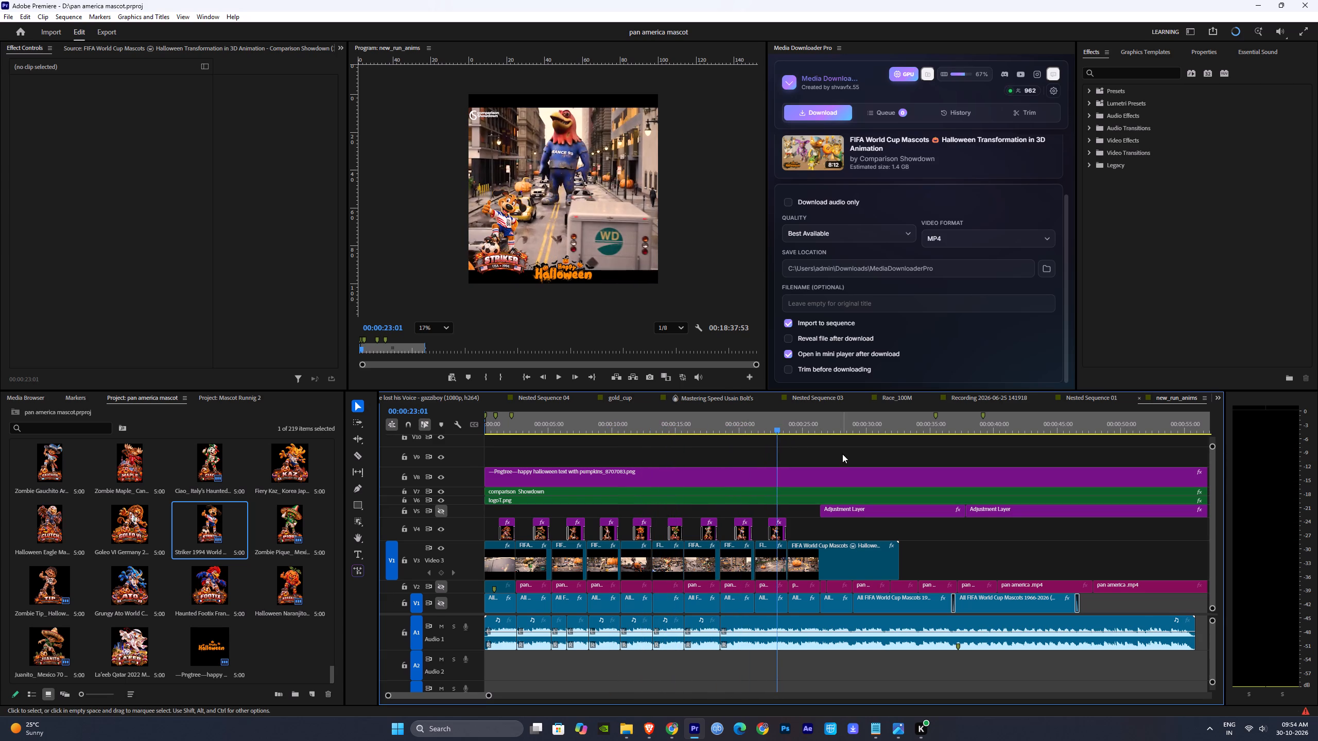
pyautogui.click(939, 453)
pyautogui.moveTo(1020, 448); pyautogui.dragTo(530, 447)
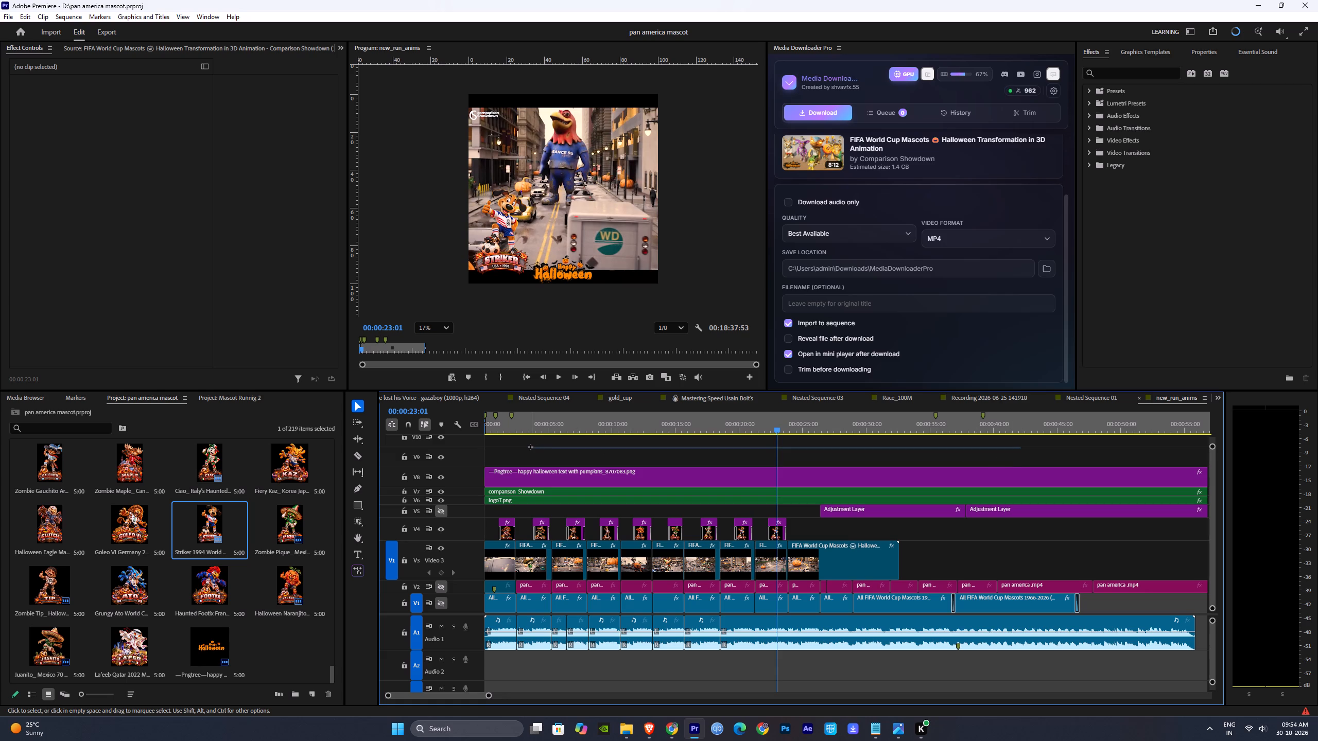
pyautogui.moveTo(530, 447); pyautogui.dragTo(530, 444)
pyautogui.click(530, 444)
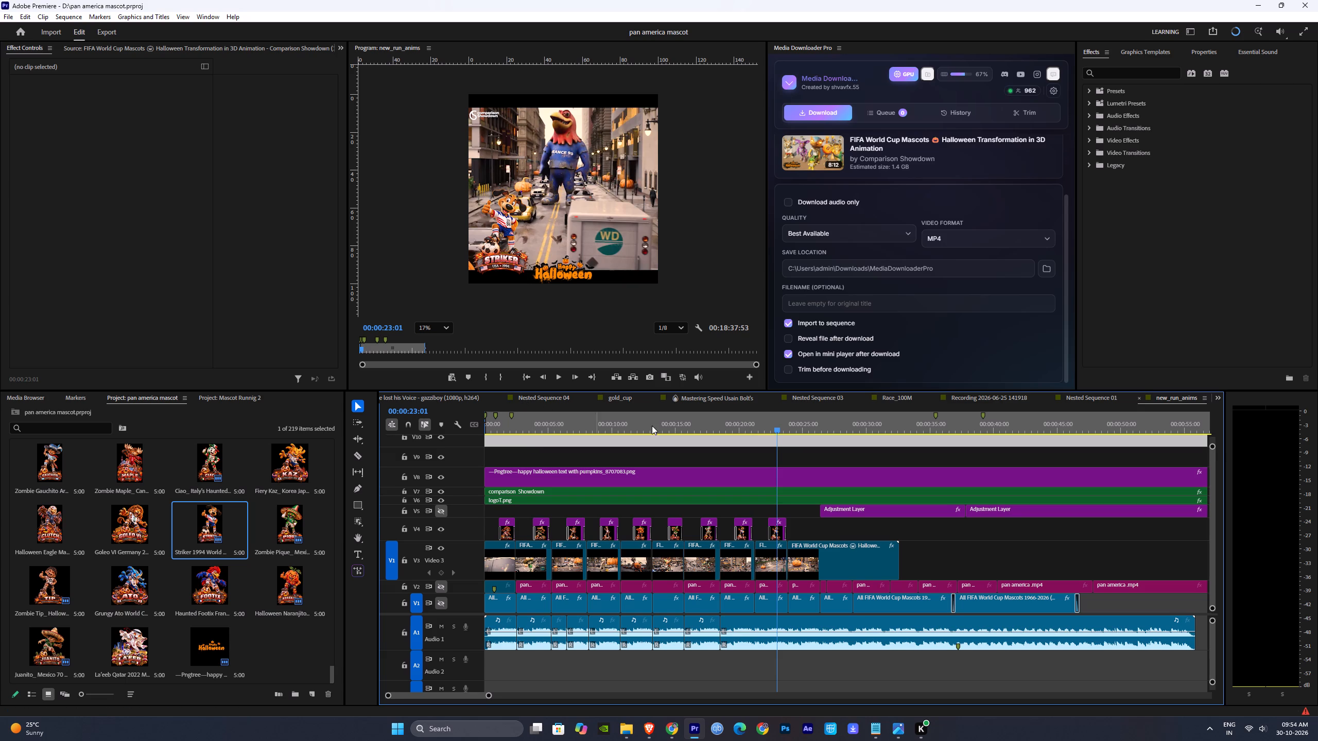
pyautogui.click(781, 425)
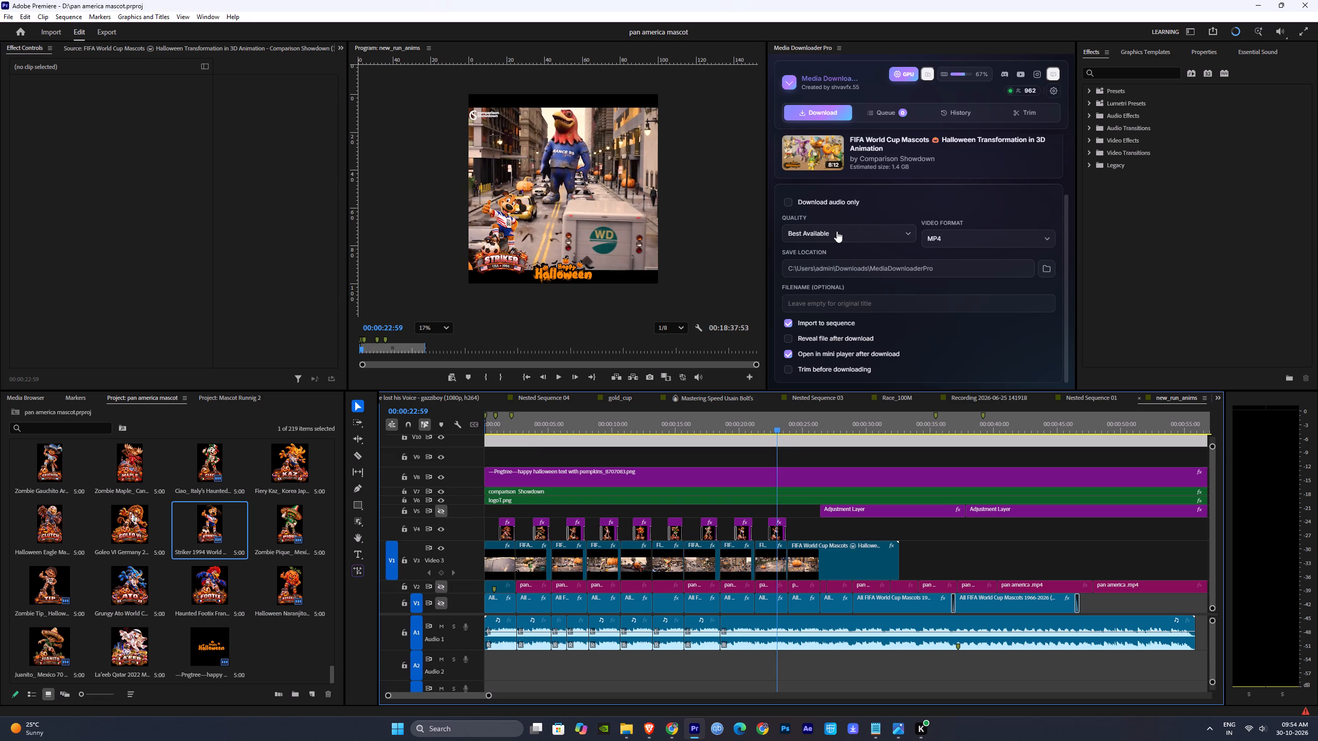
# Set the download quality to 1080p and start downloading the FIFA World Cup Mascots Halloween Transformation video as MP4.
pyautogui.click(837, 231)
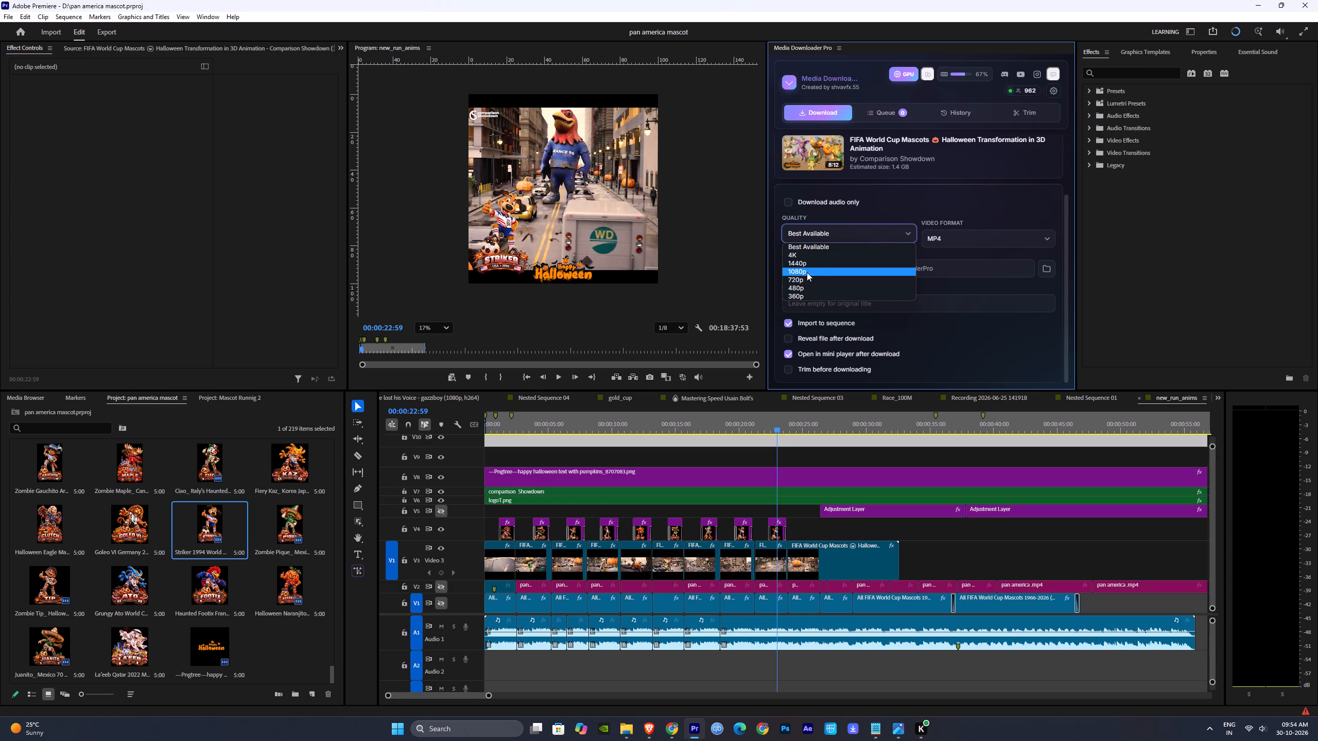
pyautogui.click(807, 272)
pyautogui.scroll(2, 919, 288)
pyautogui.click(1004, 185)
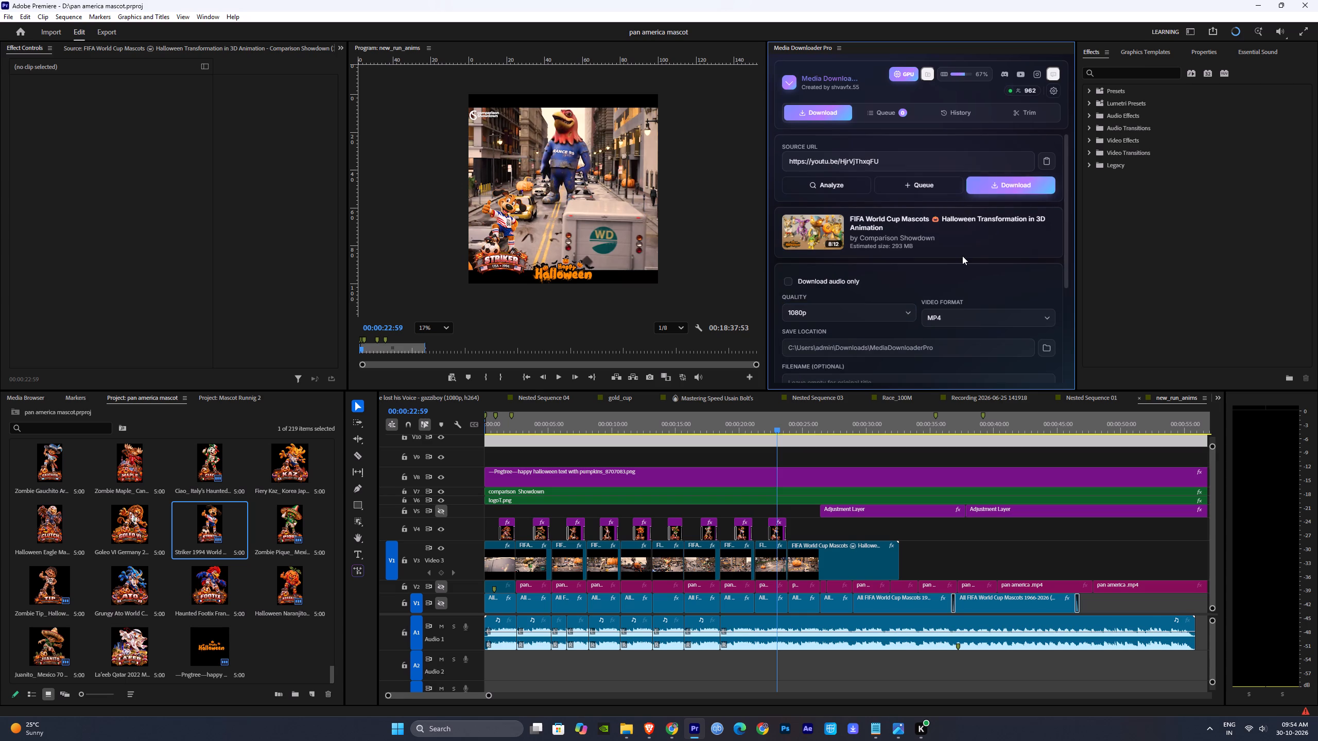
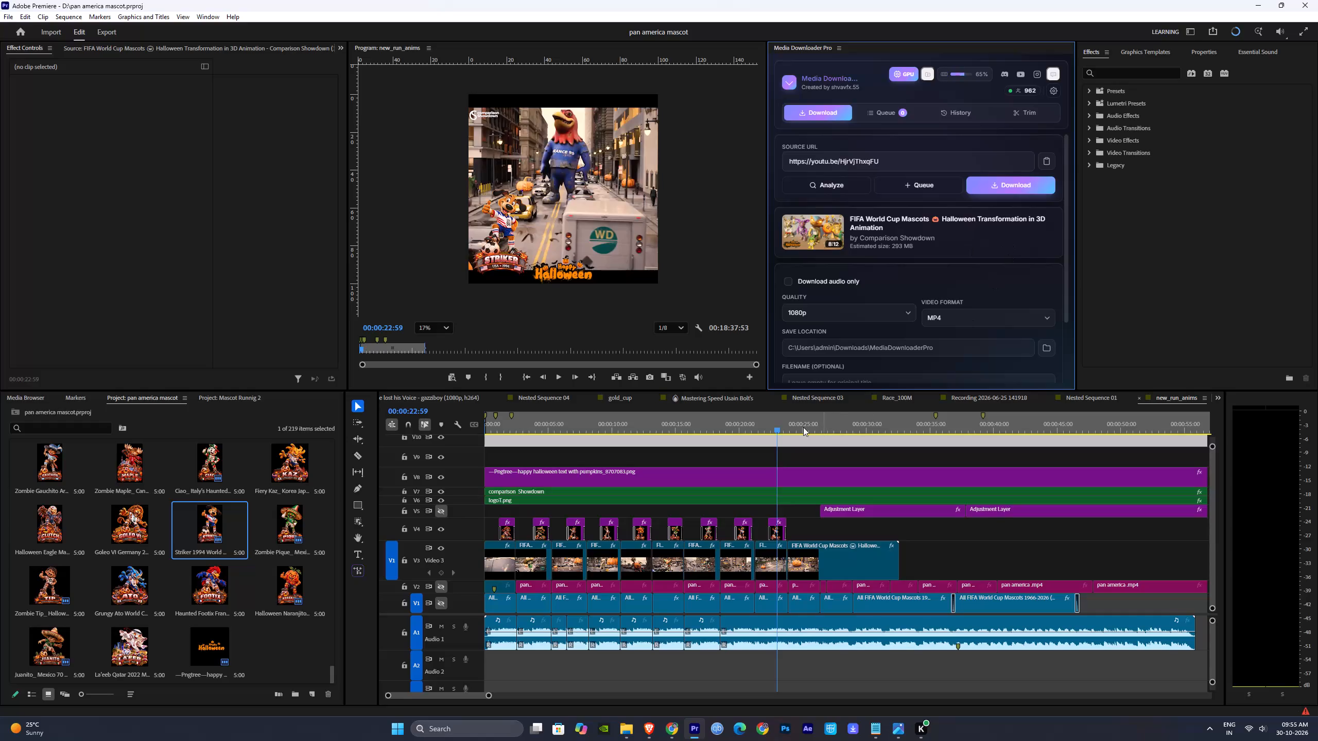
# Import the FIFA Mascot Characters Halloween #memes #shorts video from the shorts folder into the project.
pyautogui.click(776, 428)
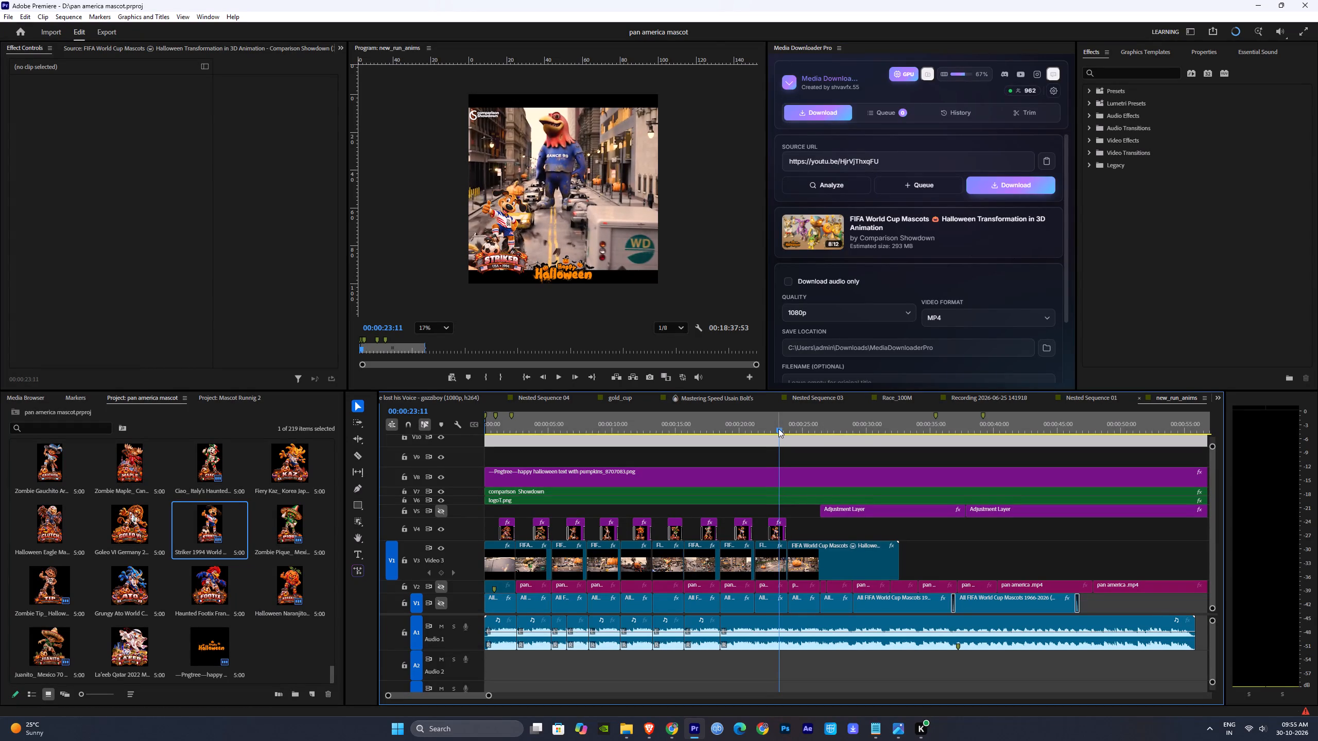
pyautogui.doubleClick(261, 639)
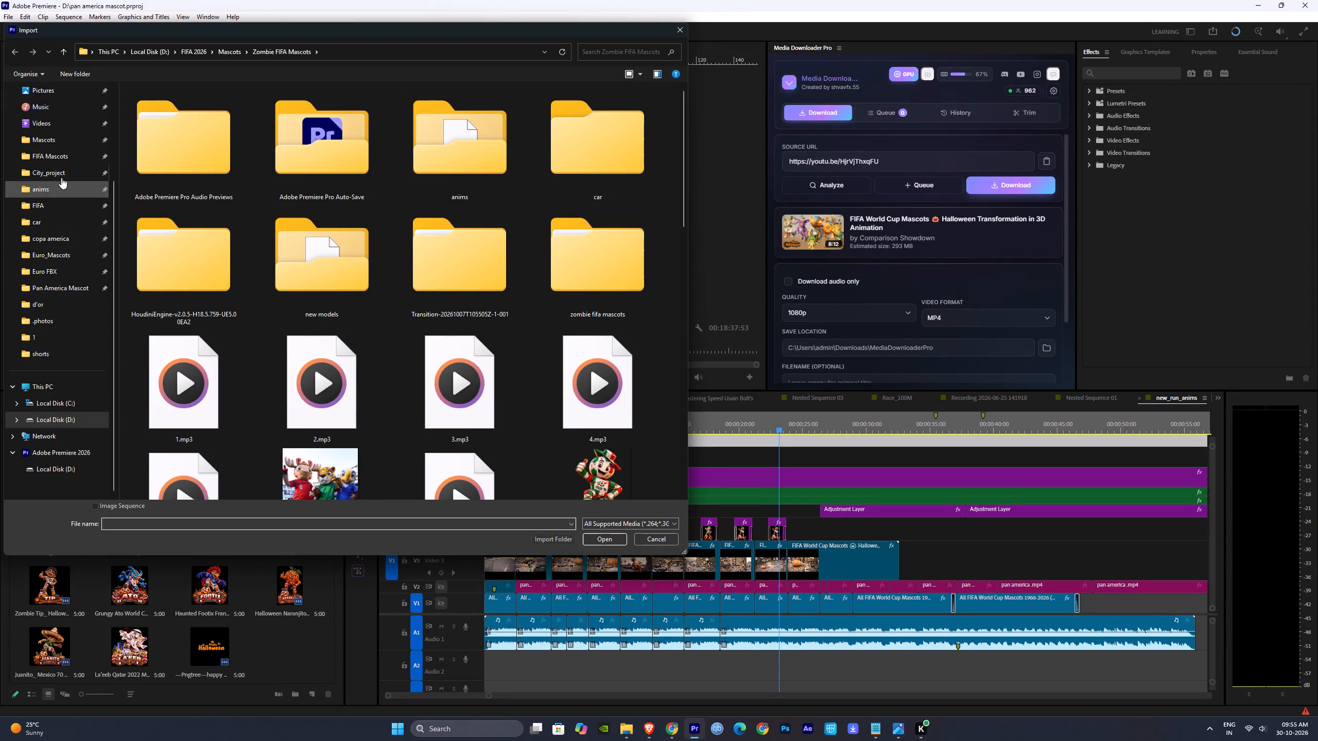
pyautogui.click(64, 359)
pyautogui.doubleClick(322, 117)
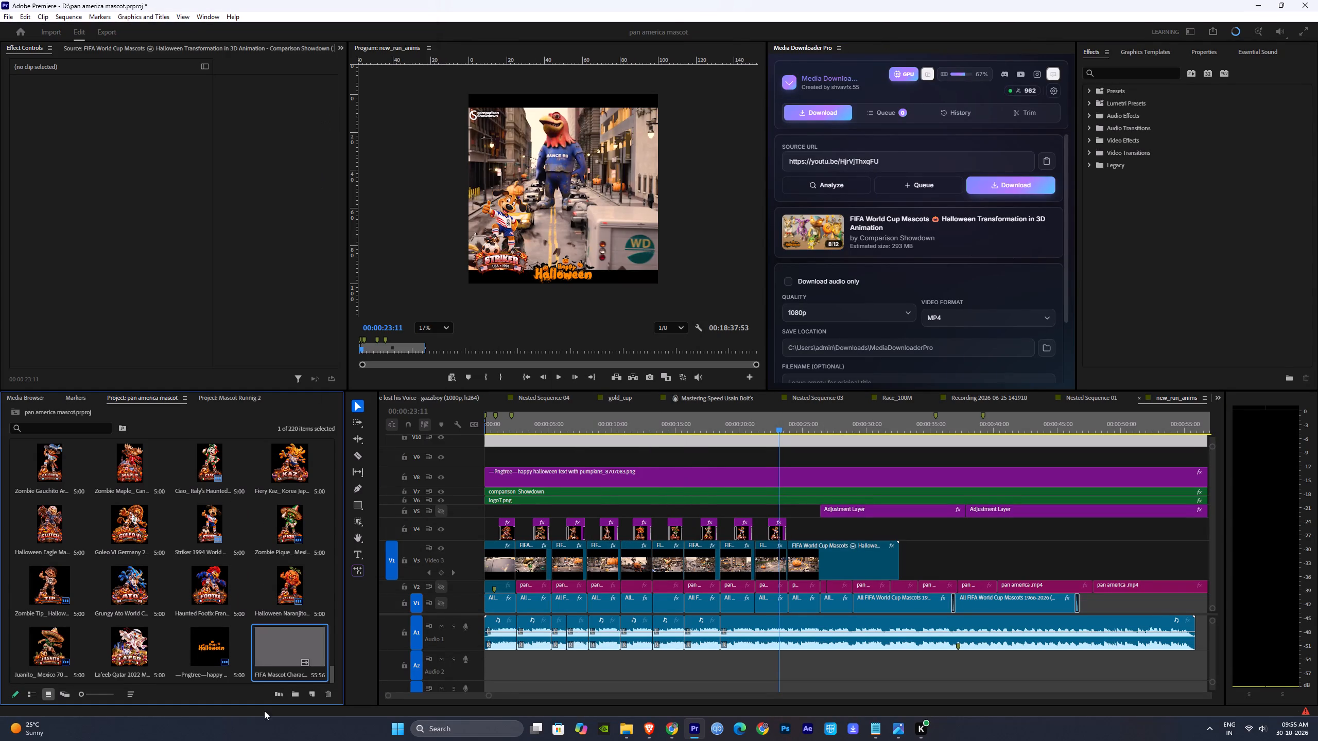
pyautogui.click(294, 652)
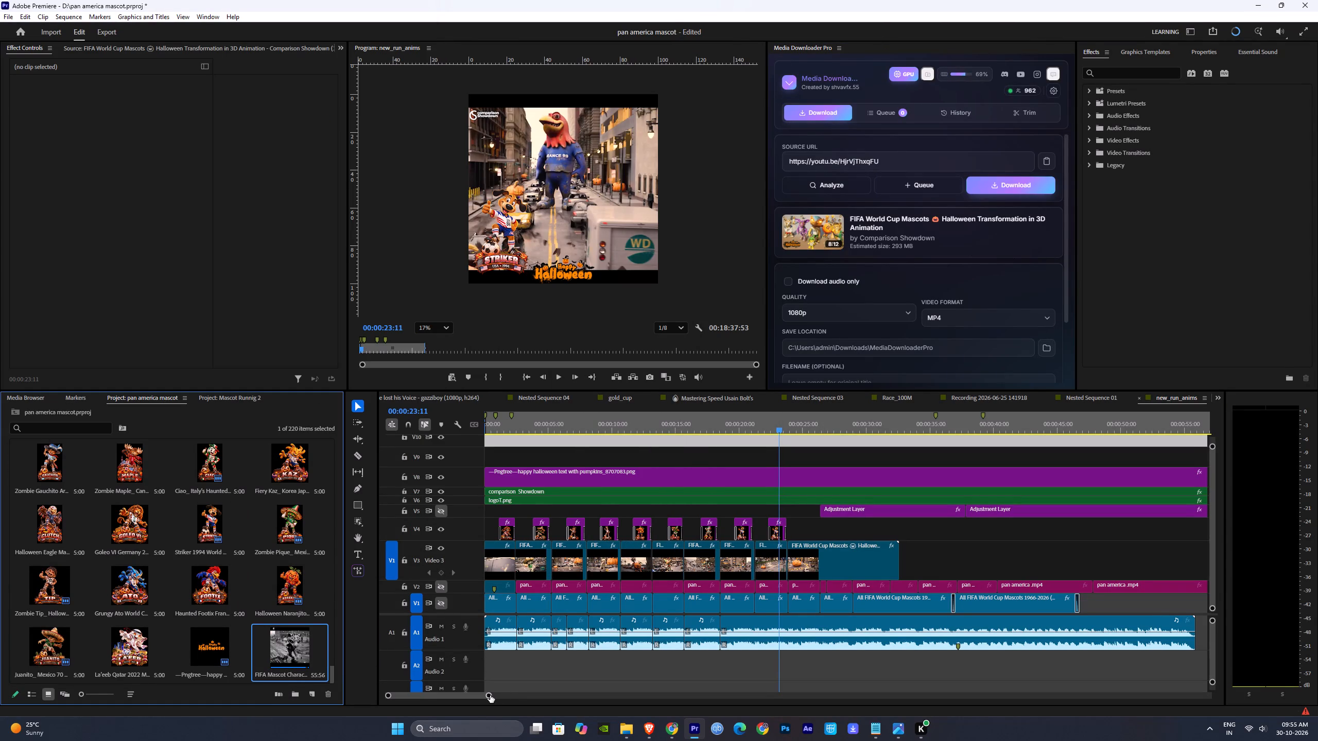
# Open the imported FIFA Mascot Characters Halloween video and set its In point at the purple mascot, 00:00:24:20.
pyautogui.doubleClick(277, 649)
pyautogui.moveTo(88, 350); pyautogui.dragTo(99, 349)
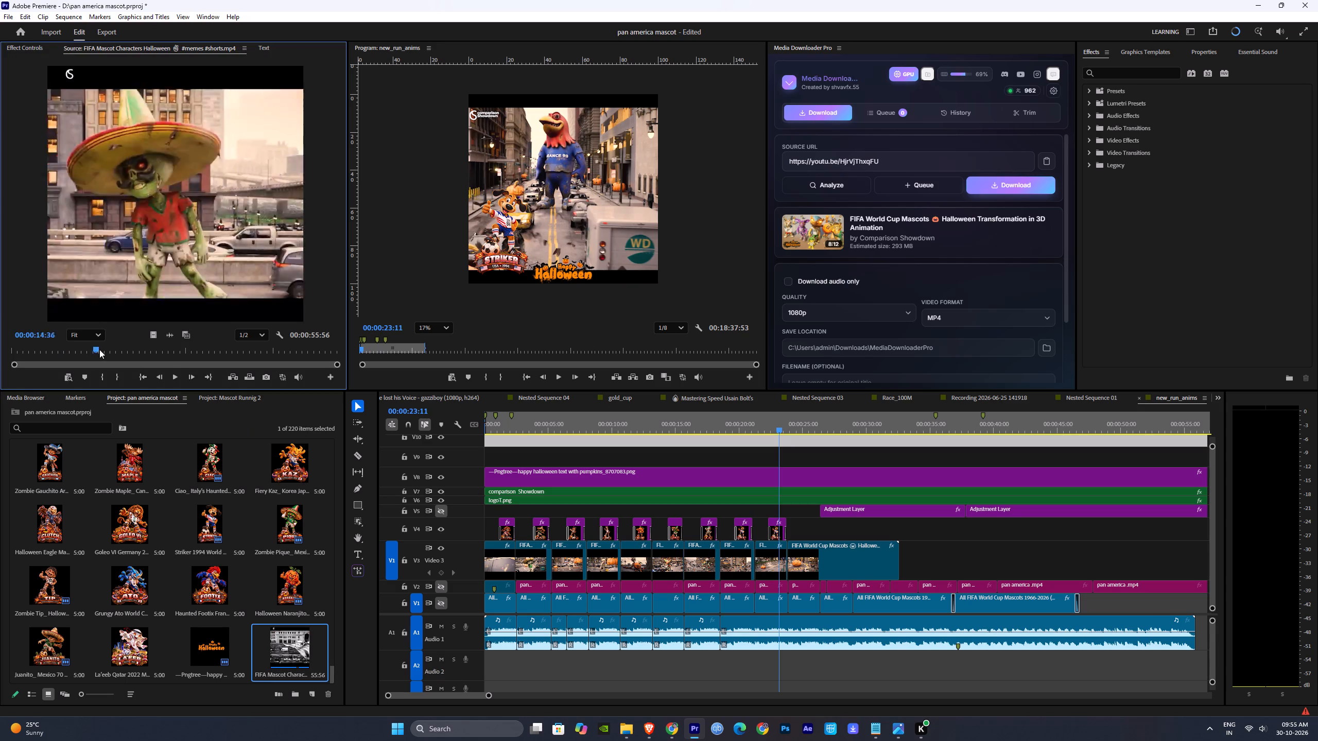
pyautogui.moveTo(99, 349); pyautogui.dragTo(144, 349)
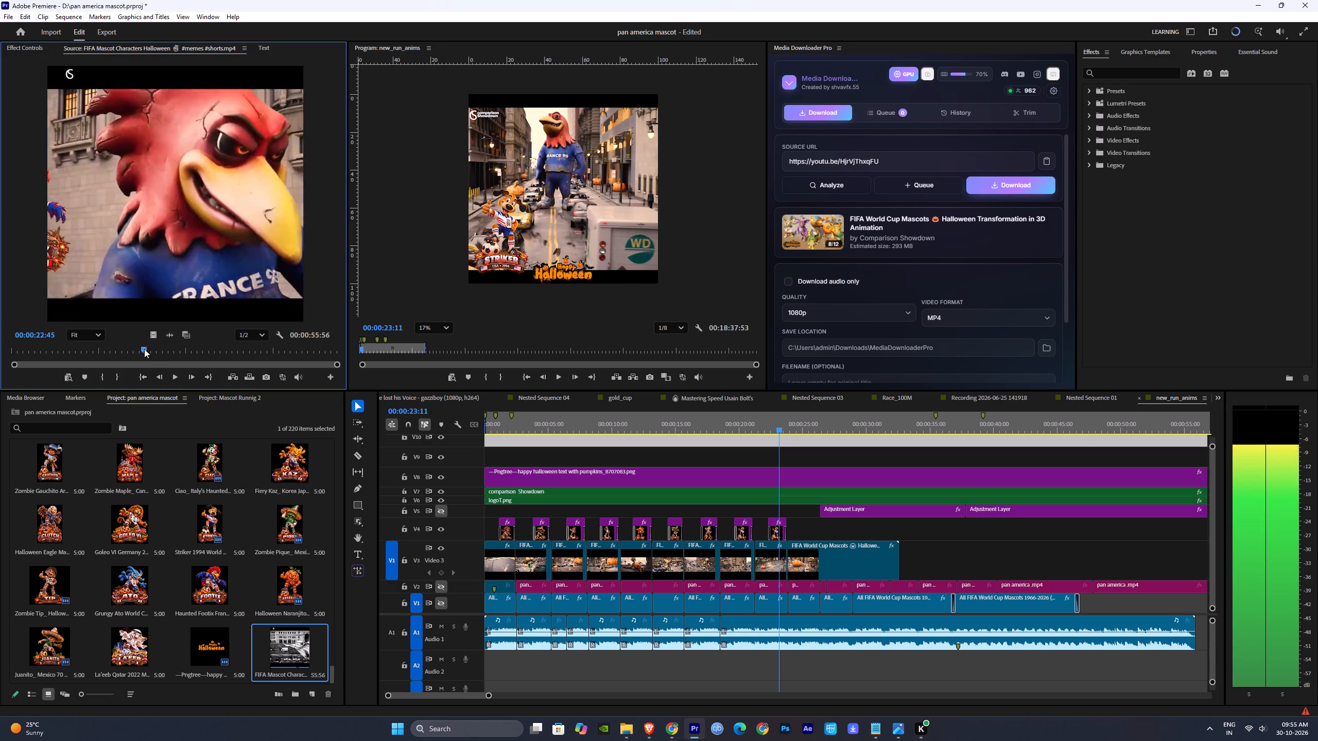
pyautogui.moveTo(144, 349); pyautogui.dragTo(157, 346)
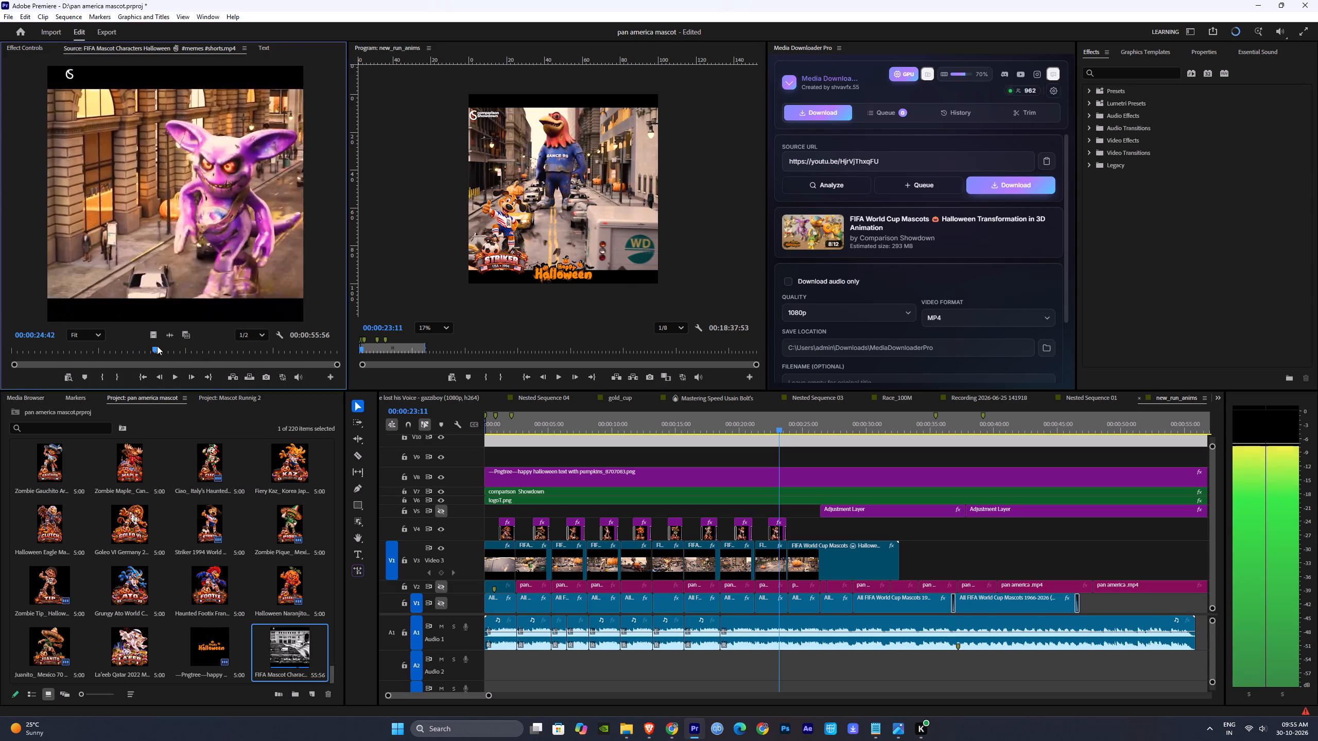
pyautogui.moveTo(157, 346); pyautogui.dragTo(157, 343)
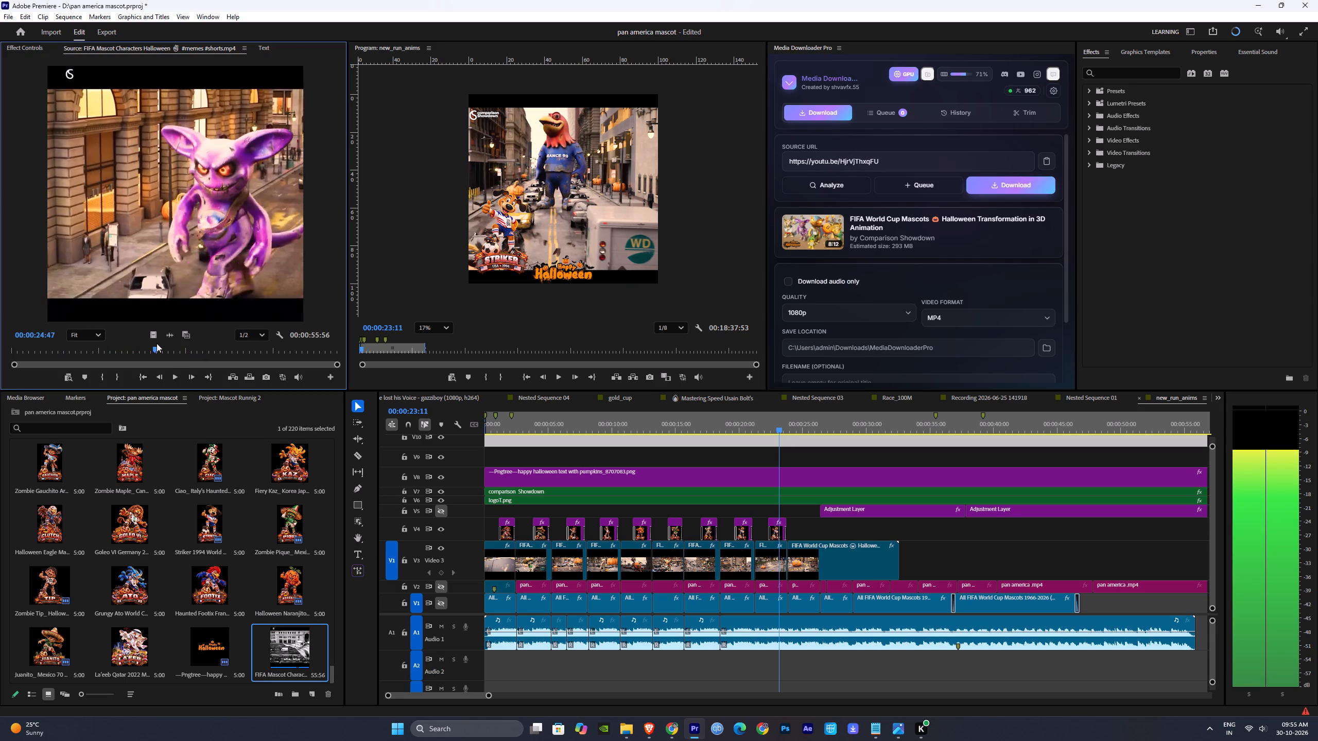
pyautogui.moveTo(157, 343); pyautogui.dragTo(154, 346)
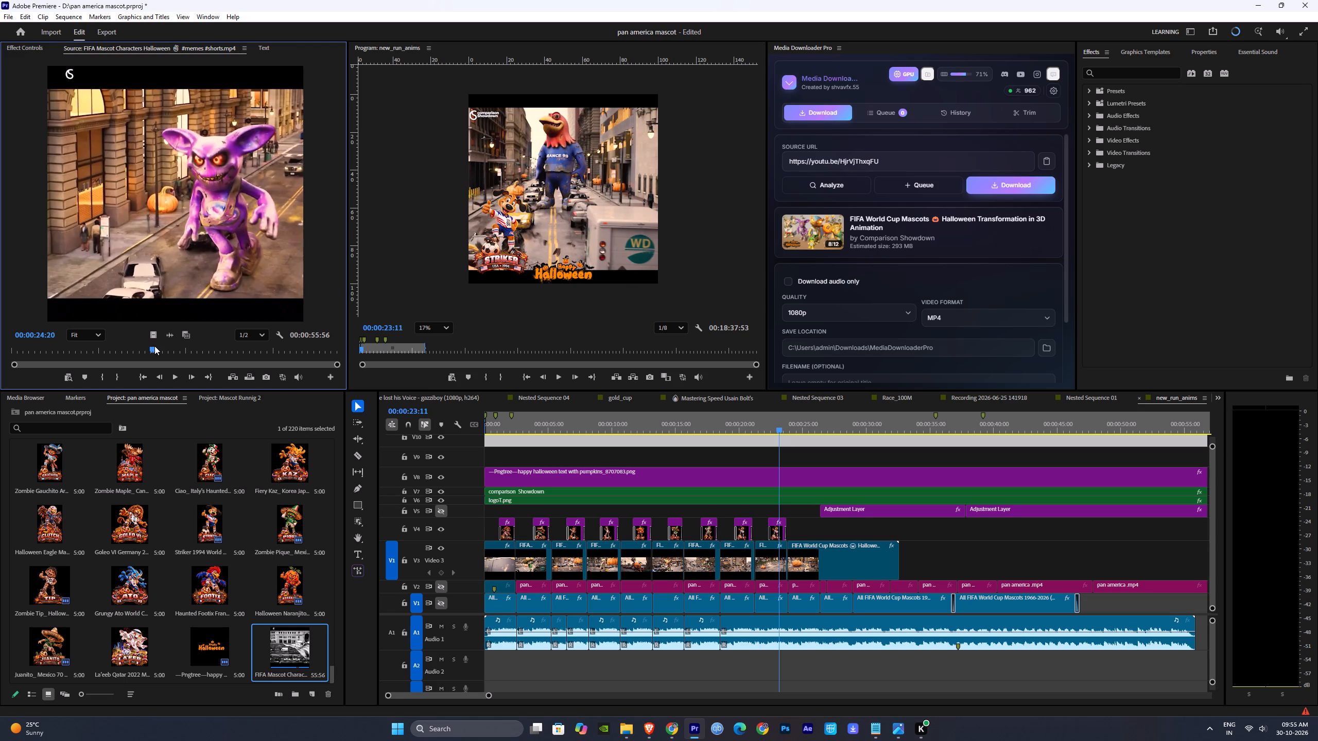
pyautogui.press('i')
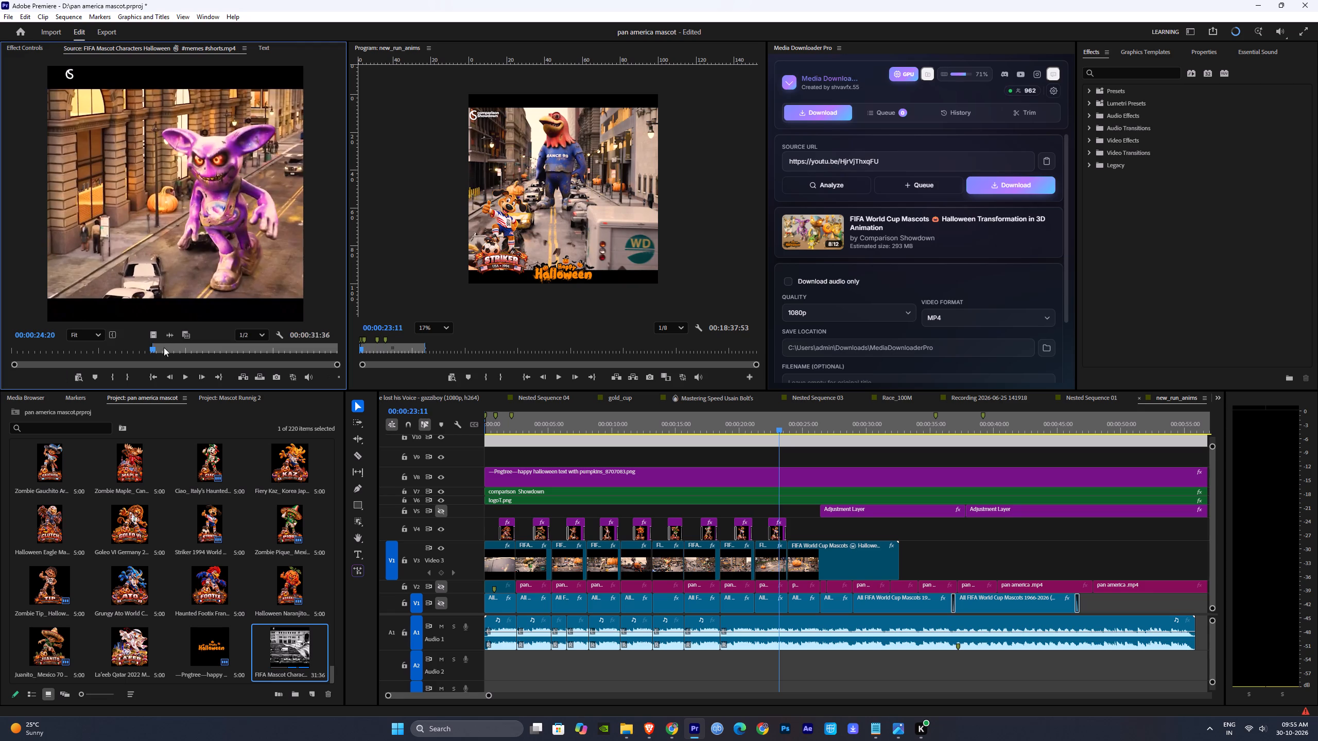
# Place only the video of the shorts source, from its In point to its end, on V3 well beyond the existing clips.
pyautogui.moveTo(164, 347); pyautogui.dragTo(215, 349)
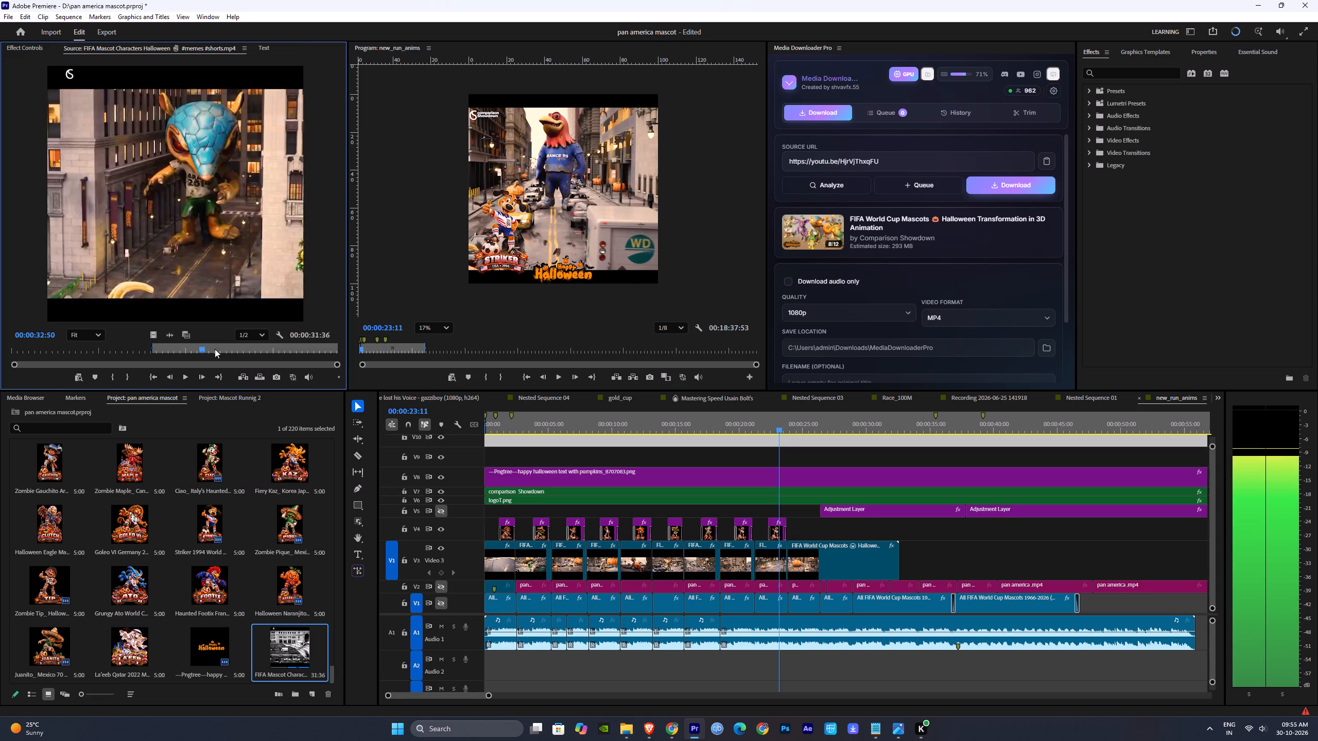
pyautogui.moveTo(215, 349); pyautogui.dragTo(376, 350)
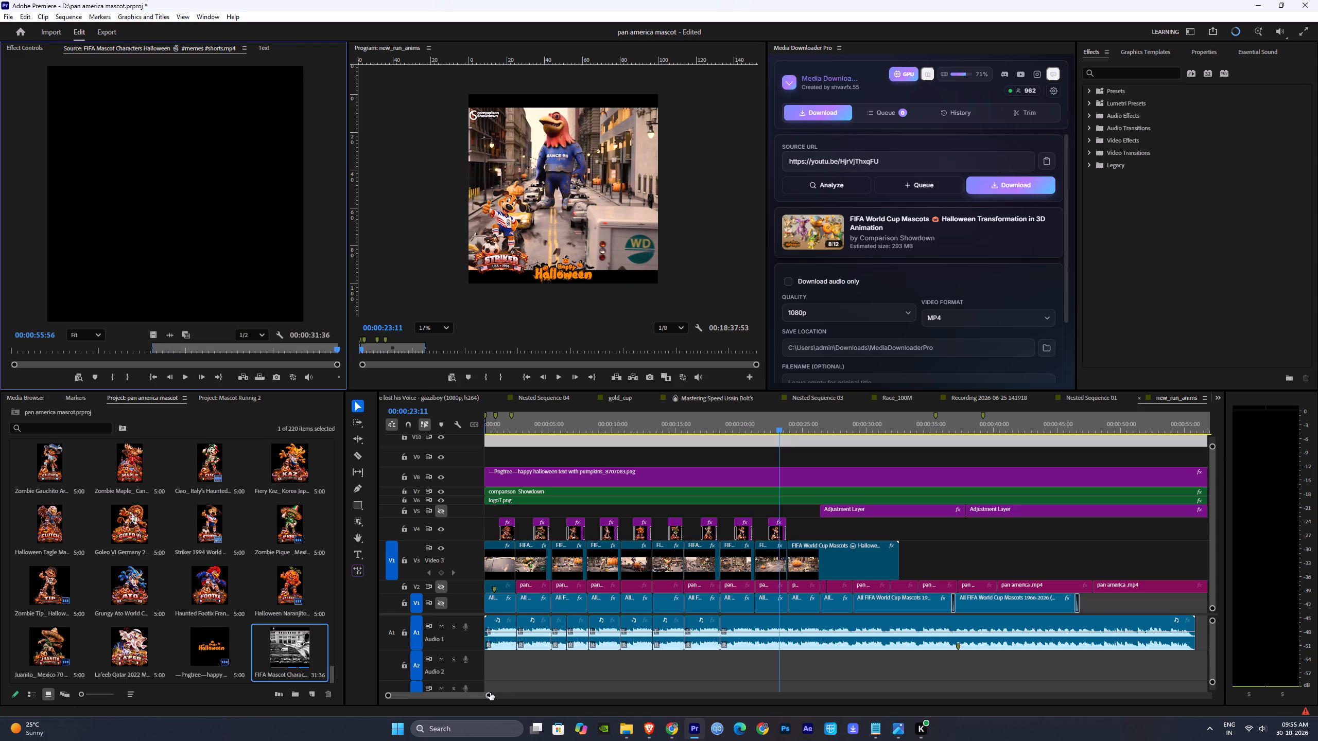
pyautogui.moveTo(488, 696); pyautogui.dragTo(678, 690)
pyautogui.moveTo(155, 336); pyautogui.dragTo(565, 559)
# Fit the placed FIFA Mascot Characters Halloween clip on V3 to the sequence frame.
pyautogui.moveTo(536, 422); pyautogui.dragTo(525, 426)
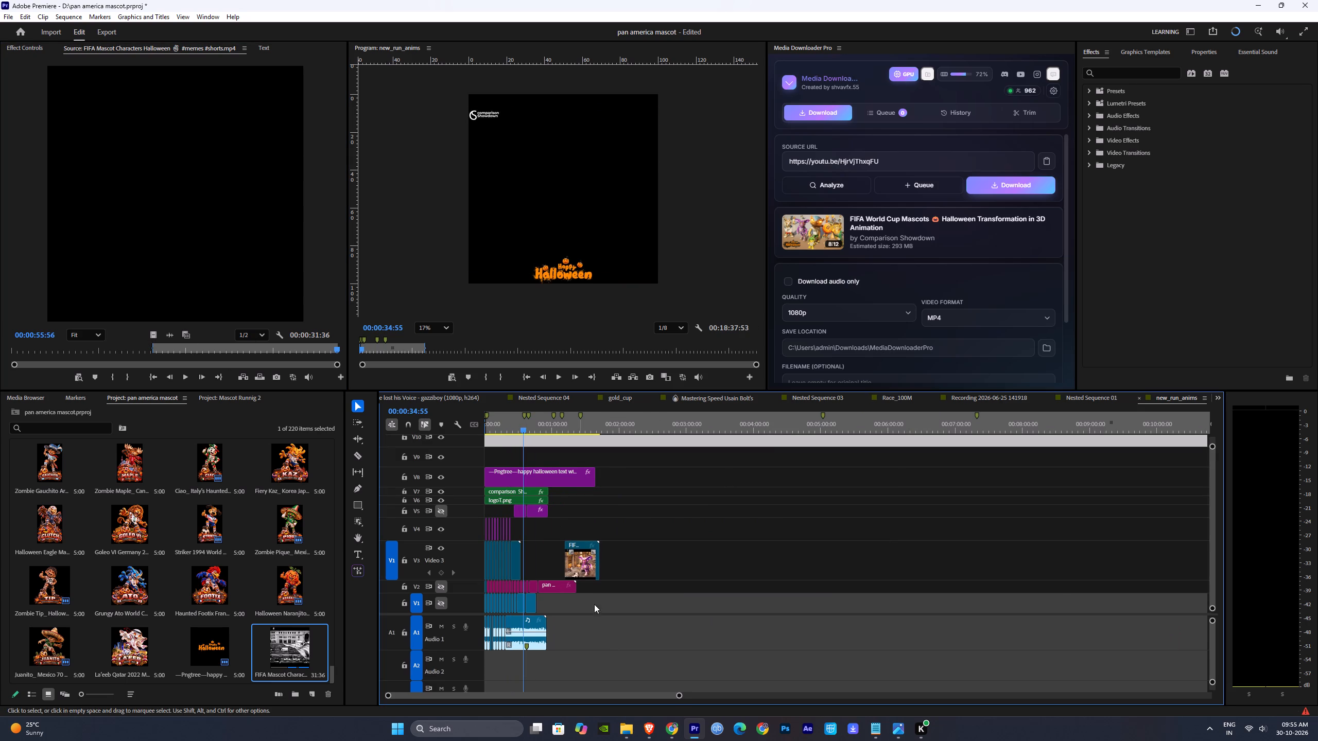
pyautogui.press('space')
pyautogui.moveTo(679, 694); pyautogui.dragTo(534, 687)
pyautogui.press('space')
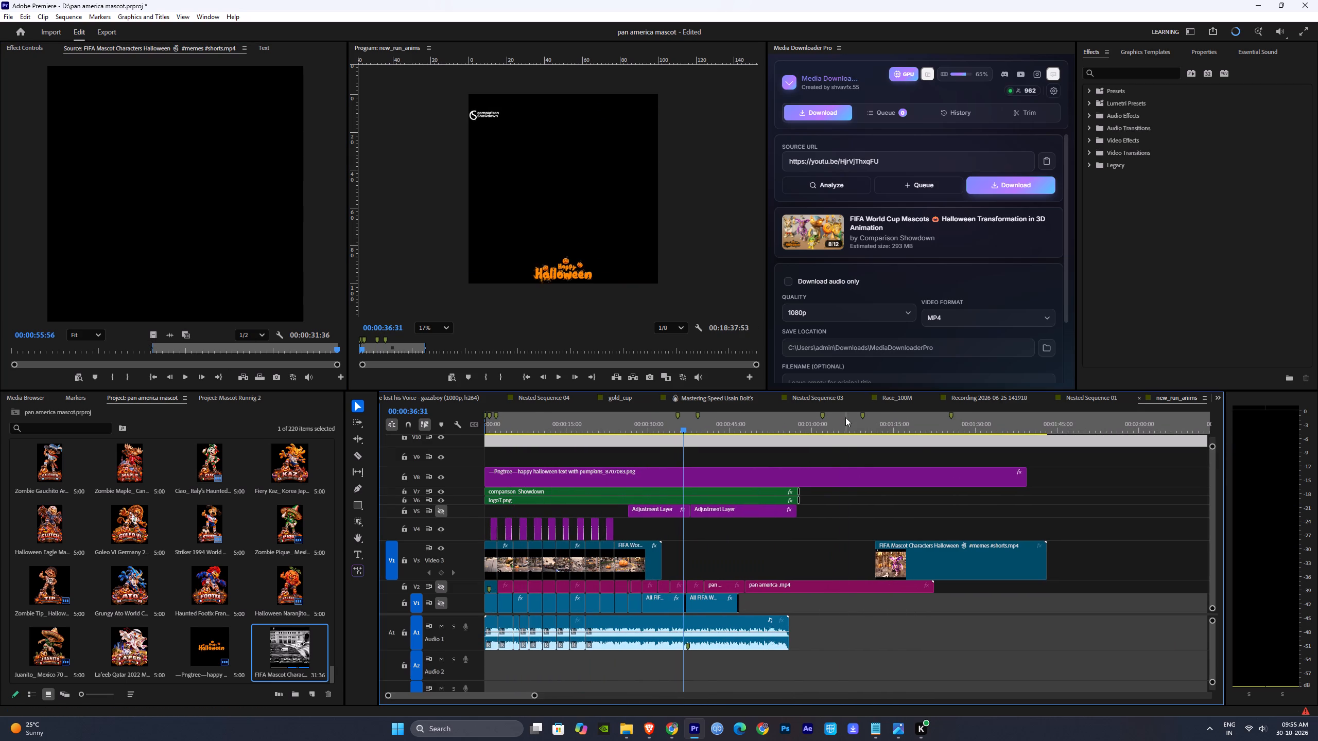
pyautogui.moveTo(845, 417); pyautogui.dragTo(920, 450)
pyautogui.press('space')
pyautogui.press('space')
pyautogui.click(934, 560)
pyautogui.rightClick(934, 560)
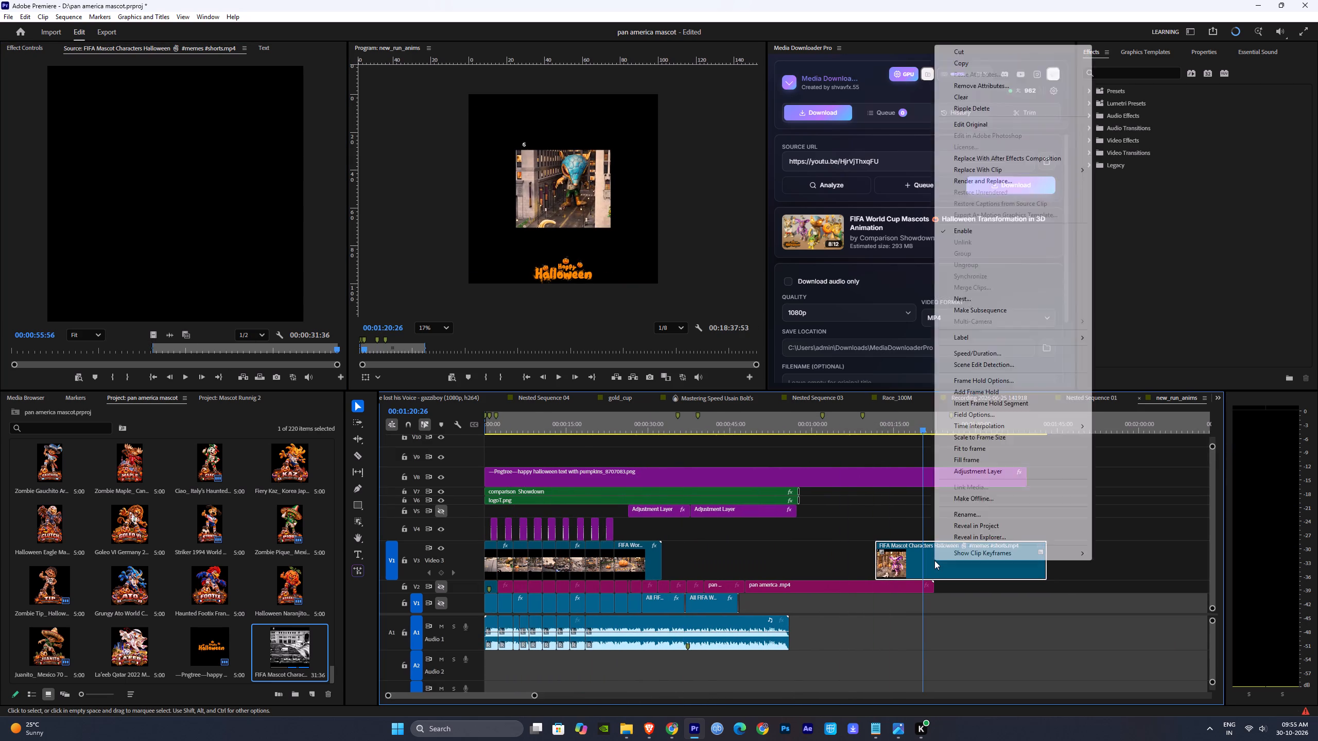
pyautogui.click(982, 448)
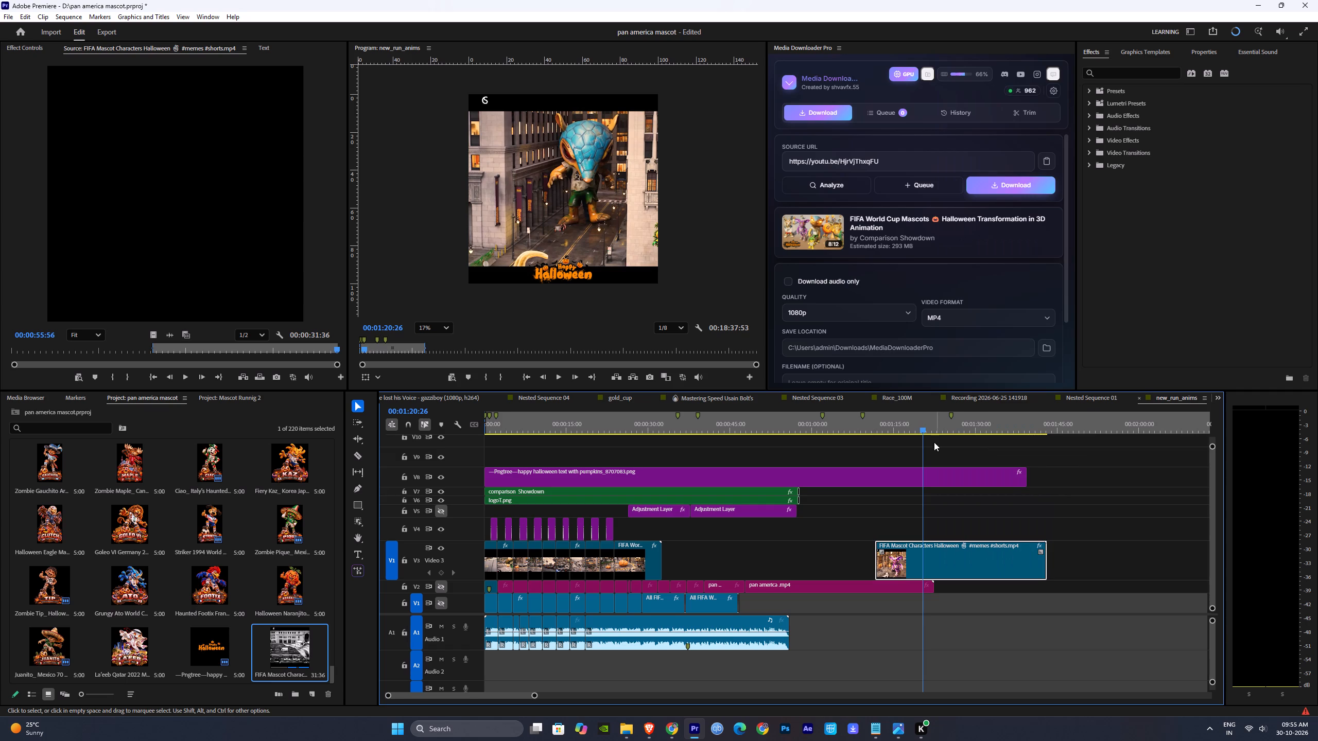
# Cut the fitted shorts clip at 00:01:14:02 and move its purple mascot piece on V3 closer to the existing mascot clips.
pyautogui.moveTo(909, 422); pyautogui.dragTo(888, 430)
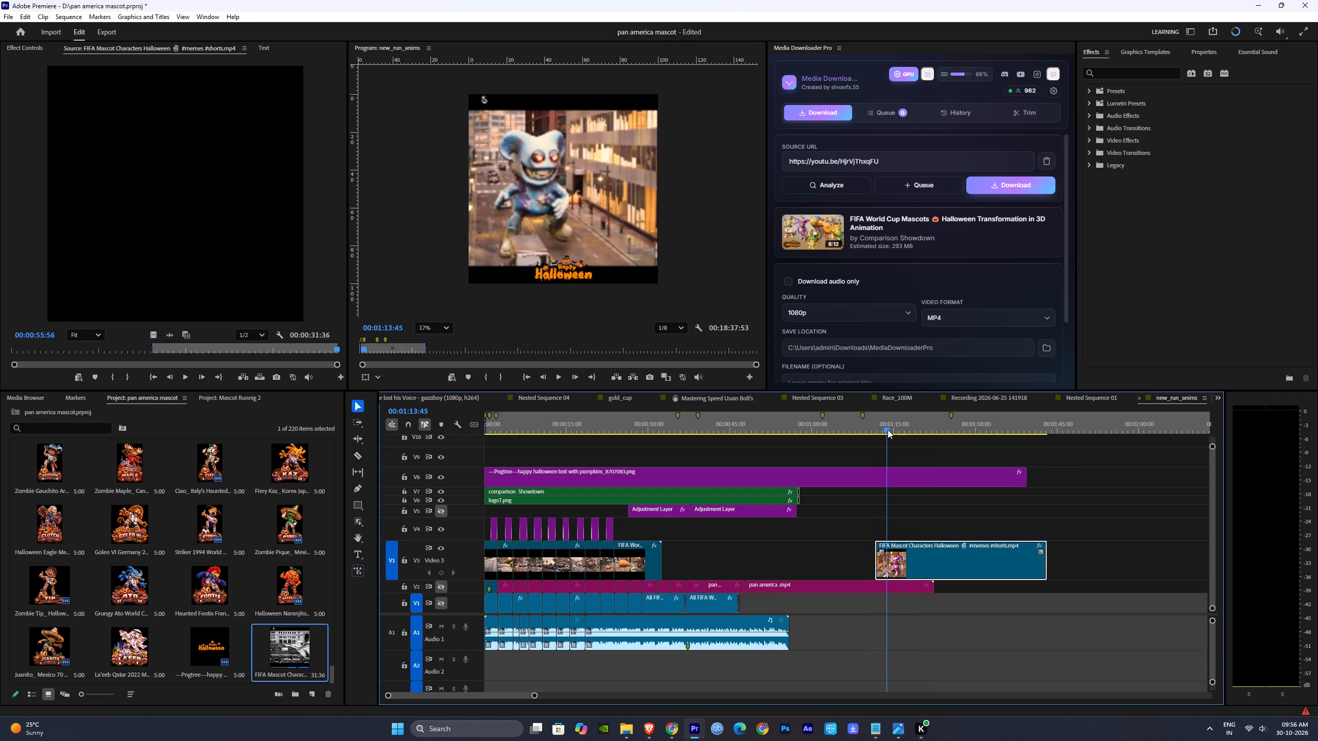
pyautogui.moveTo(888, 430); pyautogui.dragTo(889, 430)
pyautogui.press('c')
pyautogui.click(890, 559)
pyautogui.press('v')
pyautogui.moveTo(882, 566); pyautogui.dragTo(741, 568)
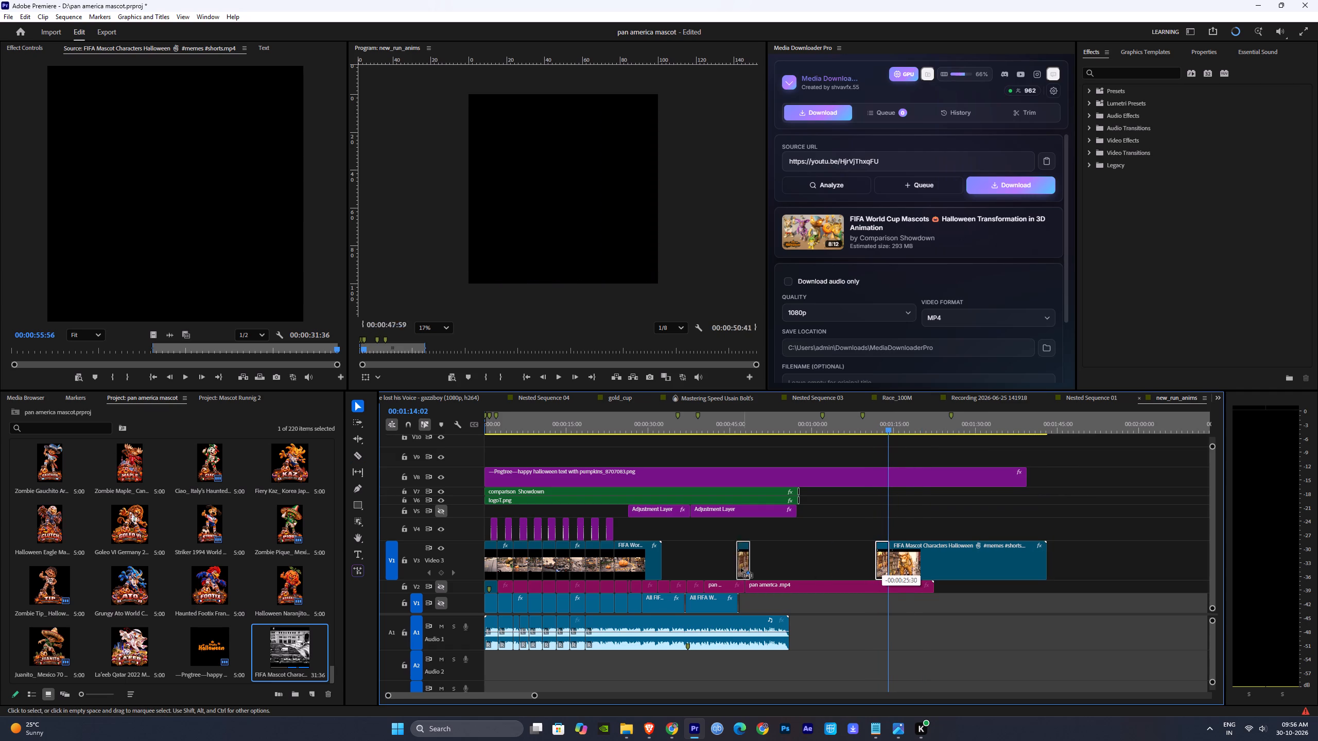
pyautogui.moveTo(741, 568); pyautogui.dragTo(680, 565)
# Play on from the rooster clip and move the purple mascot piece over the World Cup clip's own purple mascot section on V3.
pyautogui.click(616, 422)
pyautogui.press('space')
pyautogui.keyDown('alt'); pyautogui.scroll(2, 567, 575); pyautogui.keyUp('alt')
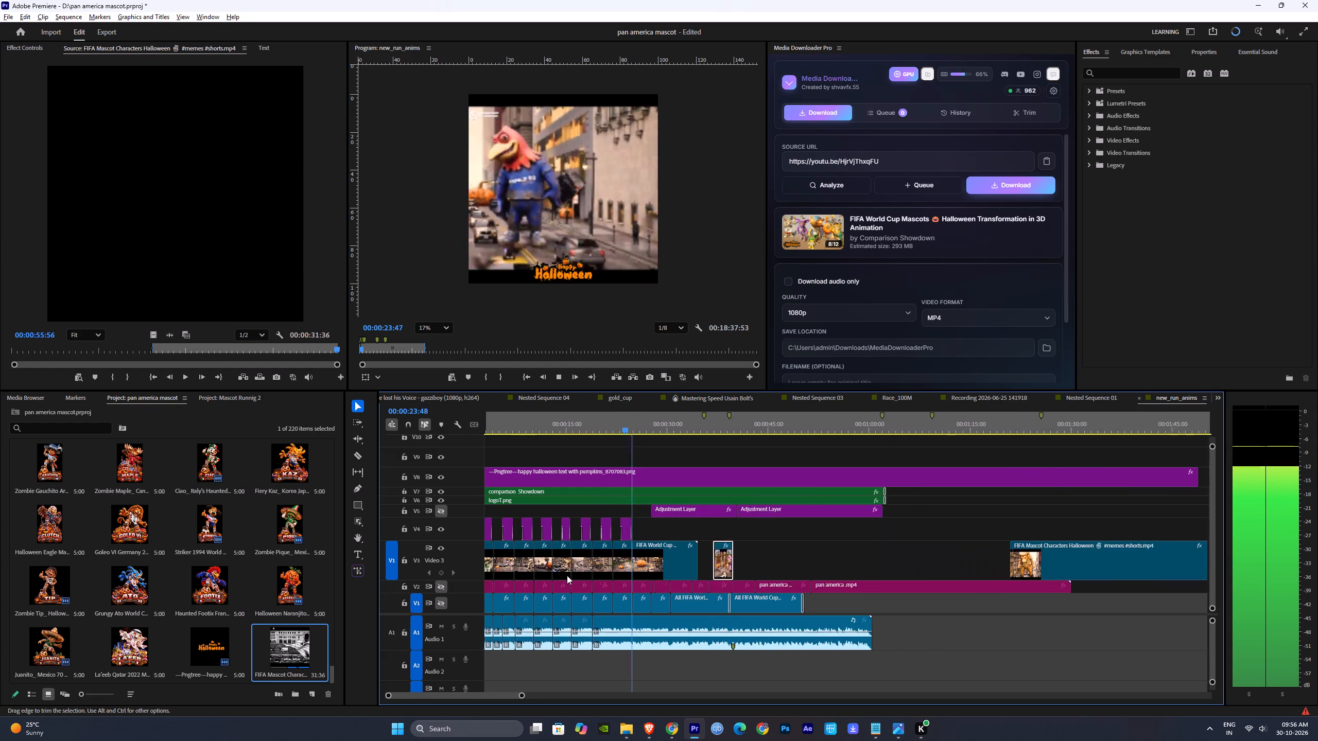
pyautogui.keyDown('alt'); pyautogui.scroll(15, 567, 575); pyautogui.keyUp('alt')
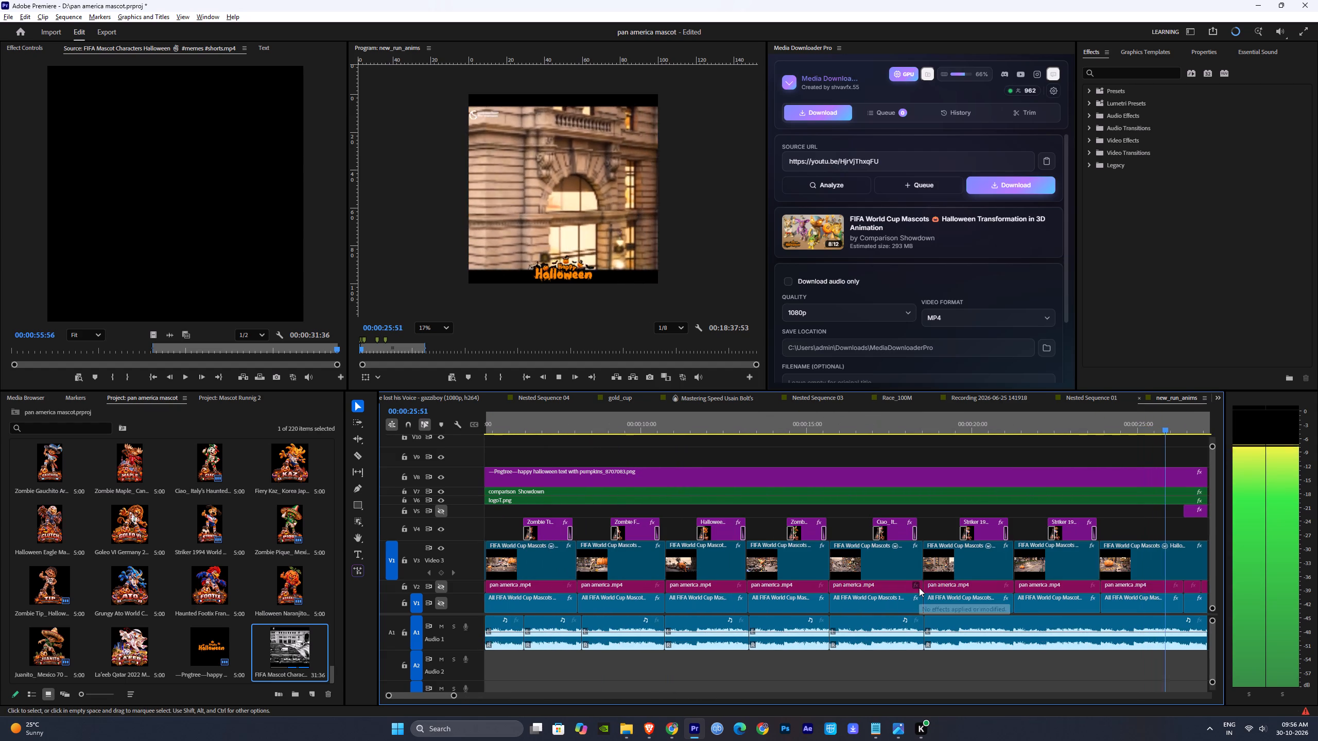
pyautogui.keyDown('alt'); pyautogui.scroll(-7, 919, 588); pyautogui.keyUp('alt')
pyautogui.keyDown('alt'); pyautogui.scroll(-2, 987, 591); pyautogui.keyUp('alt')
pyautogui.keyDown('alt'); pyautogui.scroll(4, 987, 591); pyautogui.keyUp('alt')
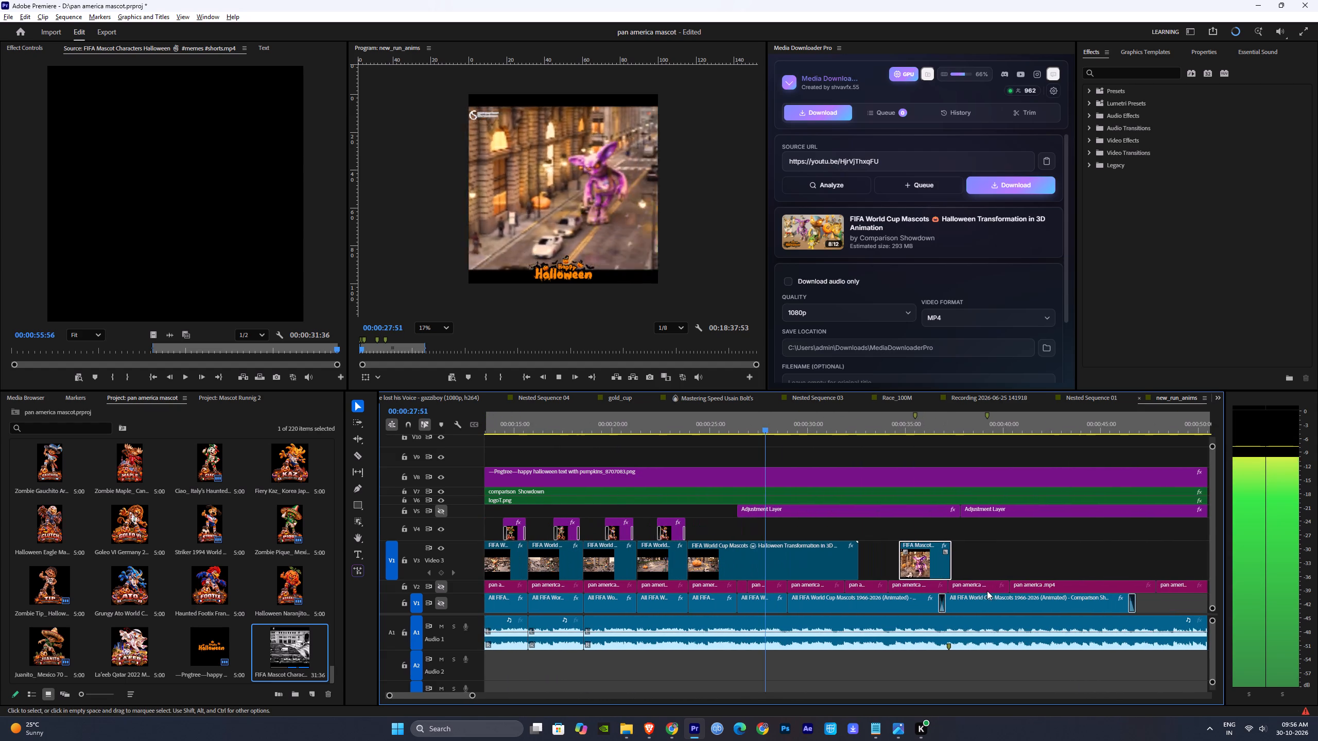
pyautogui.press('space')
pyautogui.moveTo(915, 562); pyautogui.dragTo(758, 559)
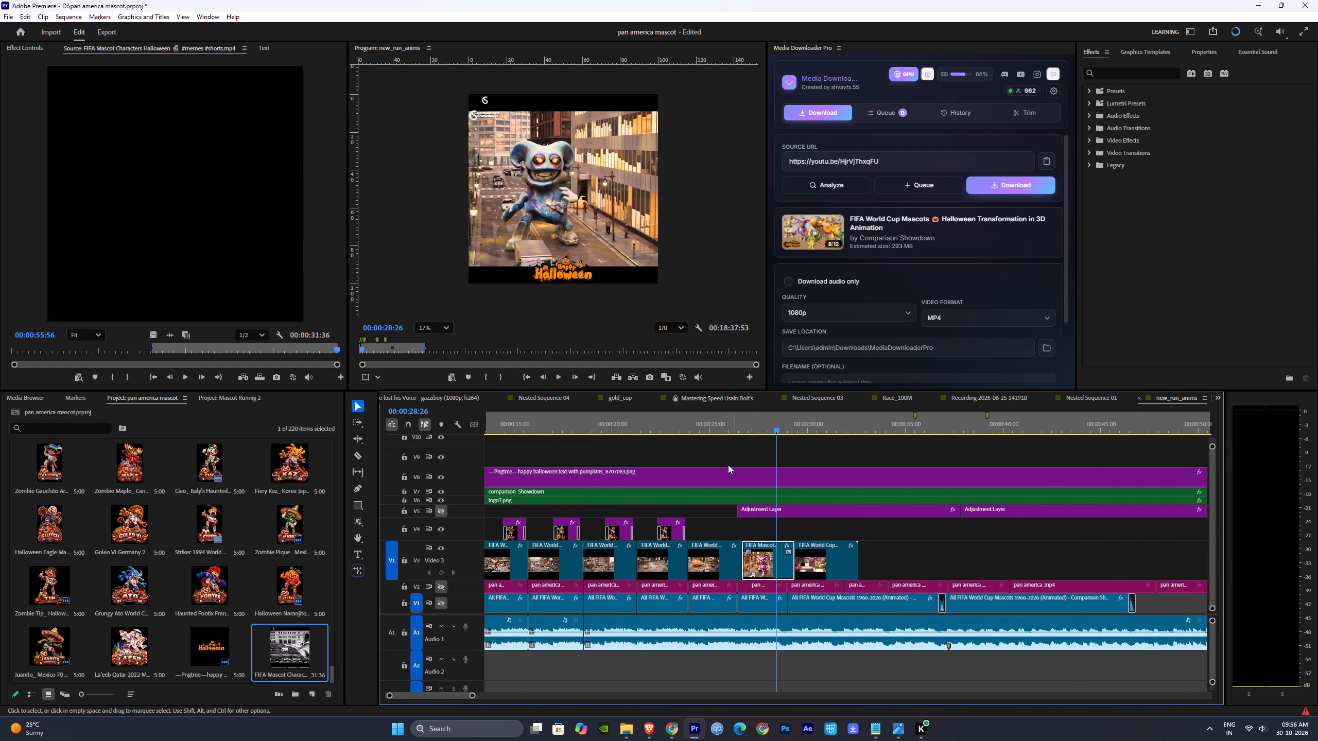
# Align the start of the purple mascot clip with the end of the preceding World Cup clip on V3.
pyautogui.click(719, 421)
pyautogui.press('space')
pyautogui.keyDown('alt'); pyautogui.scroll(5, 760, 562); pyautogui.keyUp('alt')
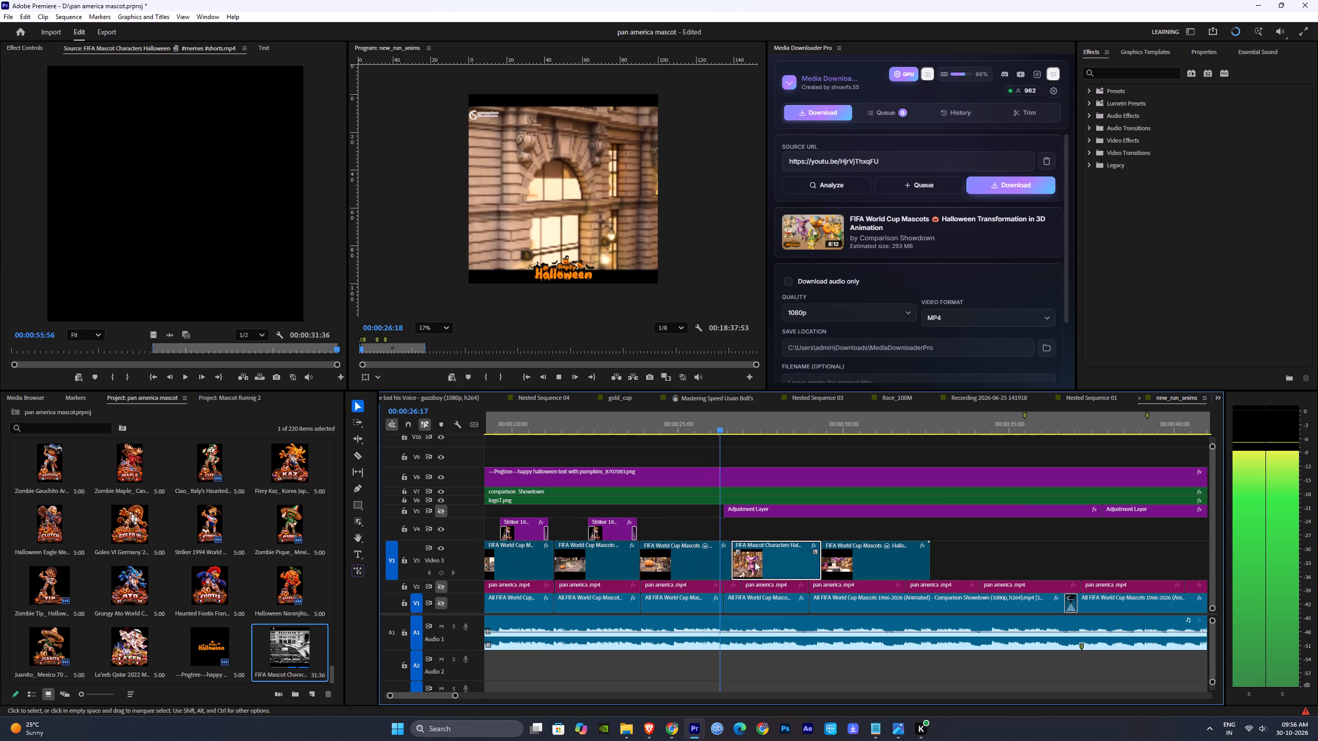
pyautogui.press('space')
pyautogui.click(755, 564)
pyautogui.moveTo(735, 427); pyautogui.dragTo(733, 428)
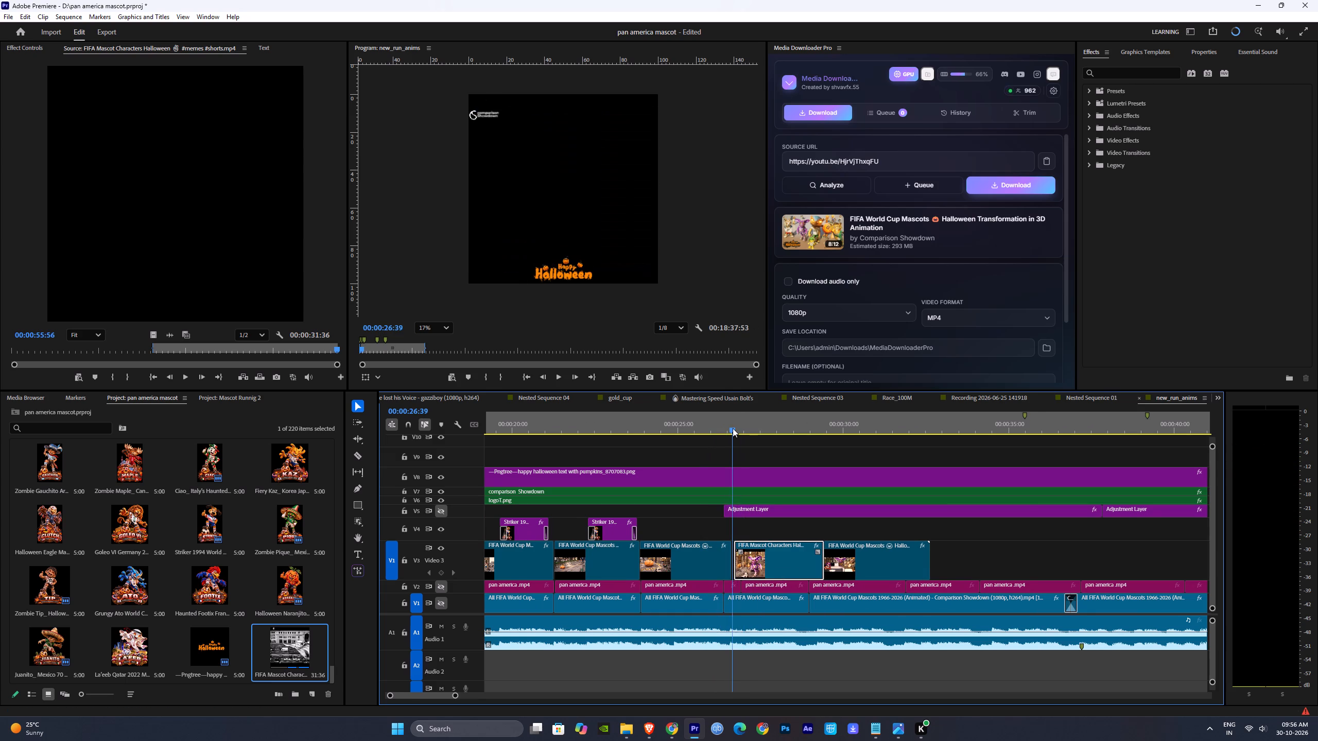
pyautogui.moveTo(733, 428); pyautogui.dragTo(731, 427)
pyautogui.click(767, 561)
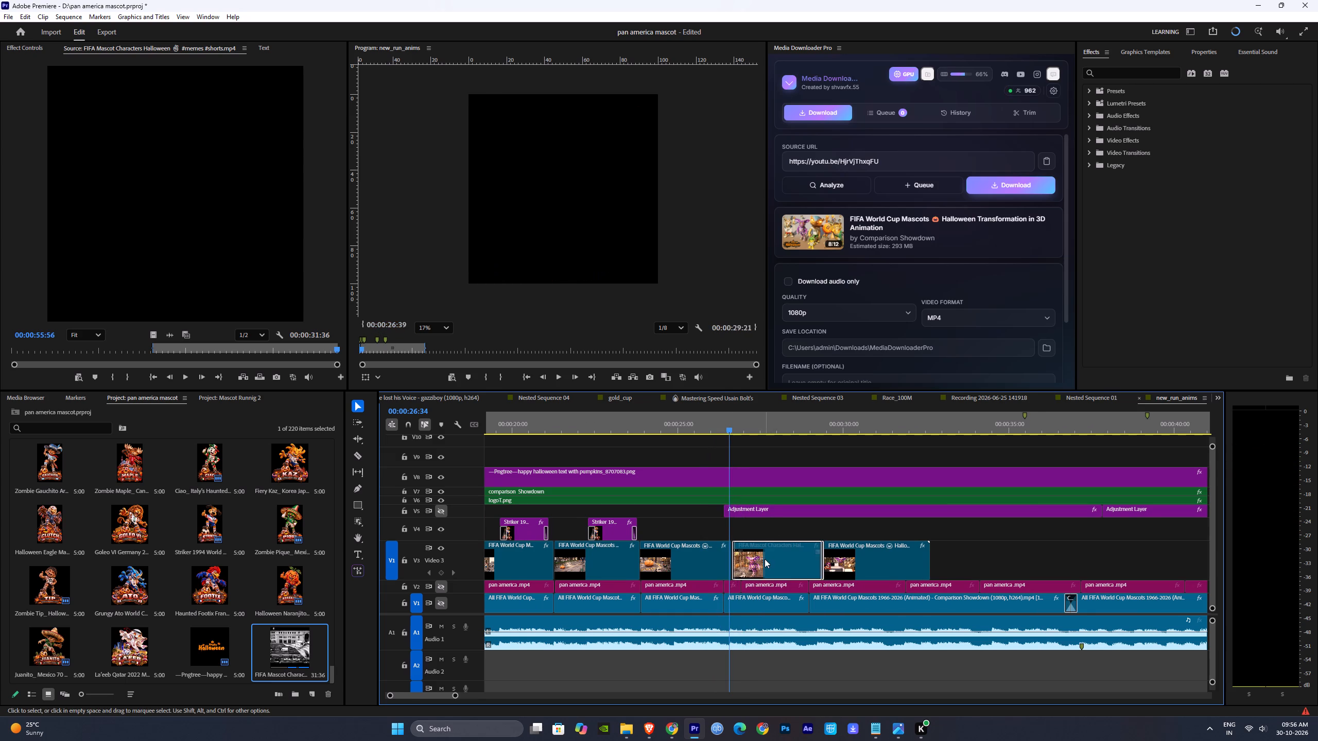
# Delete the leftover World Cup clip that follows the purple mascot clip on V3.
pyautogui.moveTo(1001, 552); pyautogui.dragTo(897, 557)
pyautogui.press('Delete')
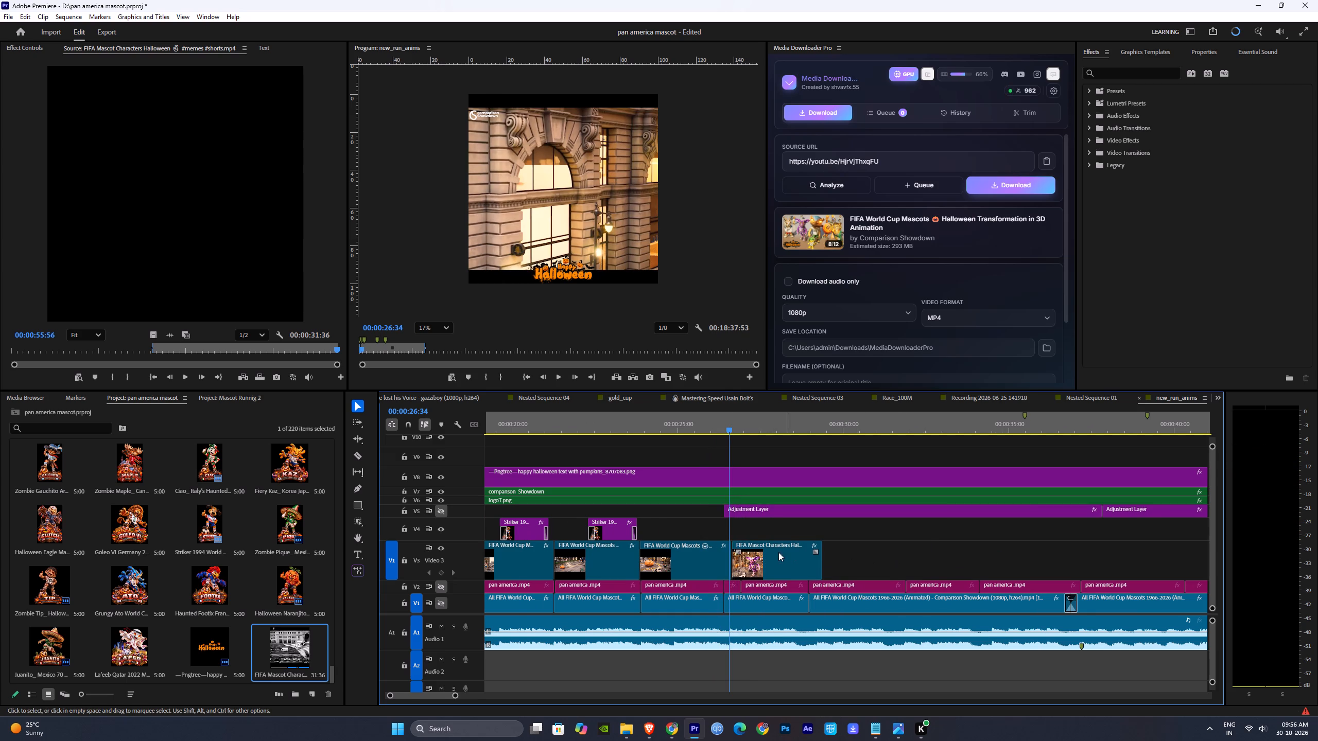
pyautogui.click(733, 555)
# Delete the World Cup clip after the rooster clip and move the purple mascot clip into its place on V3.
pyautogui.moveTo(729, 419); pyautogui.dragTo(722, 423)
pyautogui.press('space')
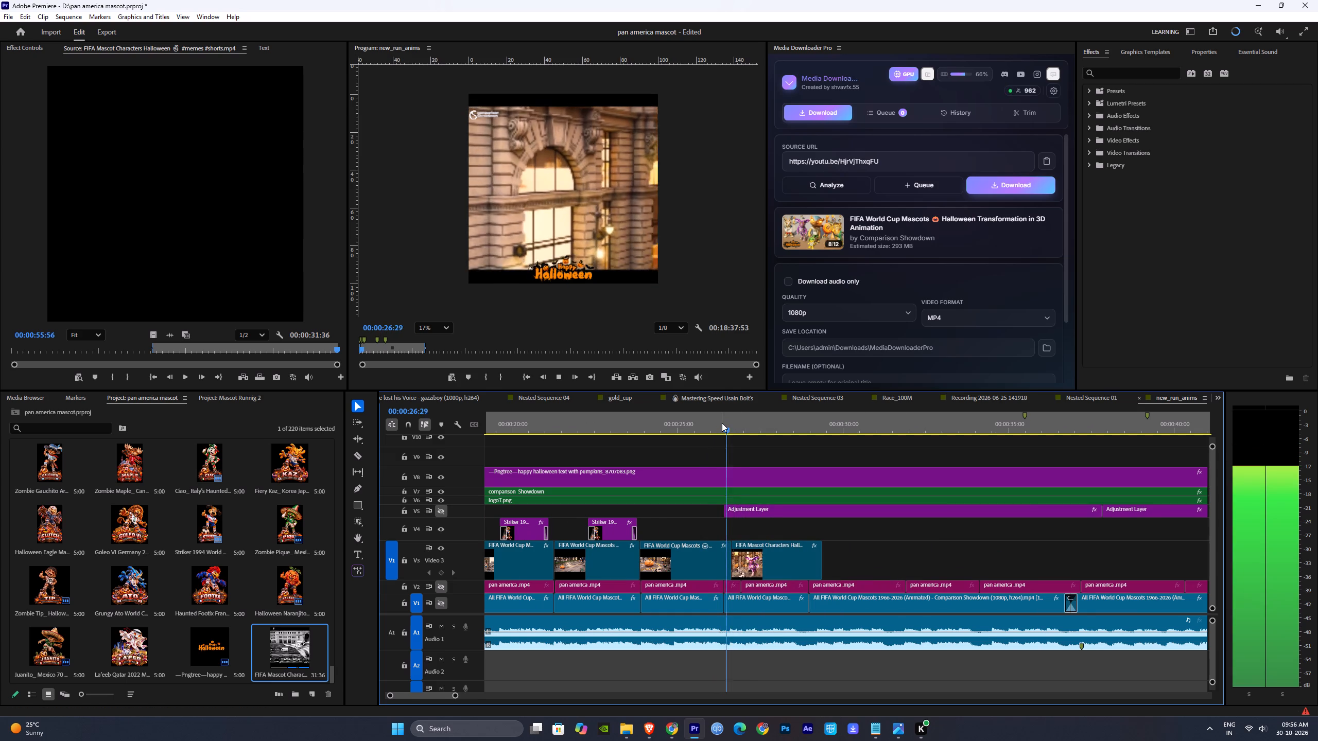
pyautogui.moveTo(721, 423); pyautogui.dragTo(692, 425)
pyautogui.press('space')
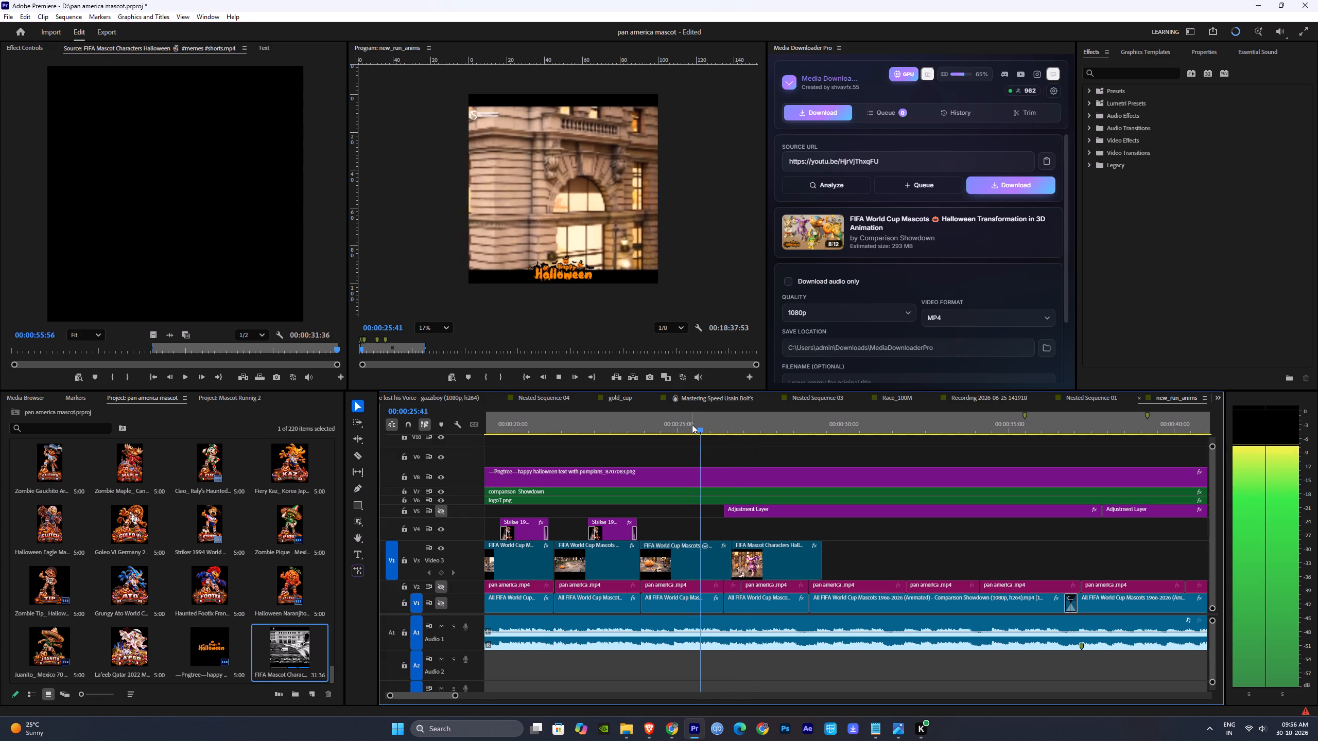
pyautogui.moveTo(692, 425); pyautogui.dragTo(630, 439)
pyautogui.press('space')
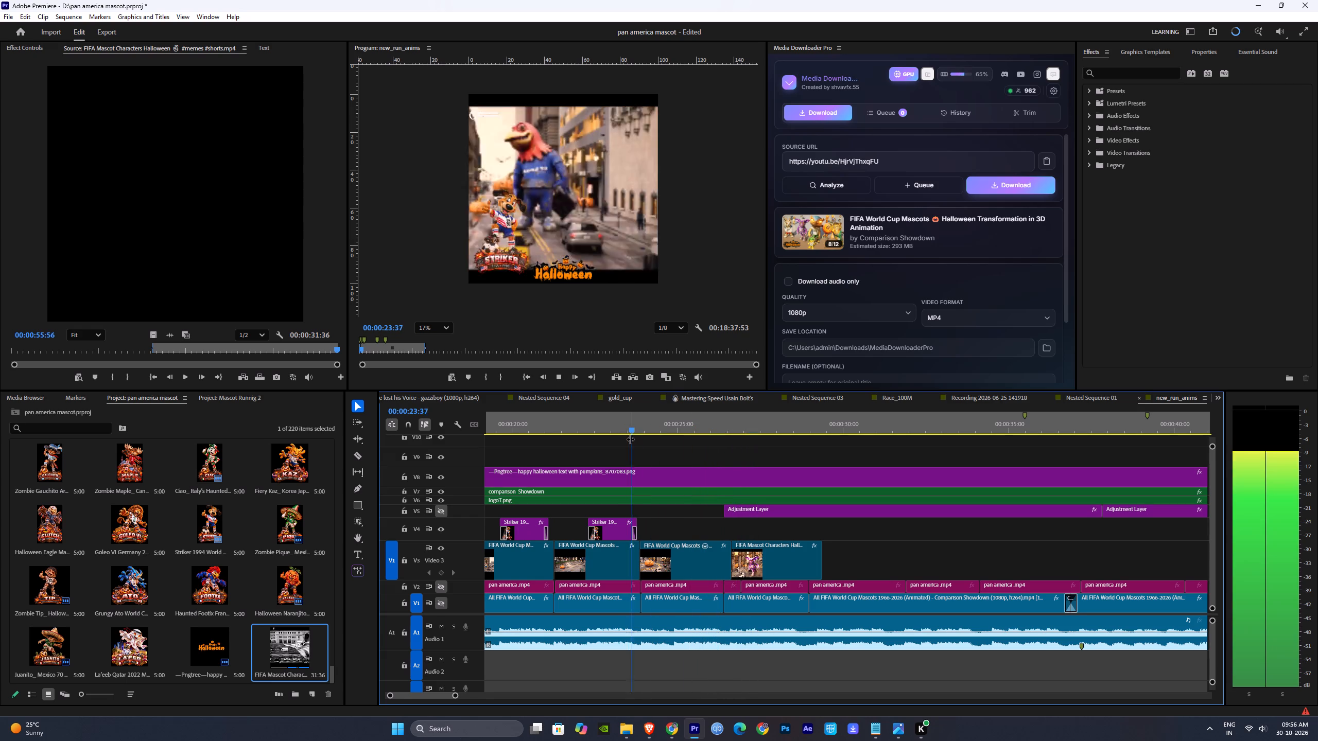
pyautogui.press('space')
pyautogui.click(691, 564)
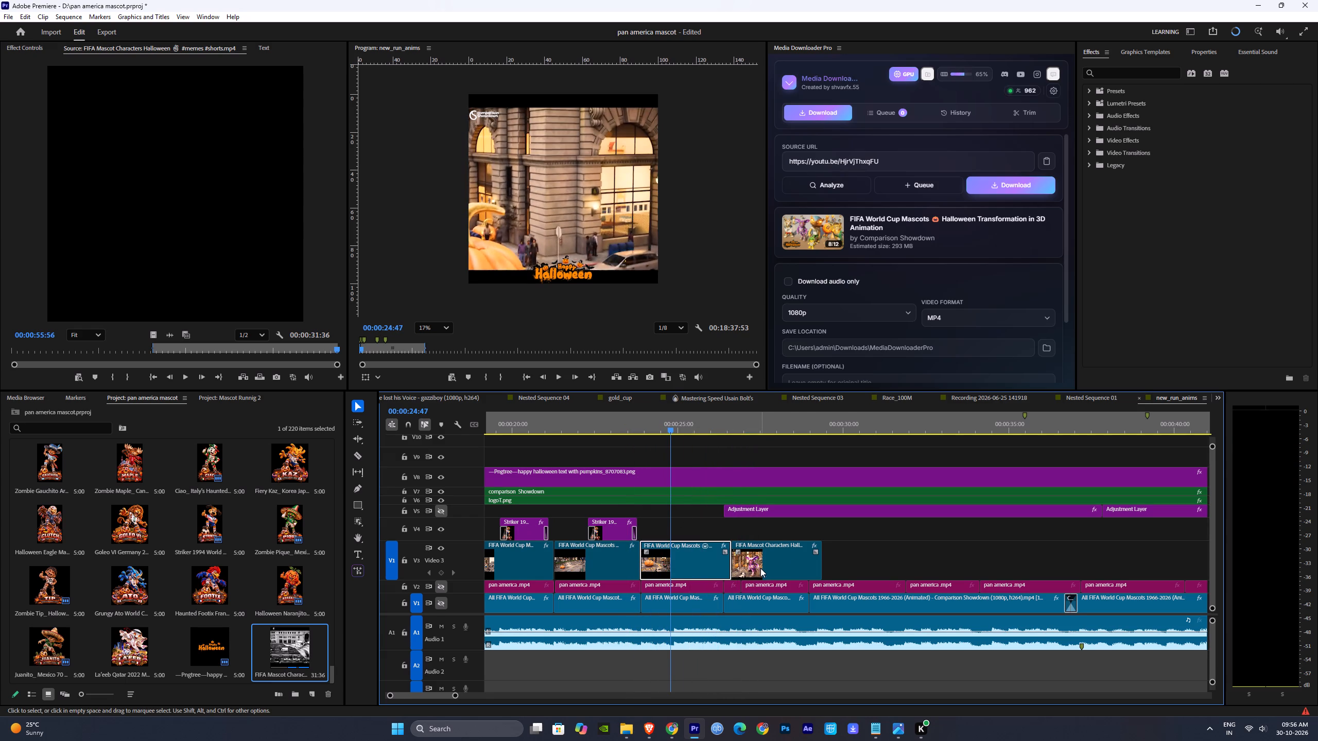
pyautogui.press('Delete')
pyautogui.moveTo(790, 567); pyautogui.dragTo(699, 573)
# Check the join between the rooster and purple mascot clips around 00:00:23:47 and save the project.
pyautogui.moveTo(649, 420); pyautogui.dragTo(638, 422)
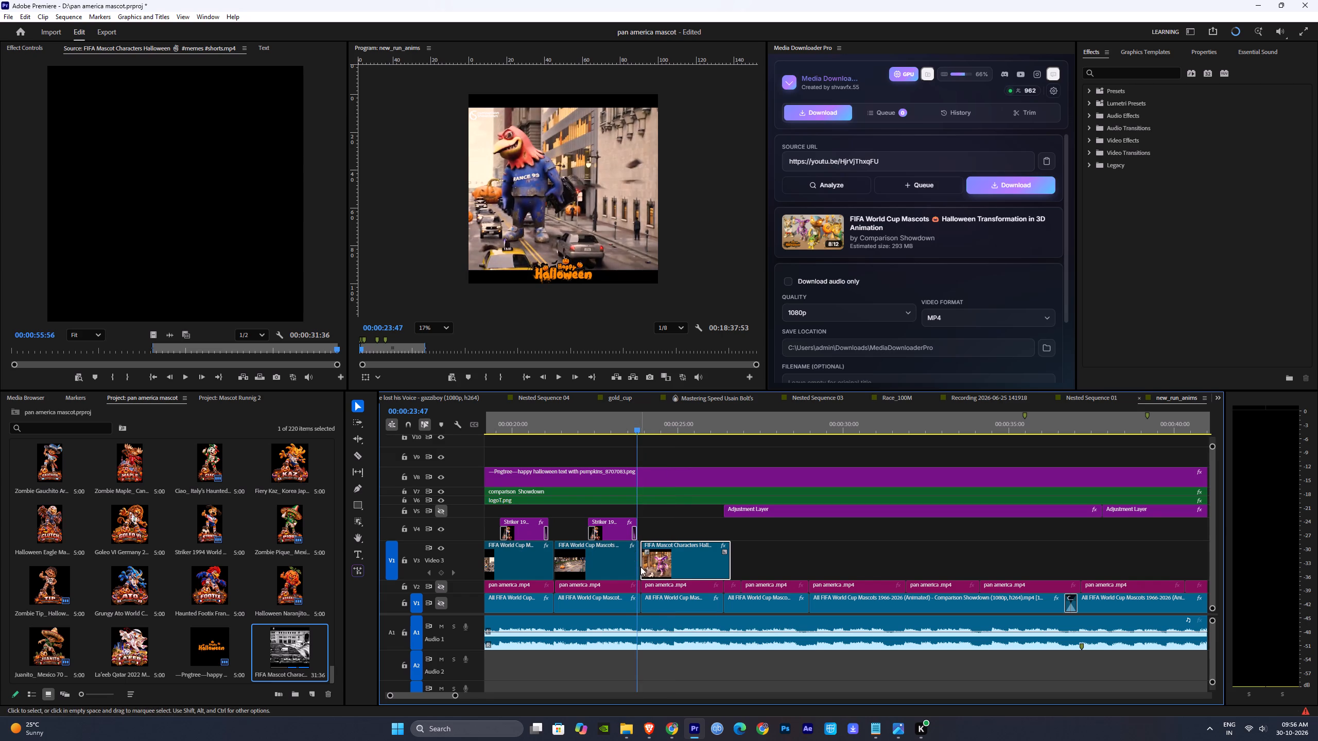
pyautogui.moveTo(638, 564); pyautogui.dragTo(645, 566)
pyautogui.click(840, 563)
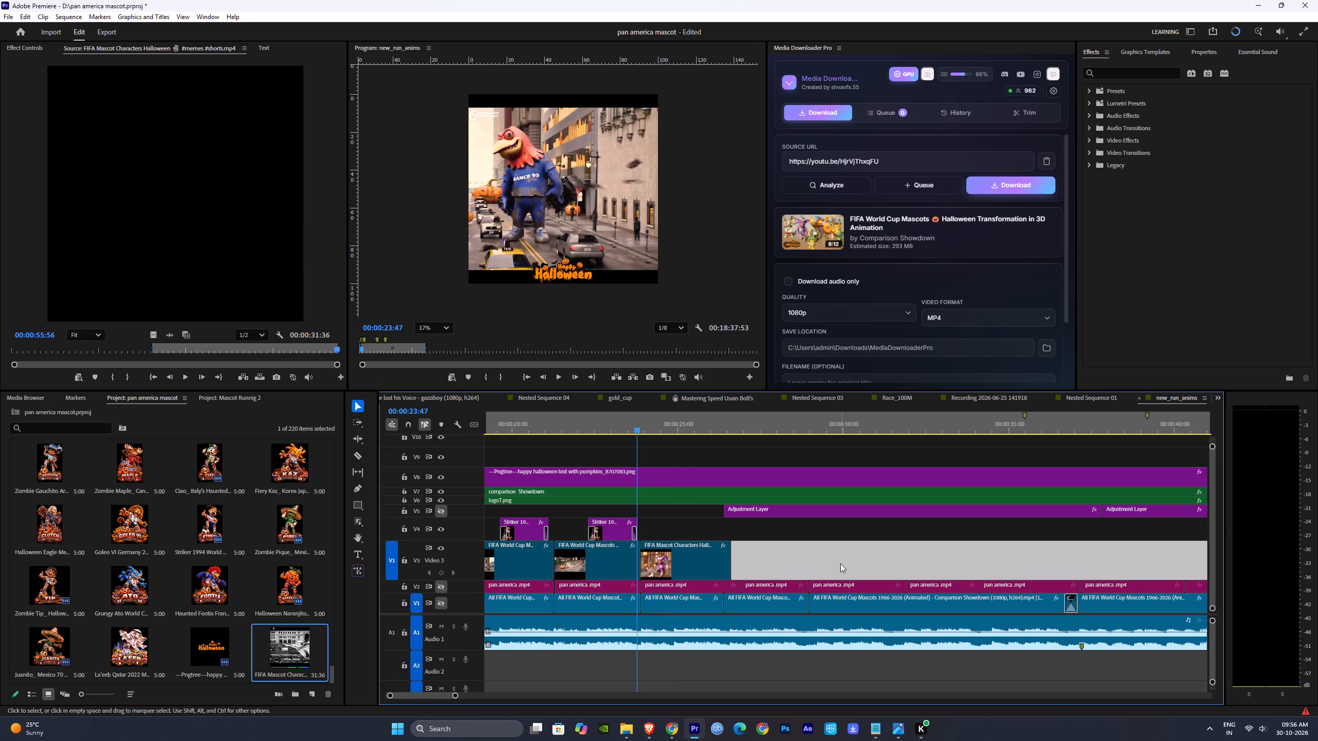
pyautogui.click(840, 563)
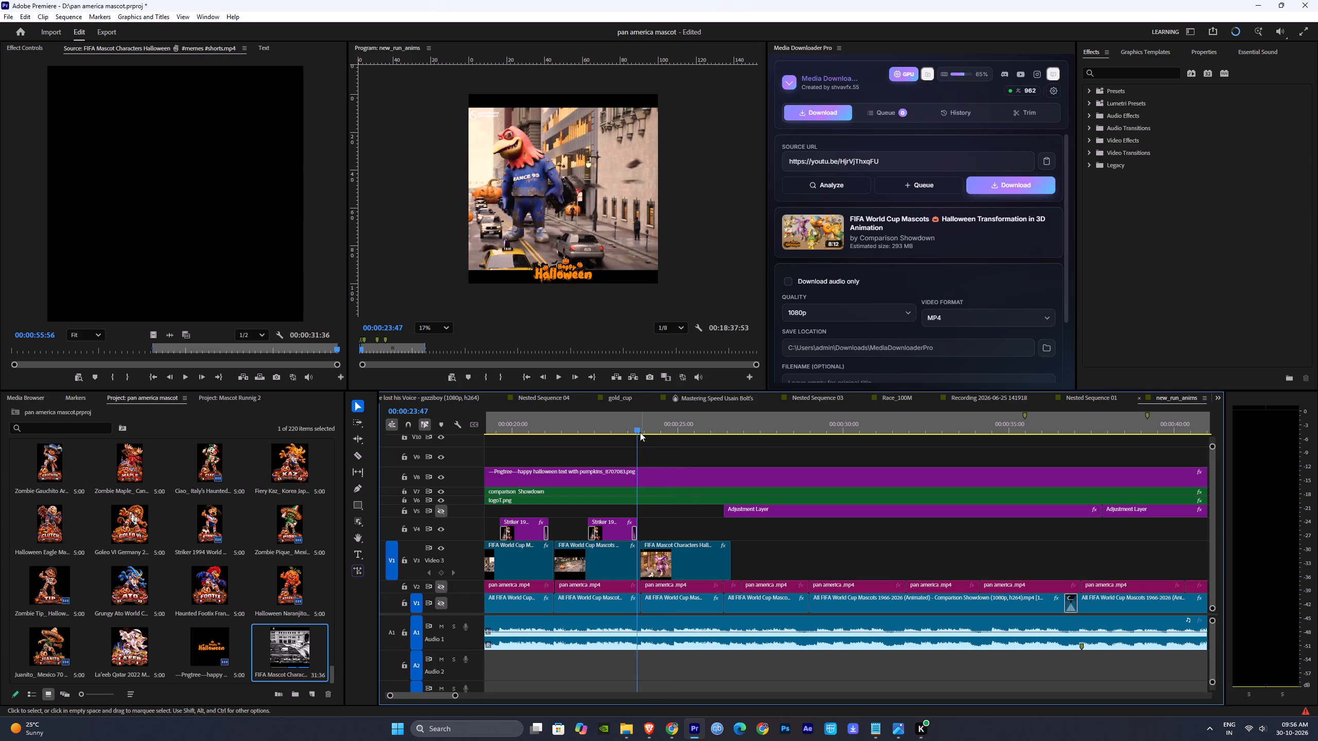
pyautogui.click(634, 425)
pyautogui.hotkey('ctrl', 's')
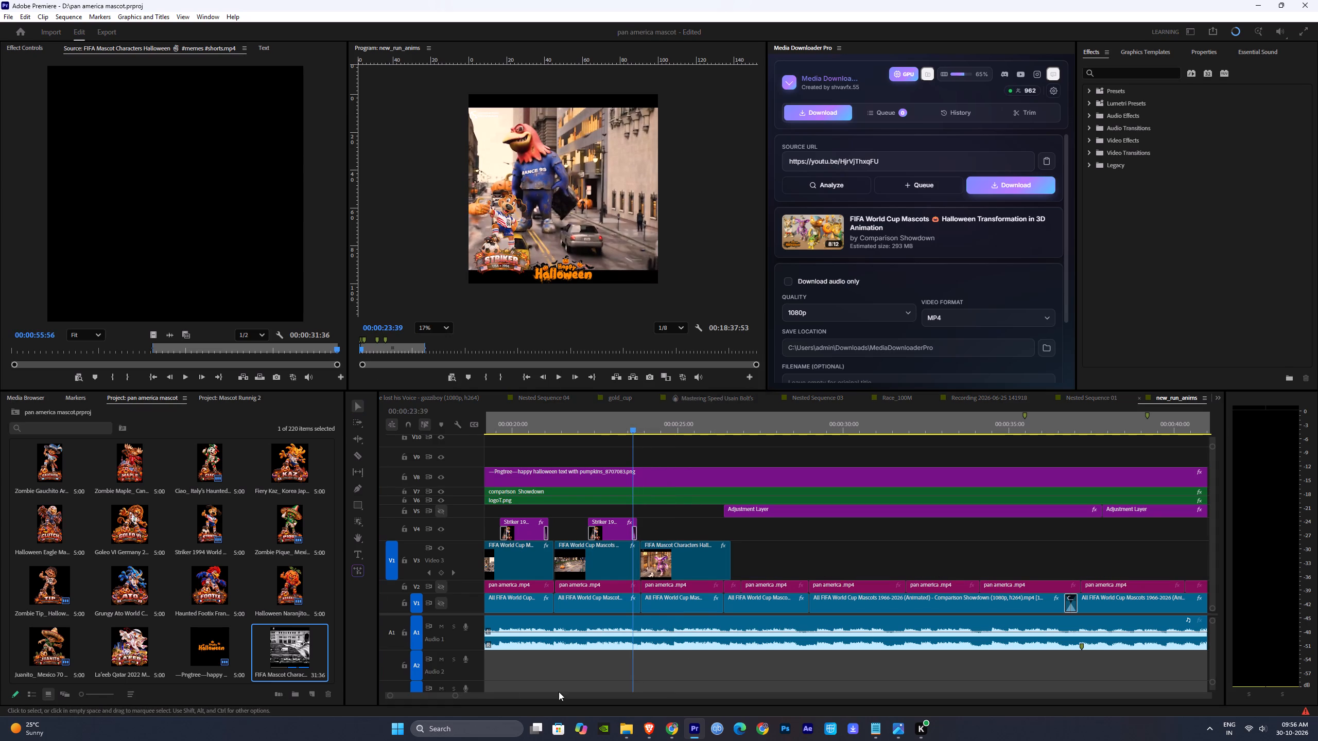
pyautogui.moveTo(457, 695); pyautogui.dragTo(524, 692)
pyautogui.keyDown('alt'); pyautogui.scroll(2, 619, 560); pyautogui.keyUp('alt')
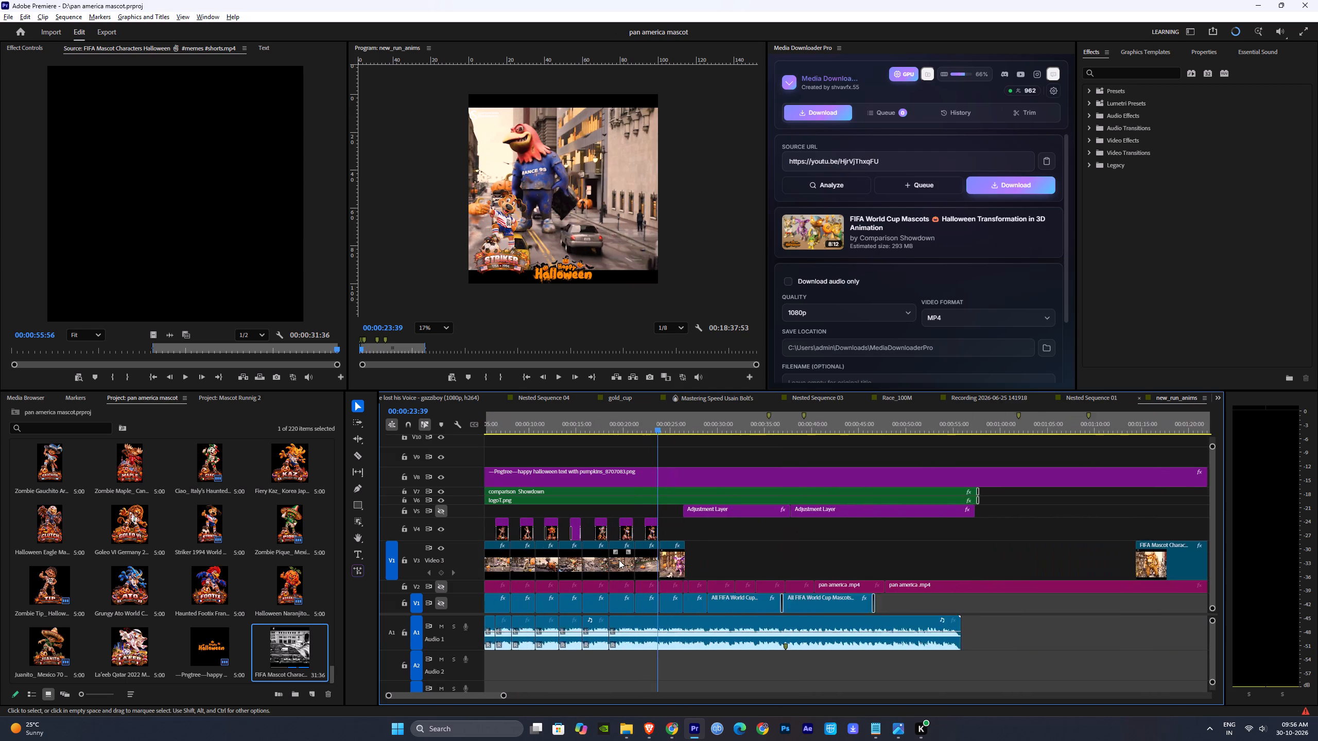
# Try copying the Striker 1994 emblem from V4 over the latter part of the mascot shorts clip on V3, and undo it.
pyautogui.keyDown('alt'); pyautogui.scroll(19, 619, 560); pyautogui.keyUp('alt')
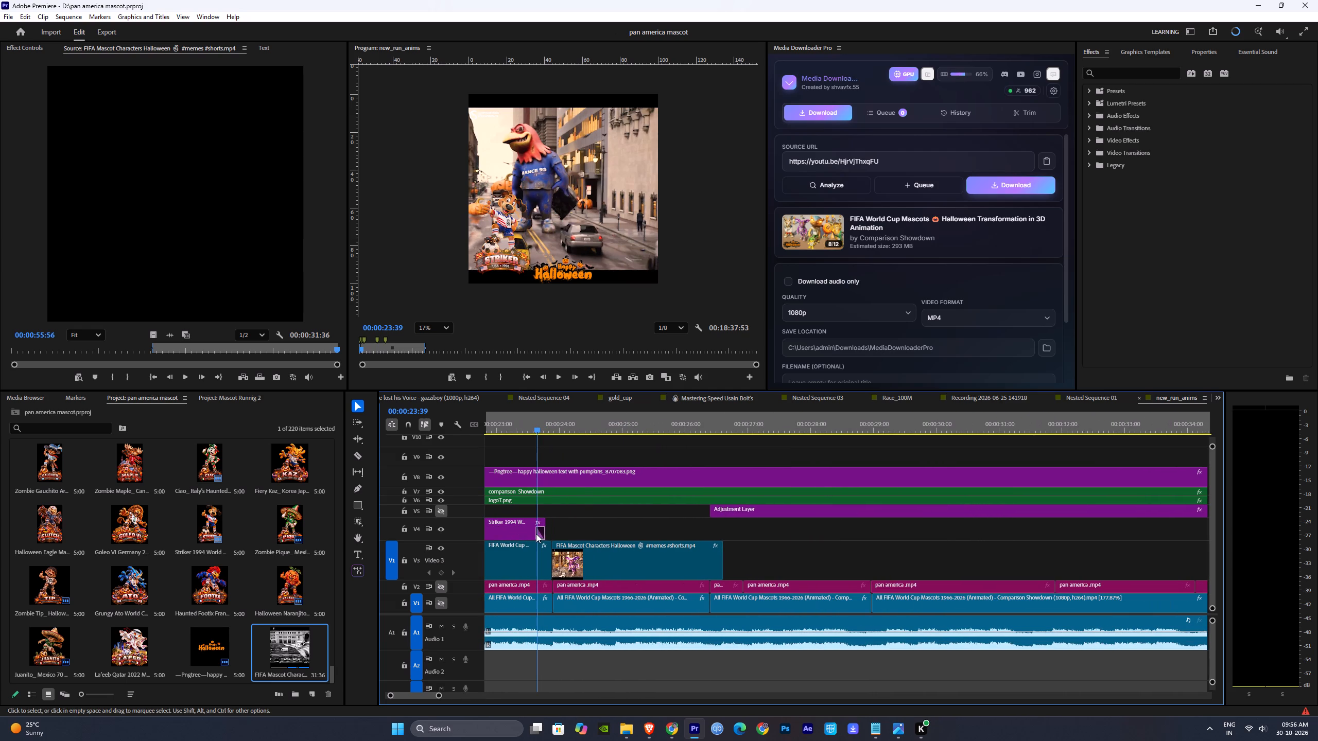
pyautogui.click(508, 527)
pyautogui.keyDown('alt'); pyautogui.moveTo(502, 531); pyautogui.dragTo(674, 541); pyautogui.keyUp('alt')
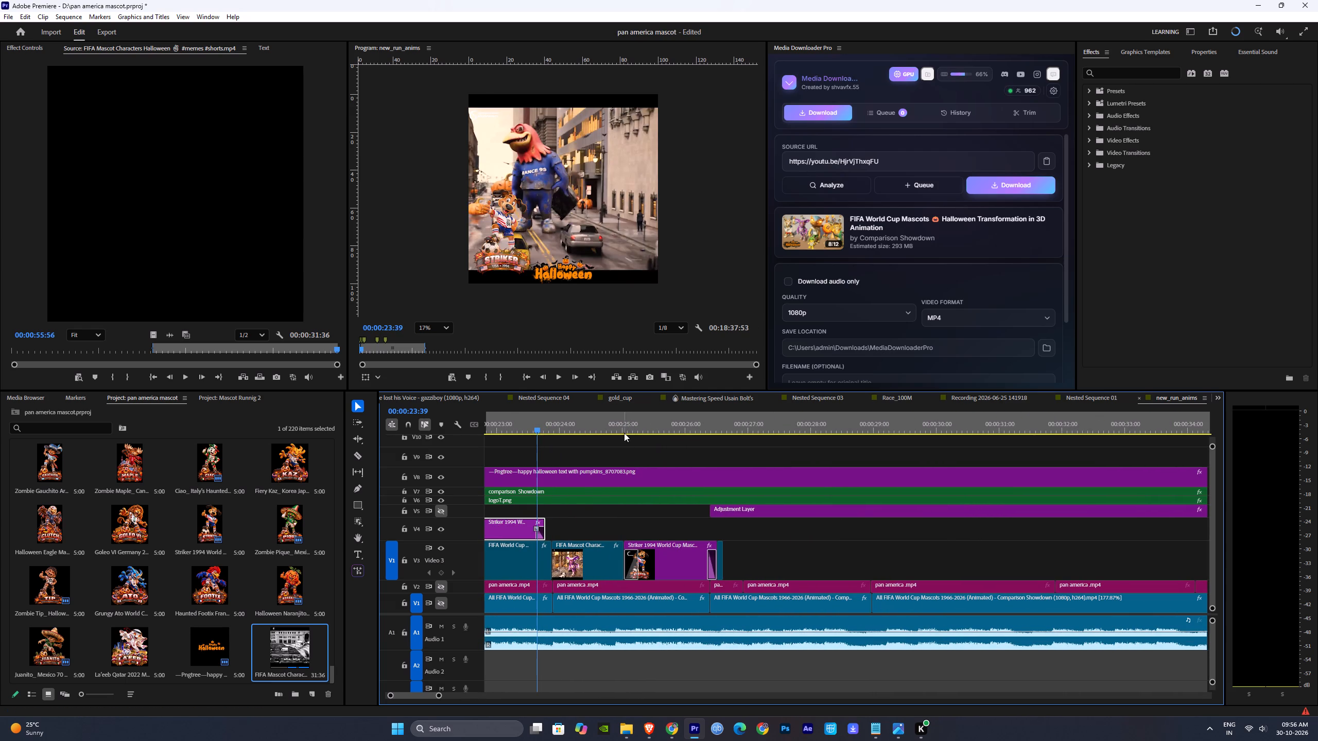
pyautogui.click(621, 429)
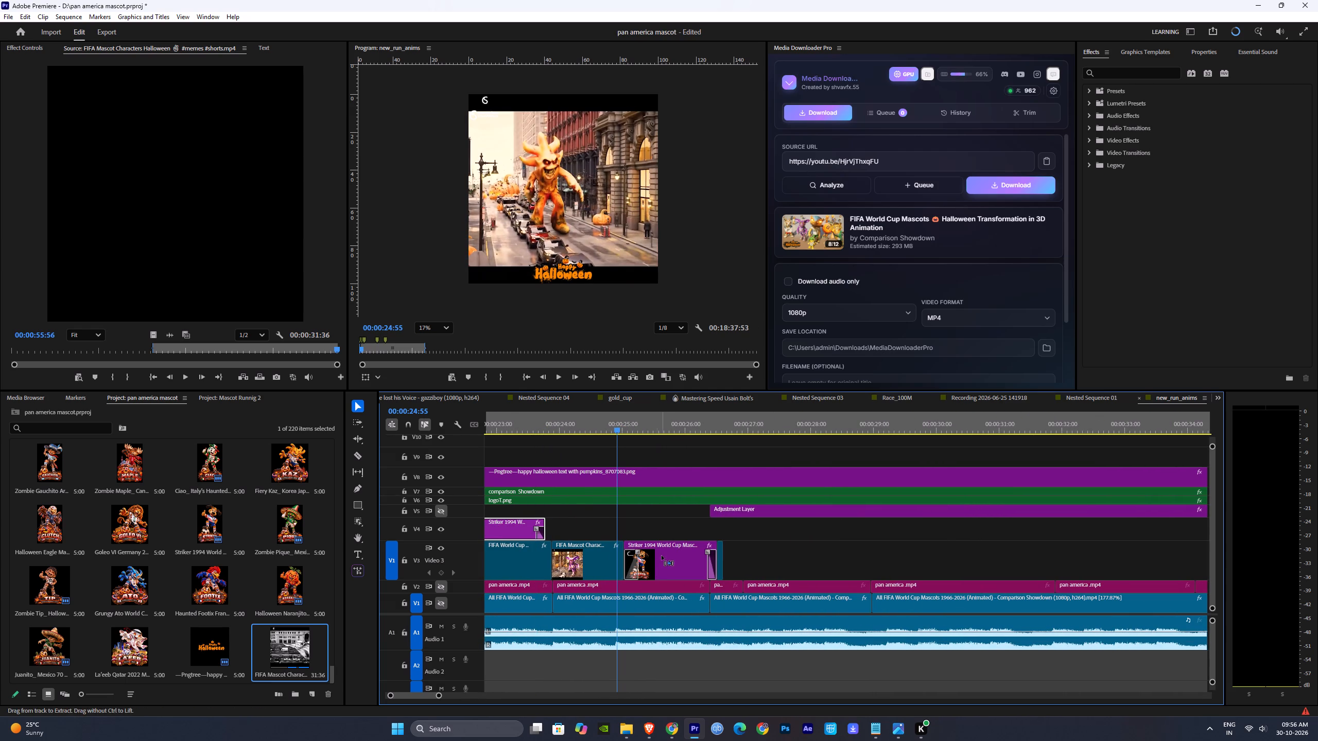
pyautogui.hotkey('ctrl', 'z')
# Duplicate the Striker 1994 emblem further along V4, starting at about 00:00:24:55.
pyautogui.keyDown('alt'); pyautogui.moveTo(508, 528); pyautogui.dragTo(673, 535); pyautogui.keyUp('alt')
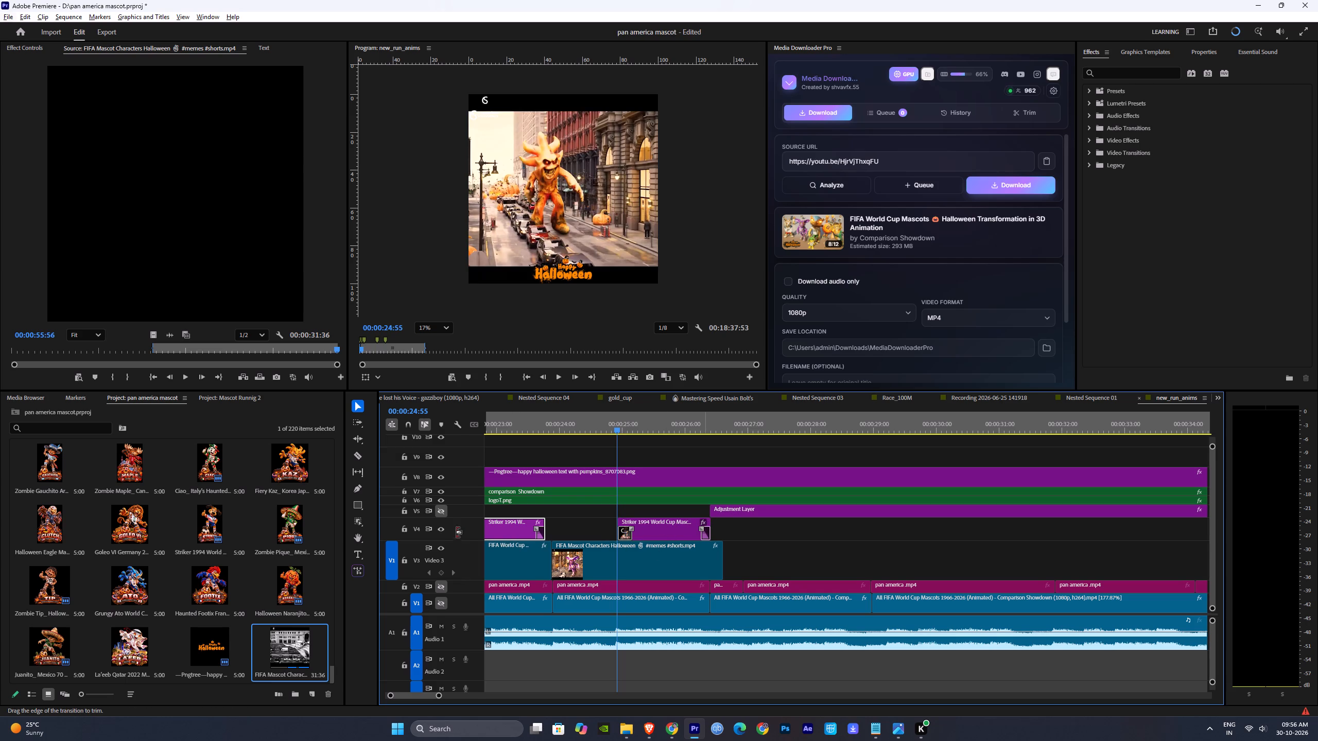
pyautogui.keyDown('alt'); pyautogui.click(474, 524); pyautogui.keyUp('alt')
# Shorten the transitions at both ends of the duplicated Striker emblem on V4 and save the project.
pyautogui.keyDown('alt'); pyautogui.scroll(-3, 474, 524); pyautogui.keyUp('alt')
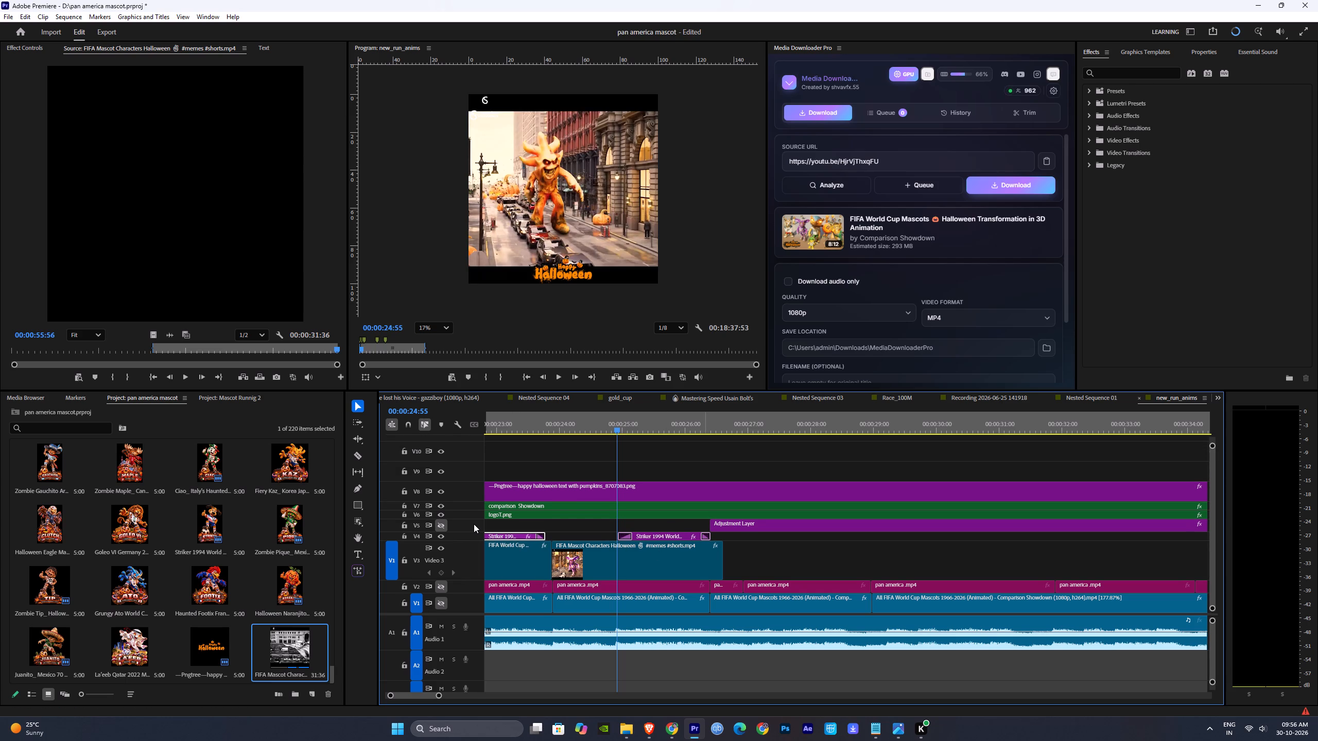
pyautogui.keyDown('alt'); pyautogui.scroll(5, 619, 547); pyautogui.keyUp('alt')
pyautogui.keyDown('alt'); pyautogui.scroll(2, 704, 551); pyautogui.keyUp('alt')
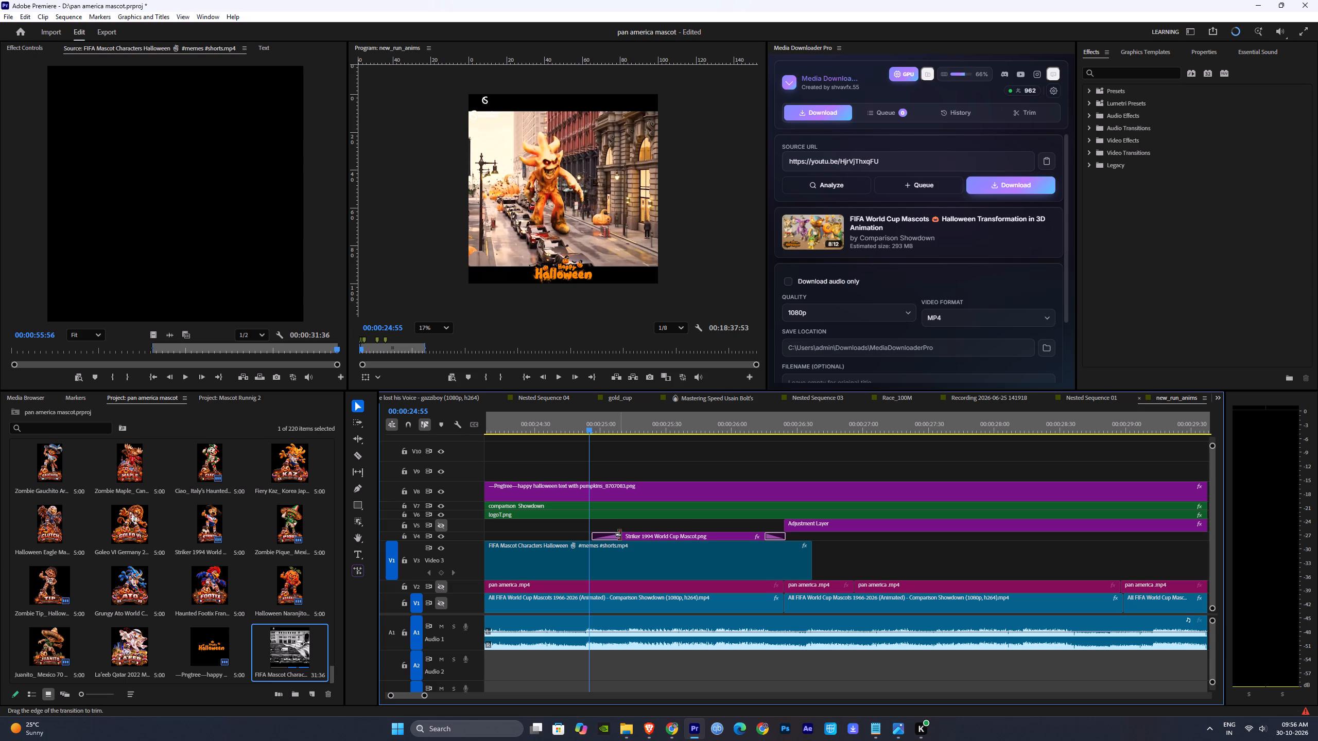
pyautogui.moveTo(619, 535); pyautogui.dragTo(603, 535)
pyautogui.moveTo(767, 536); pyautogui.dragTo(777, 541)
pyautogui.click(859, 560)
pyautogui.click(859, 561)
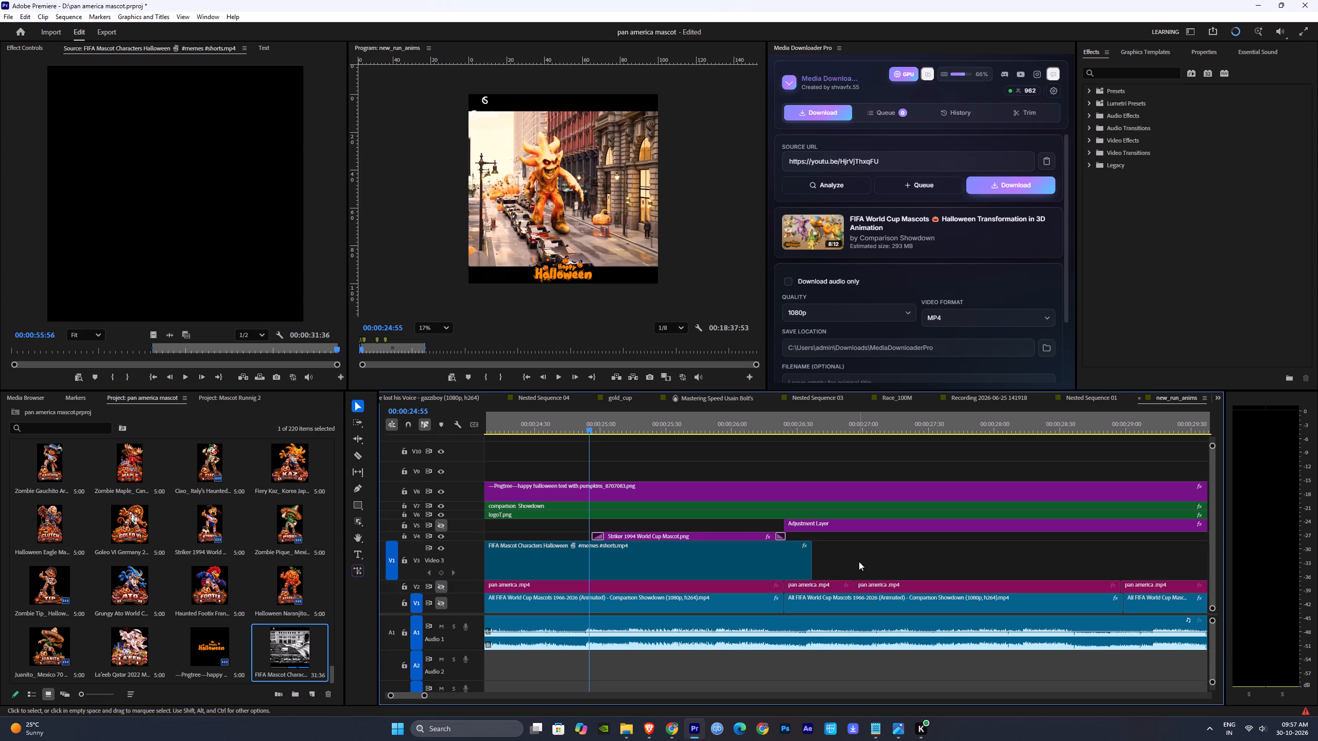
pyautogui.hotkey('ctrl', 's')
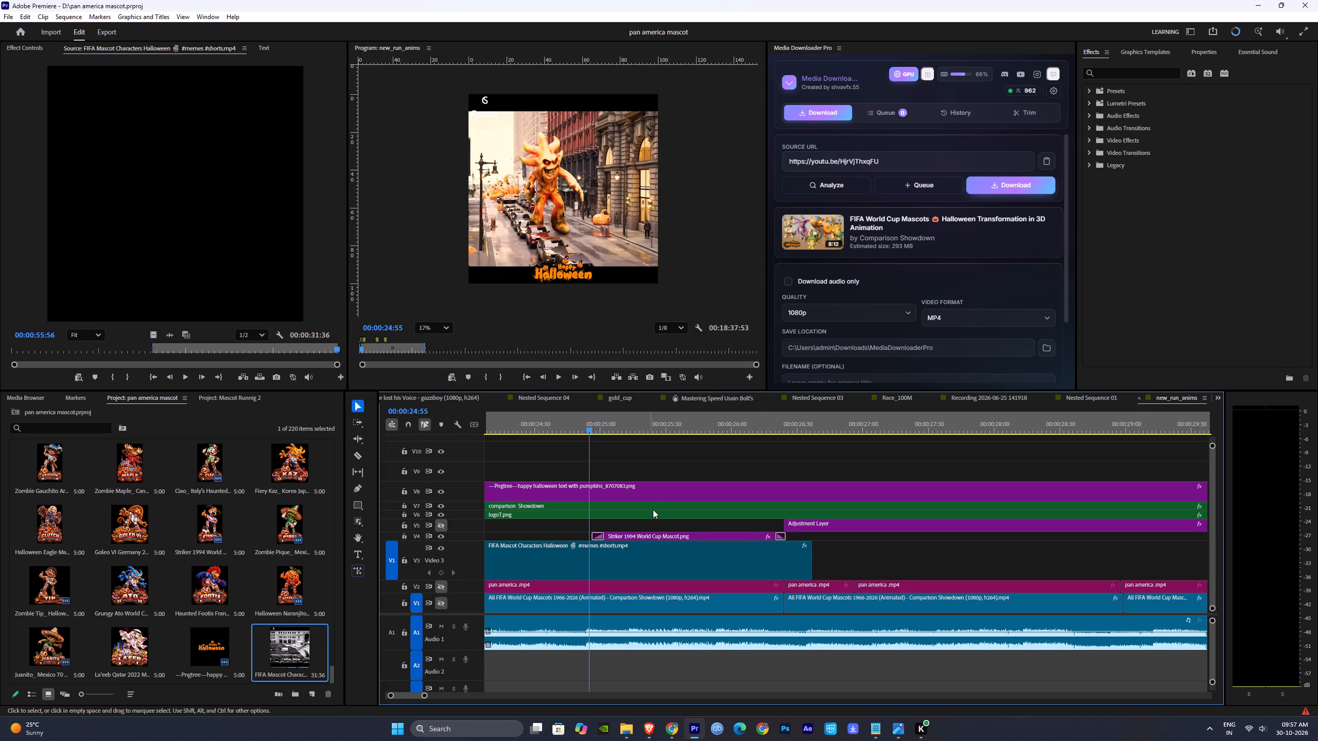
# Duplicate the Striker emblem from V4 onto V5, starting at about 00:00:25:35.
pyautogui.click(668, 535)
pyautogui.keyDown('alt'); pyautogui.moveTo(679, 535); pyautogui.dragTo(685, 525); pyautogui.keyUp('alt')
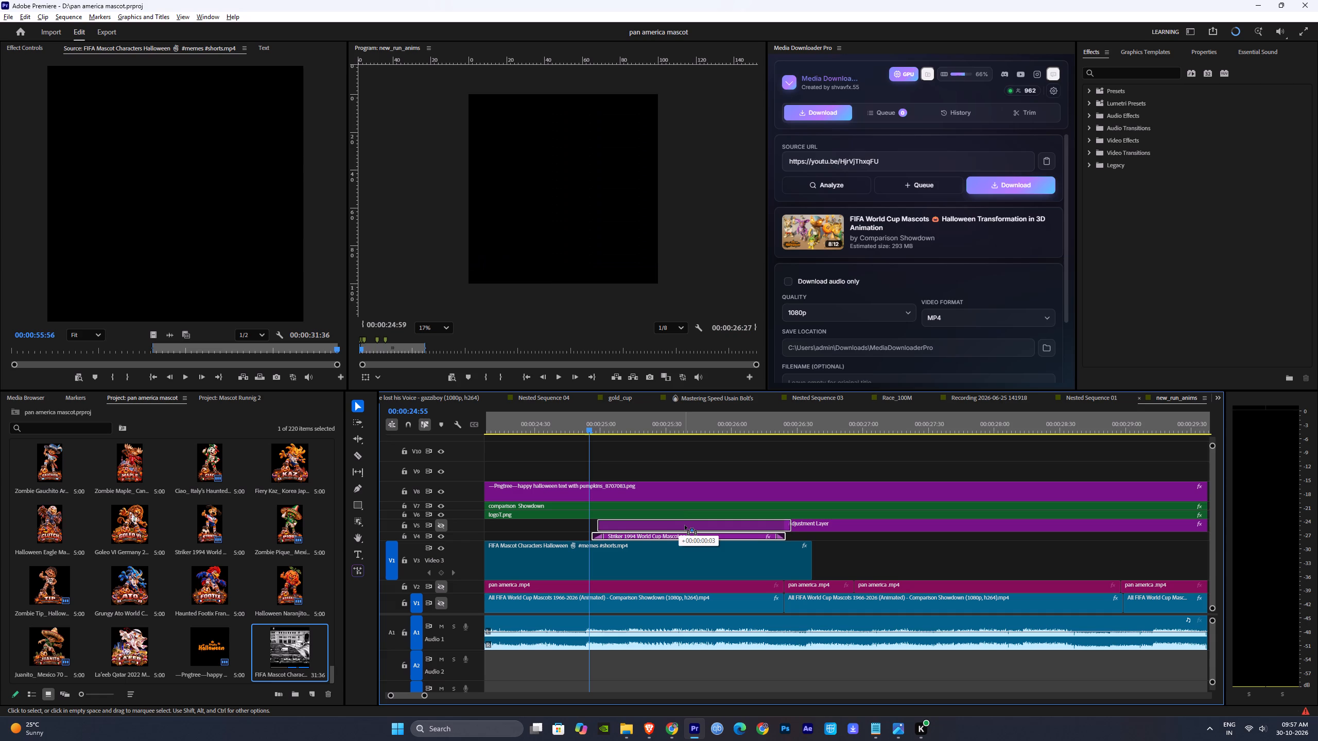
pyautogui.keyDown('alt'); pyautogui.moveTo(685, 525); pyautogui.dragTo(758, 526); pyautogui.keyUp('alt')
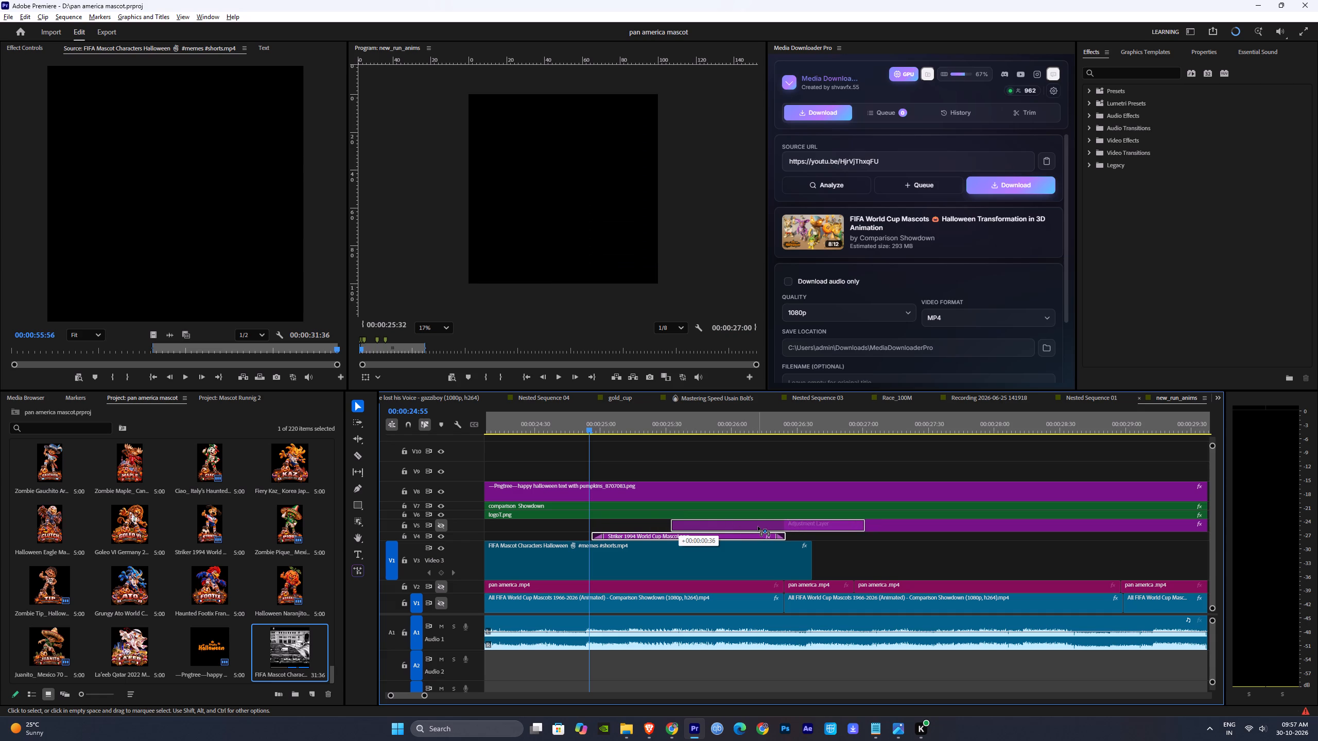
pyautogui.keyDown('alt'); pyautogui.moveTo(758, 526); pyautogui.dragTo(763, 526); pyautogui.keyUp('alt')
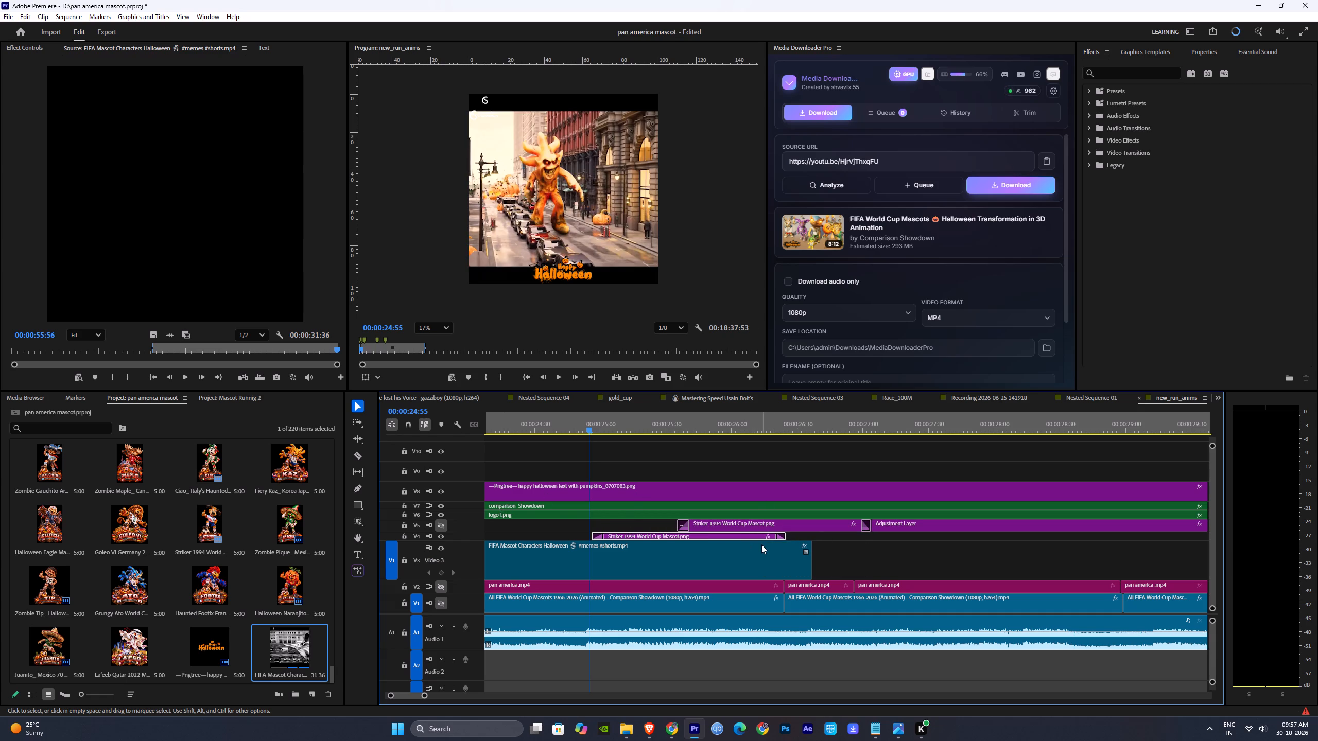
# On V5, trim the Adjustment Layer's start to begin later and shorten the Striker emblem copy to about 45 frames.
pyautogui.moveTo(872, 526); pyautogui.dragTo(894, 536)
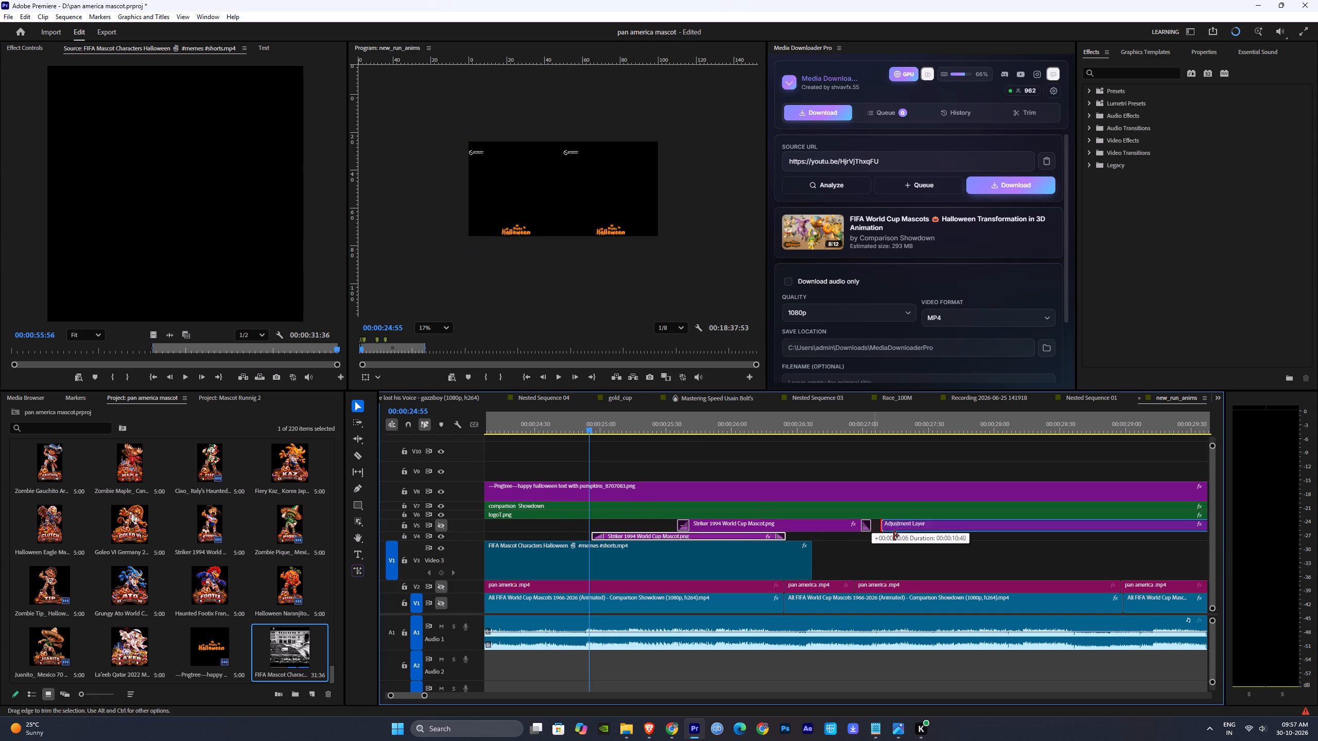
pyautogui.moveTo(894, 536); pyautogui.dragTo(900, 536)
pyautogui.moveTo(875, 529); pyautogui.dragTo(780, 536)
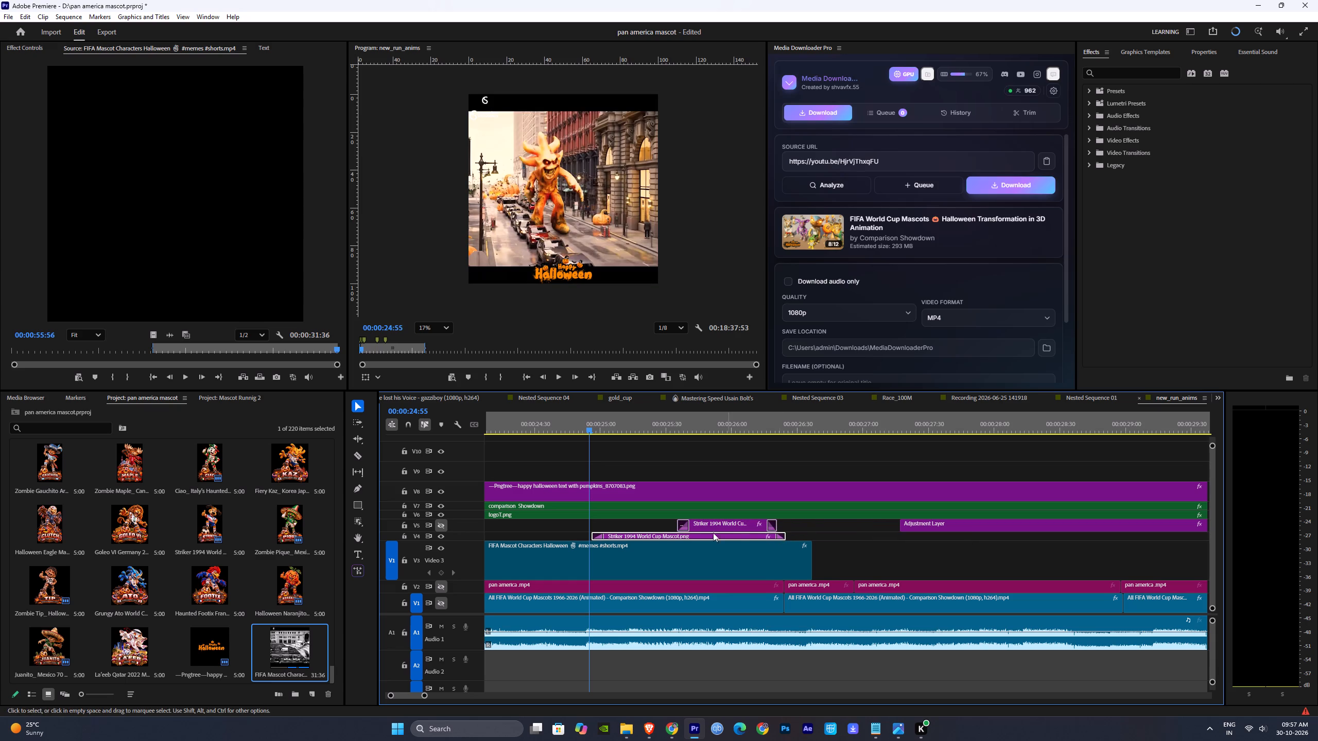
pyautogui.click(625, 522)
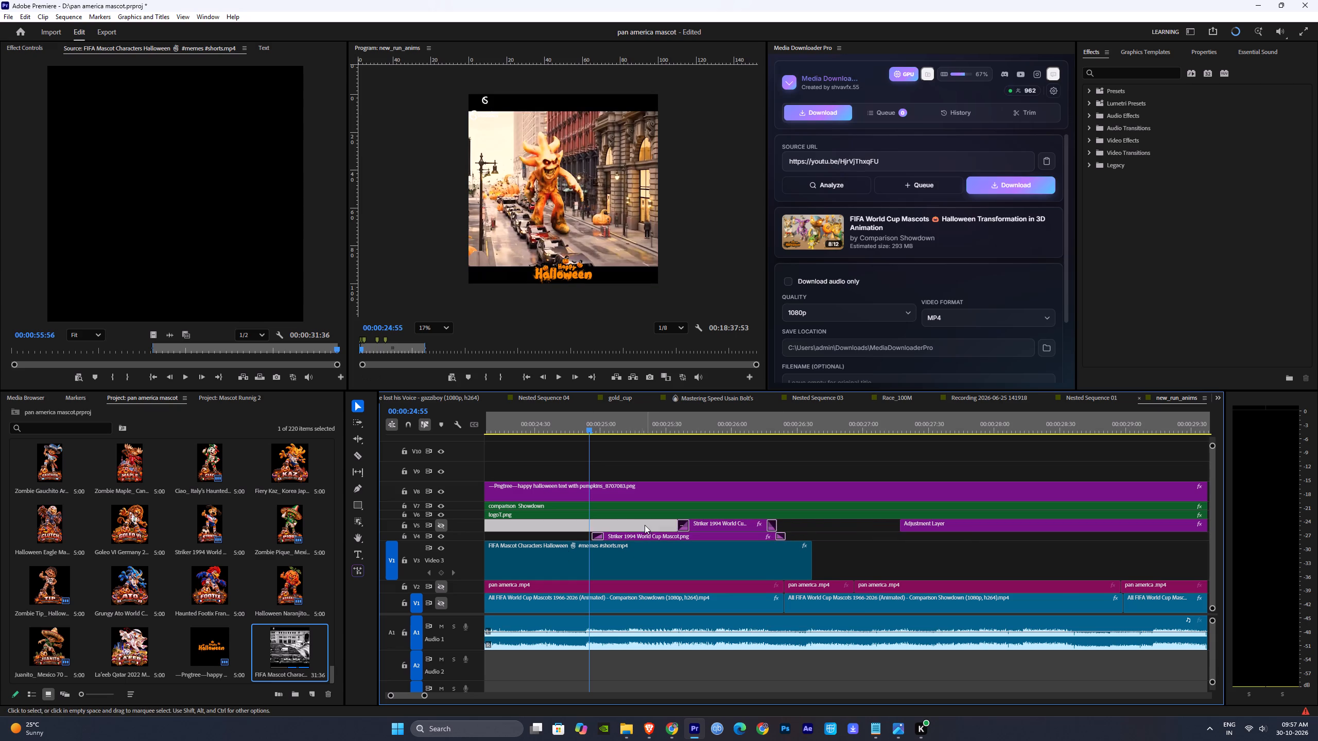
pyautogui.click(639, 525)
# Move the V5 Striker emblem to start at 00:00:25:24, where the blue-white mascot appears, and shorten its opening transition.
pyautogui.keyDown('alt'); pyautogui.scroll(3, 612, 550); pyautogui.keyUp('alt')
pyautogui.moveTo(584, 424); pyautogui.dragTo(664, 439)
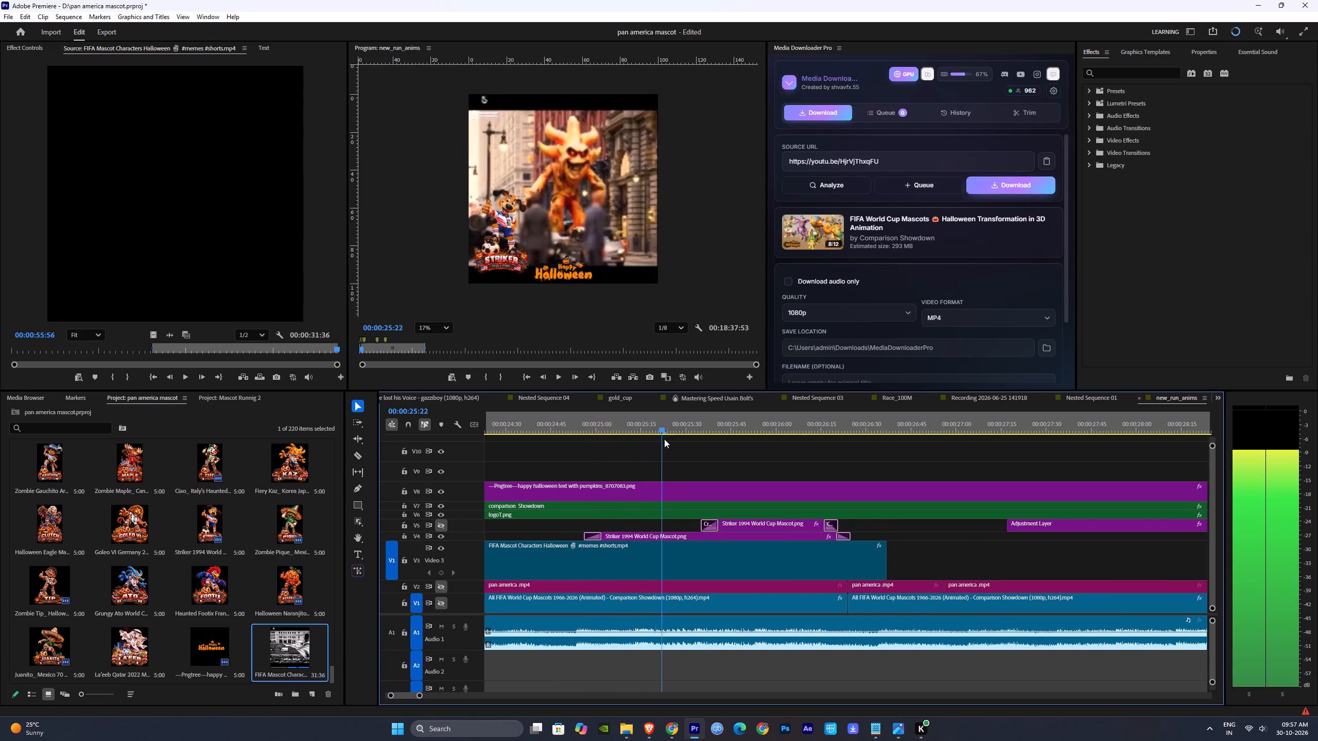
pyautogui.moveTo(664, 439); pyautogui.dragTo(668, 442)
pyautogui.moveTo(737, 525); pyautogui.dragTo(723, 525)
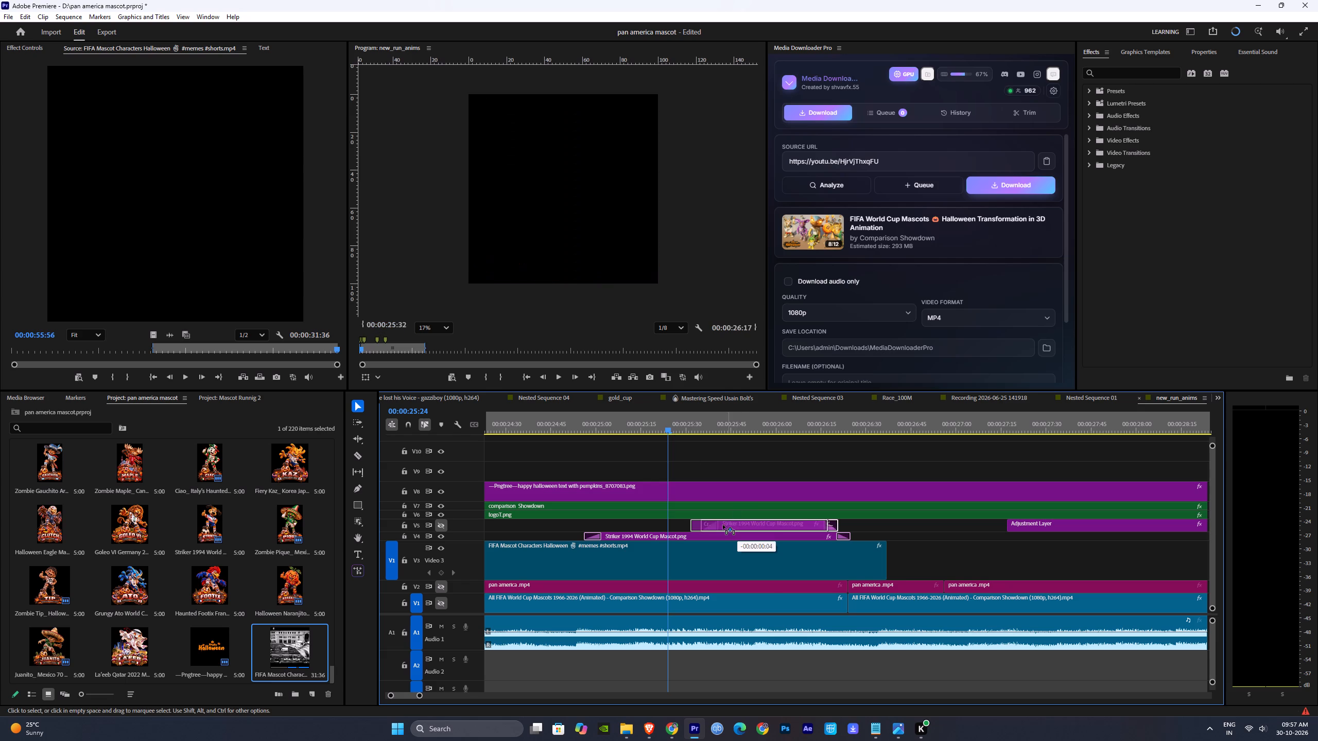
pyautogui.moveTo(723, 525); pyautogui.dragTo(704, 521)
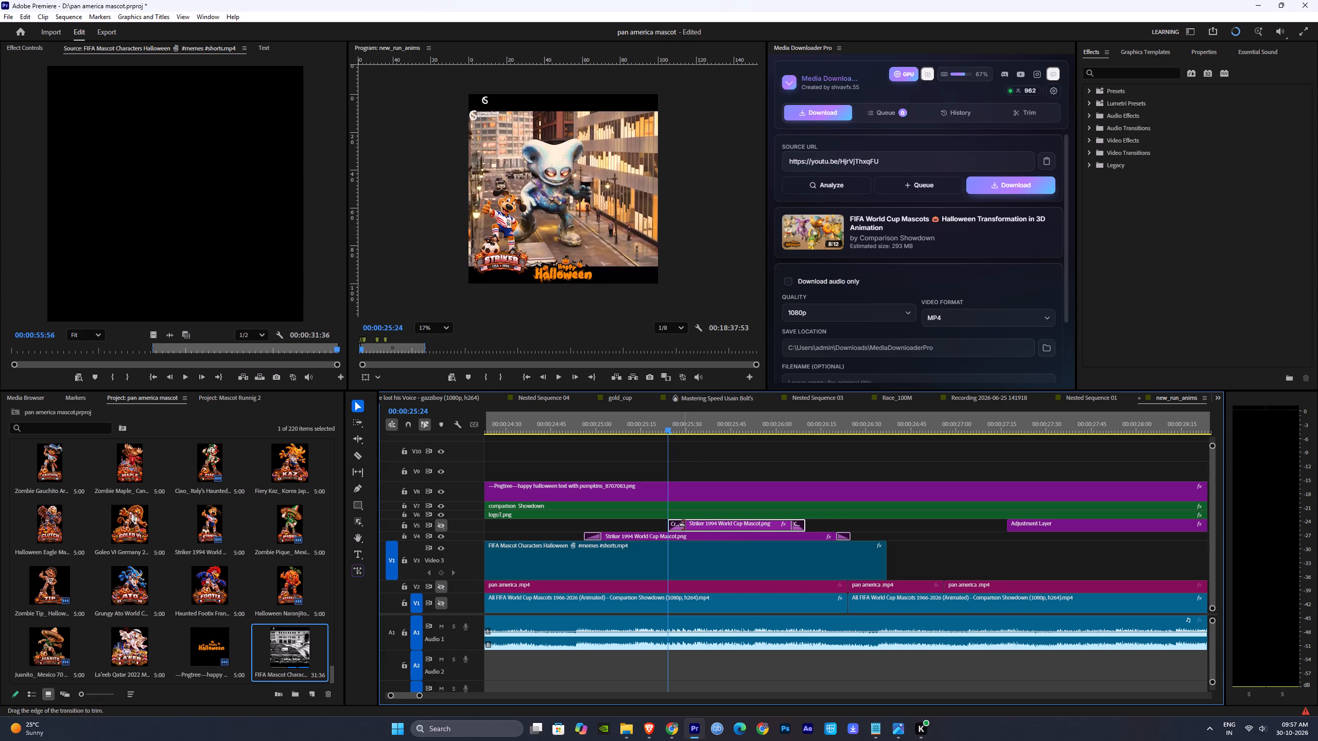
pyautogui.moveTo(683, 525); pyautogui.dragTo(678, 533)
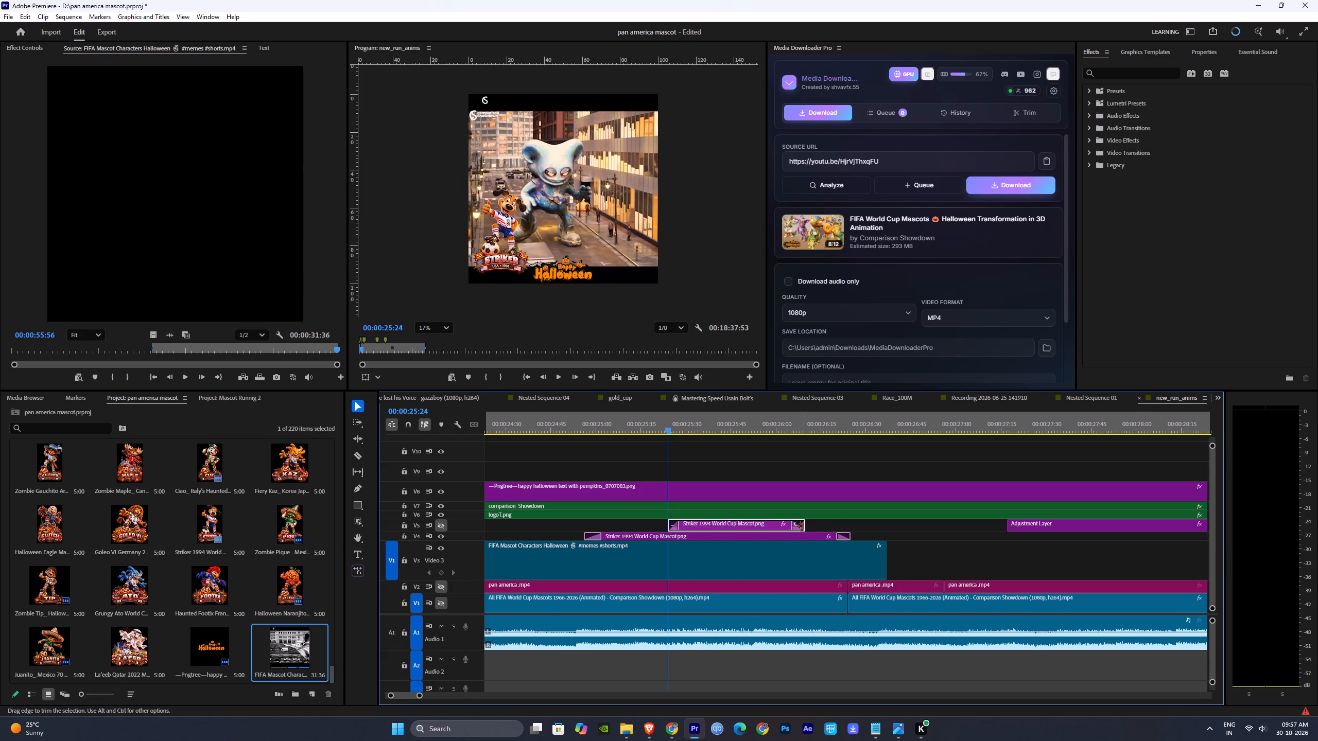
# Trim the end of the V4 Striker emblem to about 00:00:25:28, just past the start of the V5 emblem.
pyautogui.moveTo(848, 535); pyautogui.dragTo(847, 535)
pyautogui.moveTo(847, 535); pyautogui.dragTo(679, 547)
pyautogui.click(697, 534)
pyautogui.click(706, 537)
pyautogui.click(678, 524)
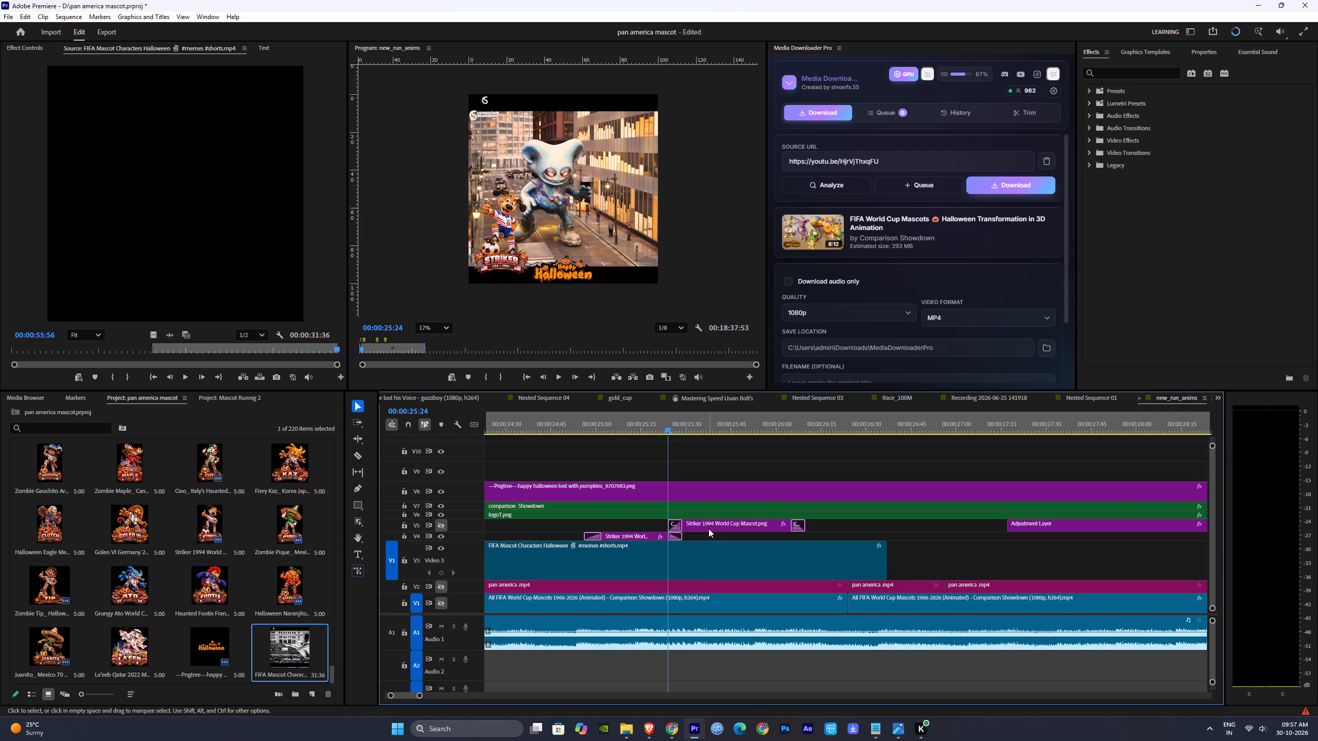
# Duplicate the V5 Striker emblem onto V4, starting at about 00:00:26:00 to overlap the end of the V5 emblem.
pyautogui.keyDown('alt'); pyautogui.moveTo(708, 528); pyautogui.dragTo(831, 538); pyautogui.keyUp('alt')
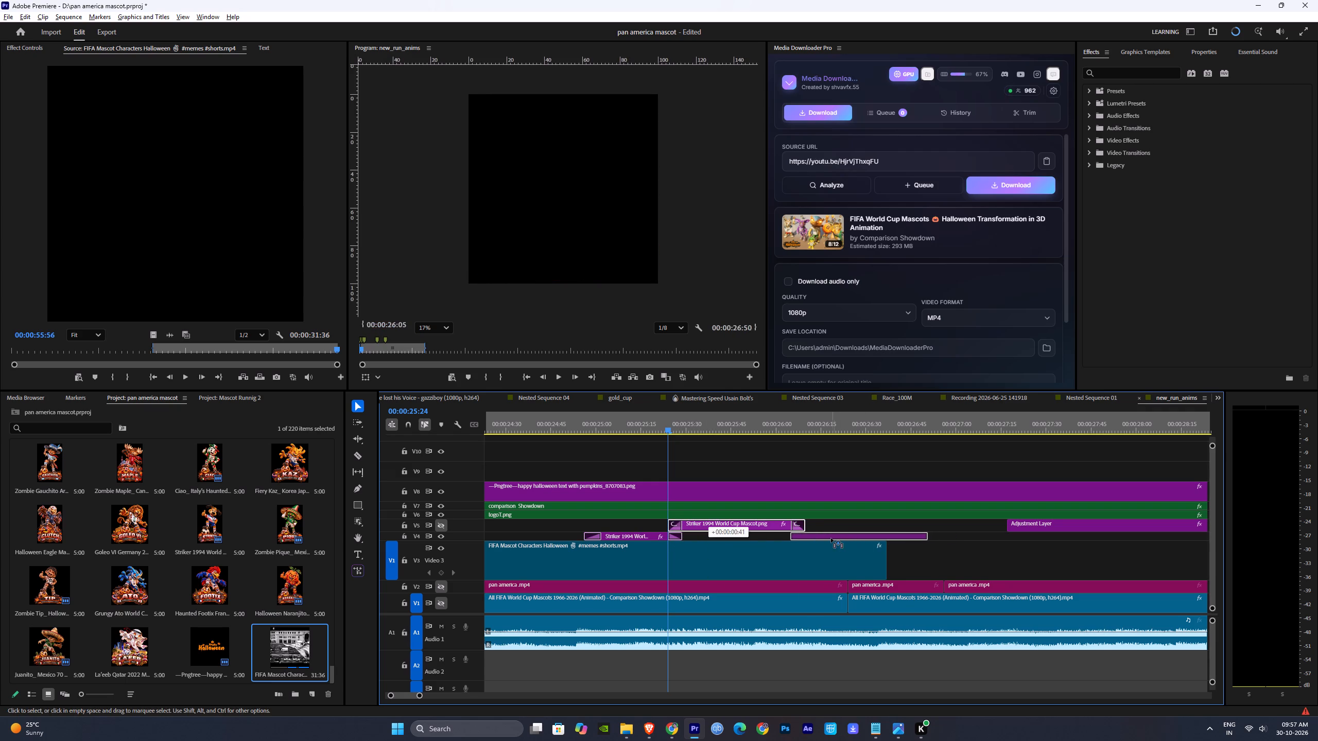
pyautogui.keyDown('alt'); pyautogui.moveTo(831, 538); pyautogui.dragTo(812, 537); pyautogui.keyUp('alt')
# Scrub through the mascot shorts clip to check the emblem timing against each mascot's appearance.
pyautogui.moveTo(694, 427); pyautogui.dragTo(748, 445)
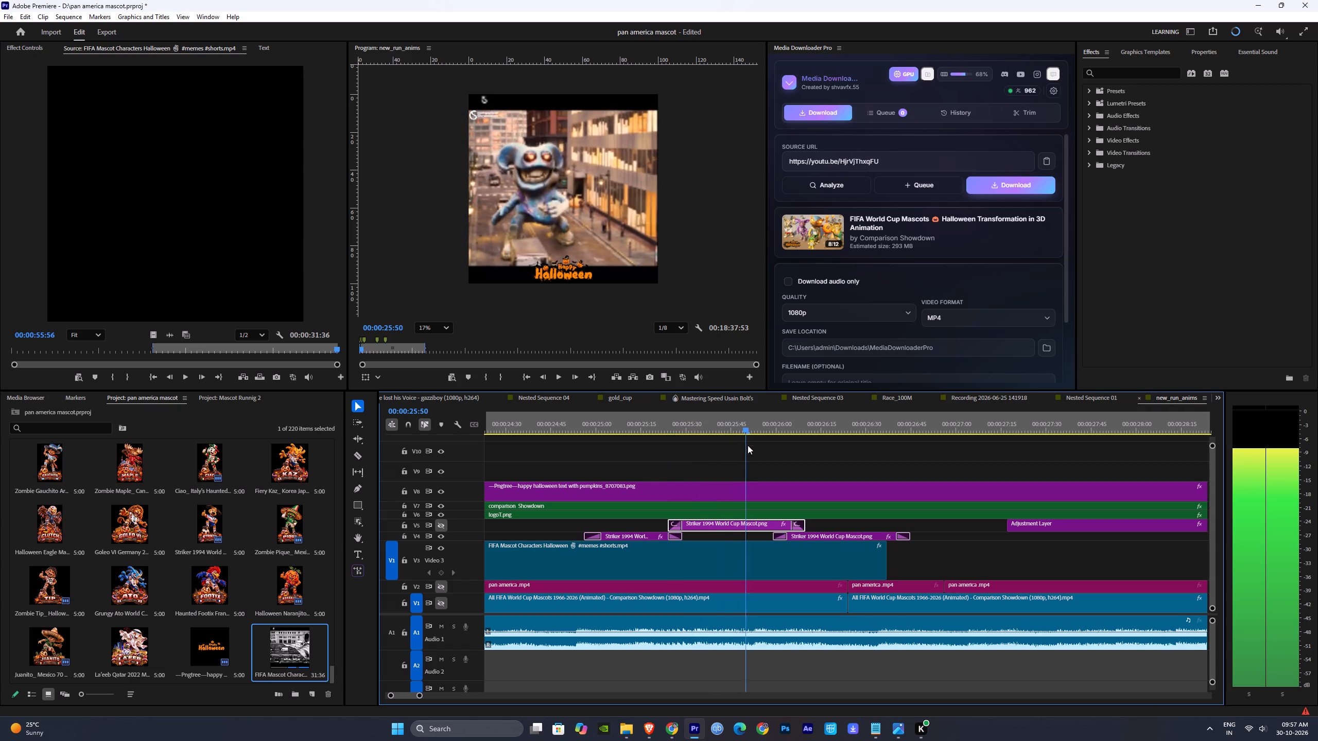
pyautogui.moveTo(748, 445); pyautogui.dragTo(873, 477)
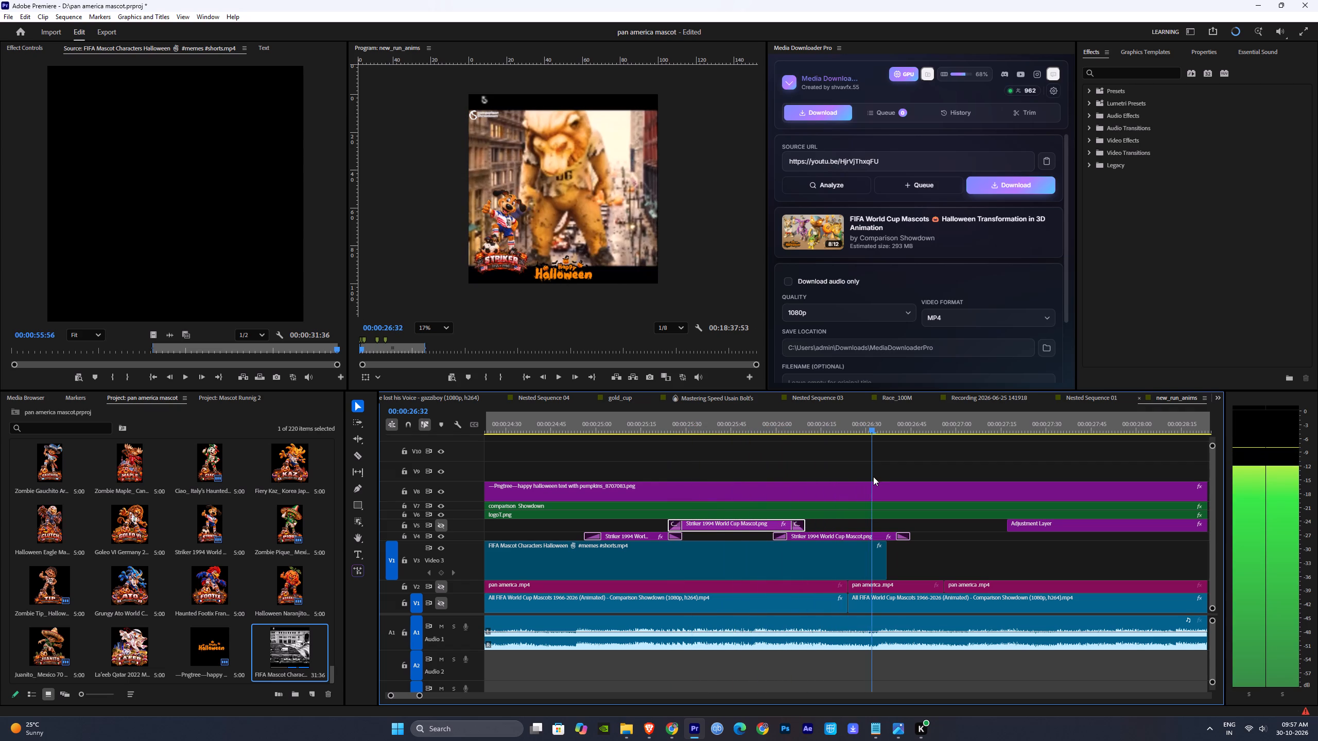
pyautogui.moveTo(873, 477); pyautogui.dragTo(655, 477)
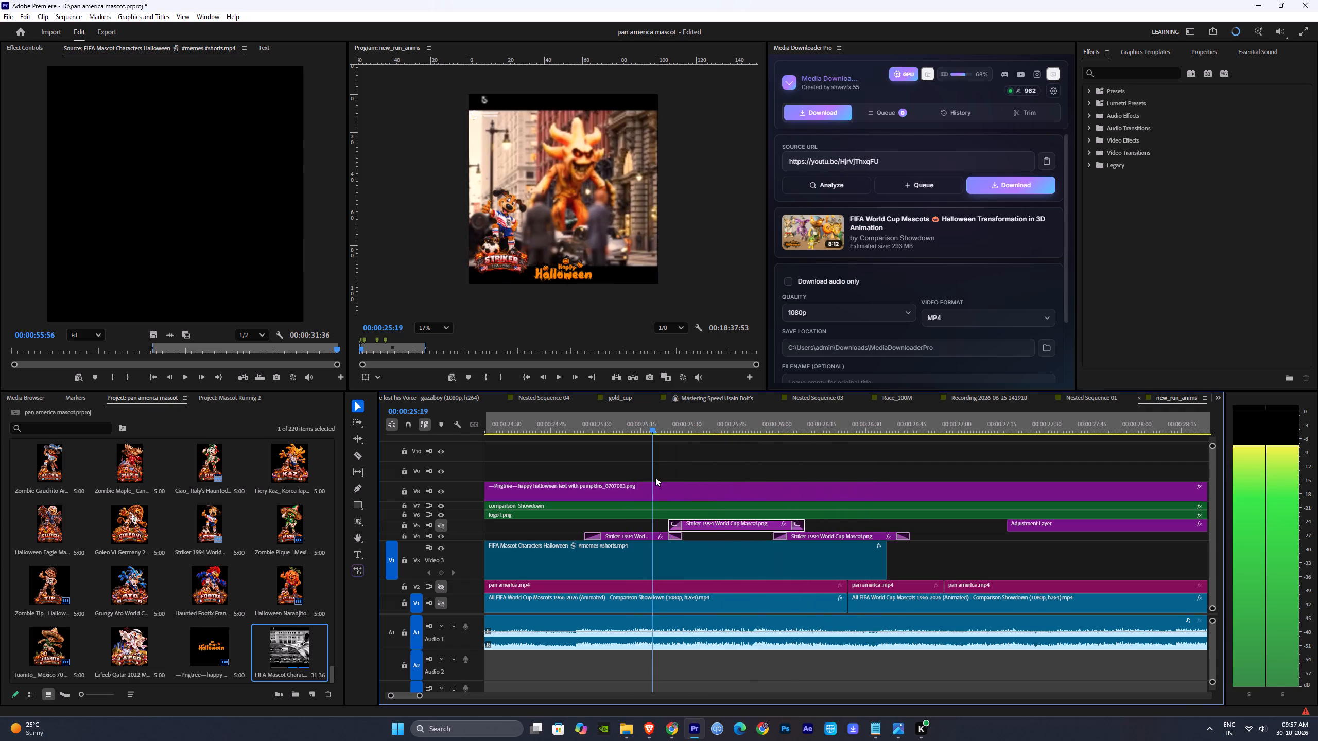
pyautogui.moveTo(655, 477); pyautogui.dragTo(833, 501)
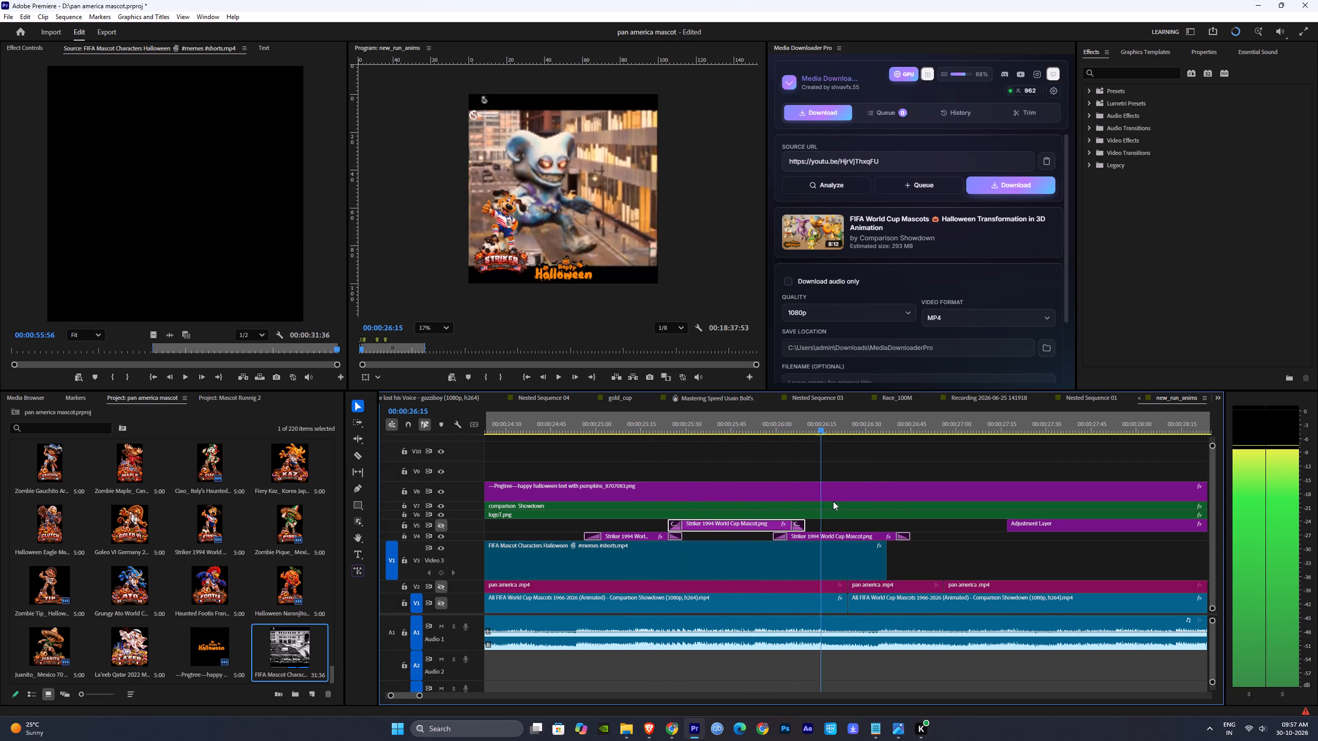
pyautogui.moveTo(833, 501); pyautogui.dragTo(831, 511)
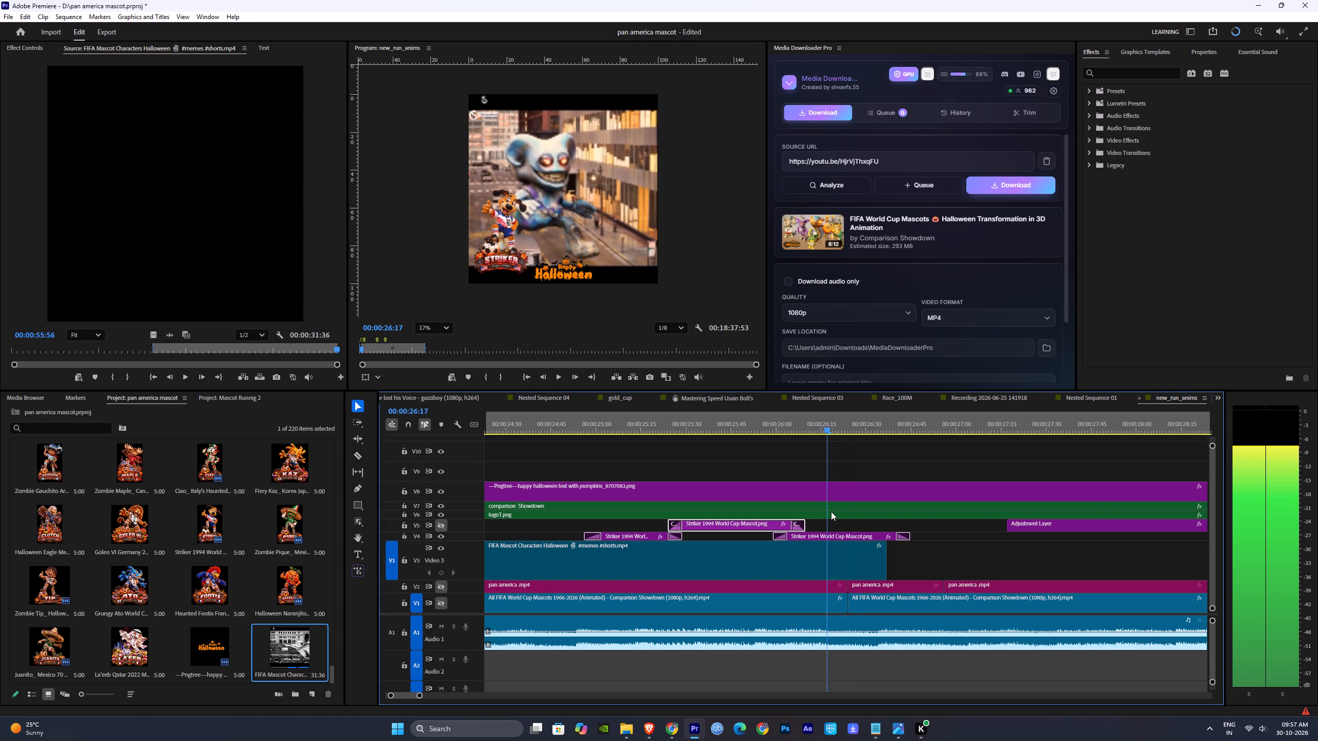
pyautogui.moveTo(831, 511); pyautogui.dragTo(546, 505)
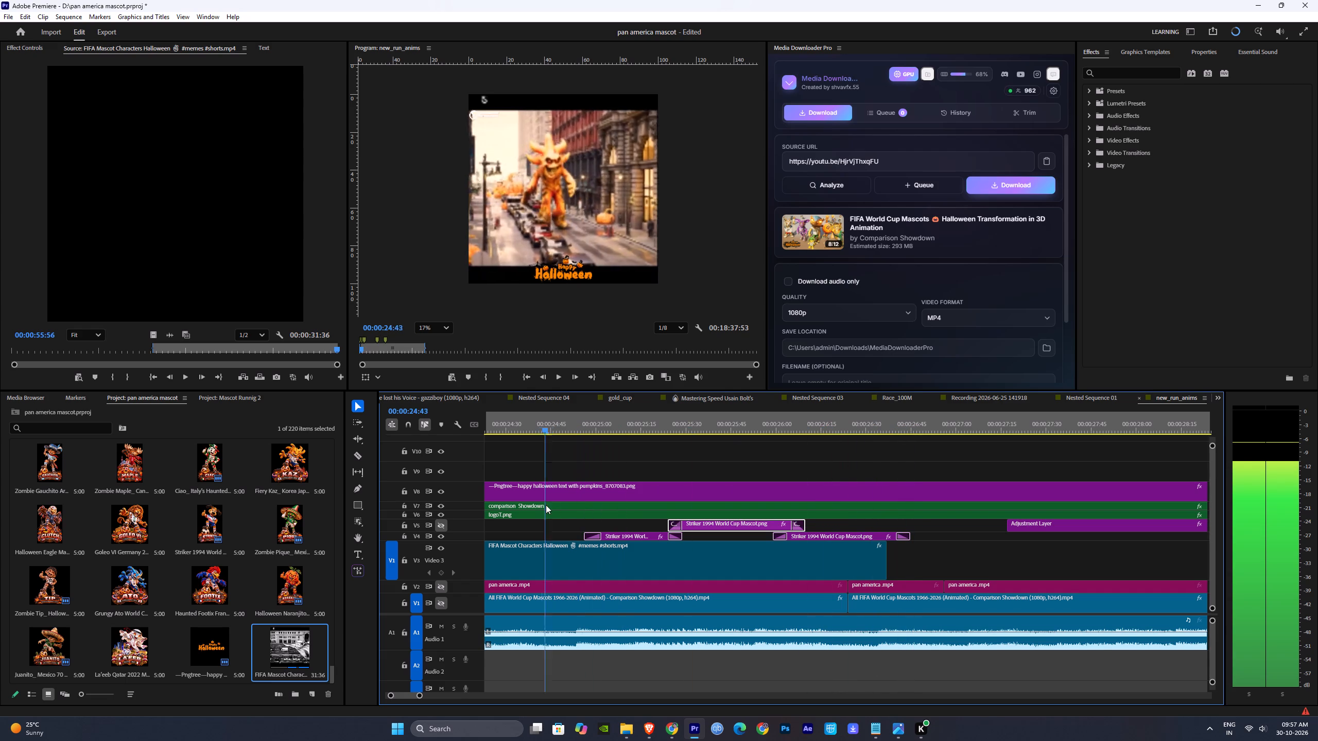
pyautogui.moveTo(546, 505); pyautogui.dragTo(668, 515)
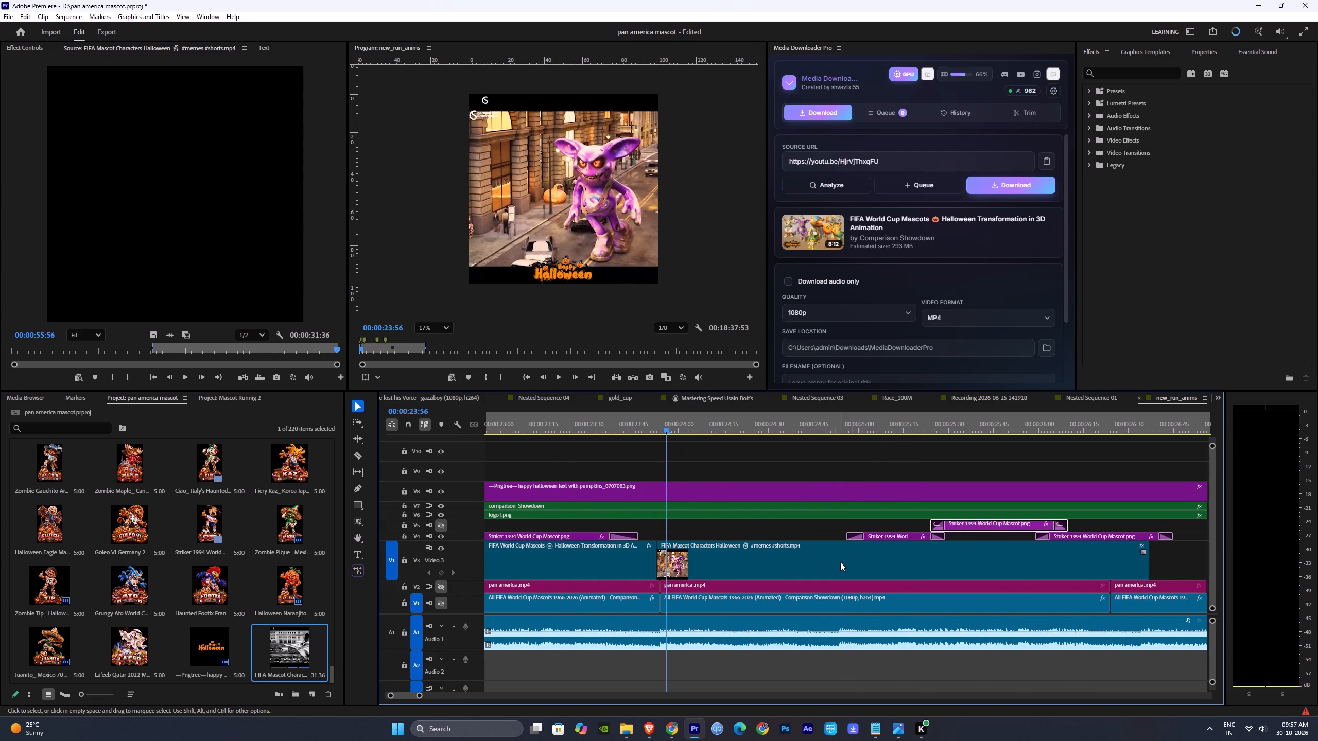
# Duplicate the first short Striker emblem on V4 over the purple mascot and align its start with the shorts clip at 00:00:23:53.
pyautogui.keyDown('alt'); pyautogui.moveTo(890, 537); pyautogui.dragTo(734, 535); pyautogui.keyUp('alt')
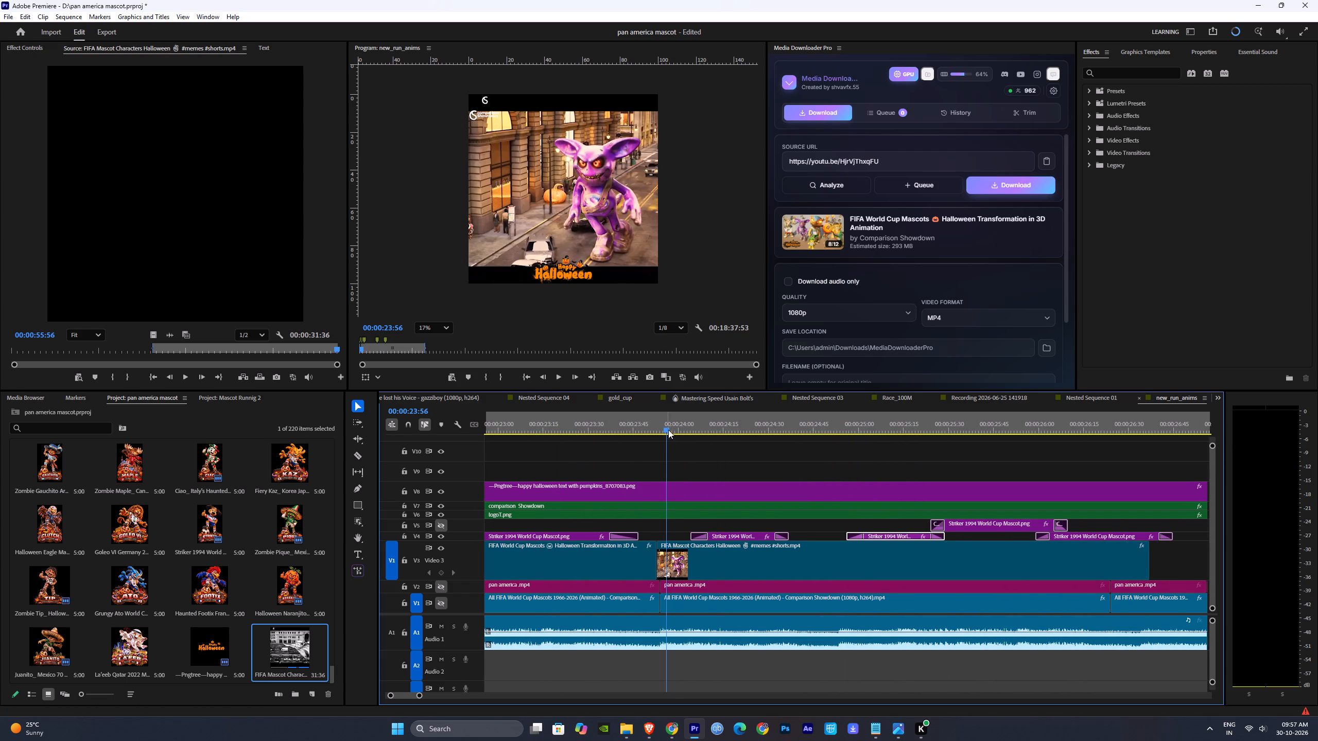
pyautogui.moveTo(670, 429); pyautogui.dragTo(675, 427)
pyautogui.press('space')
pyautogui.moveTo(675, 427); pyautogui.dragTo(654, 417)
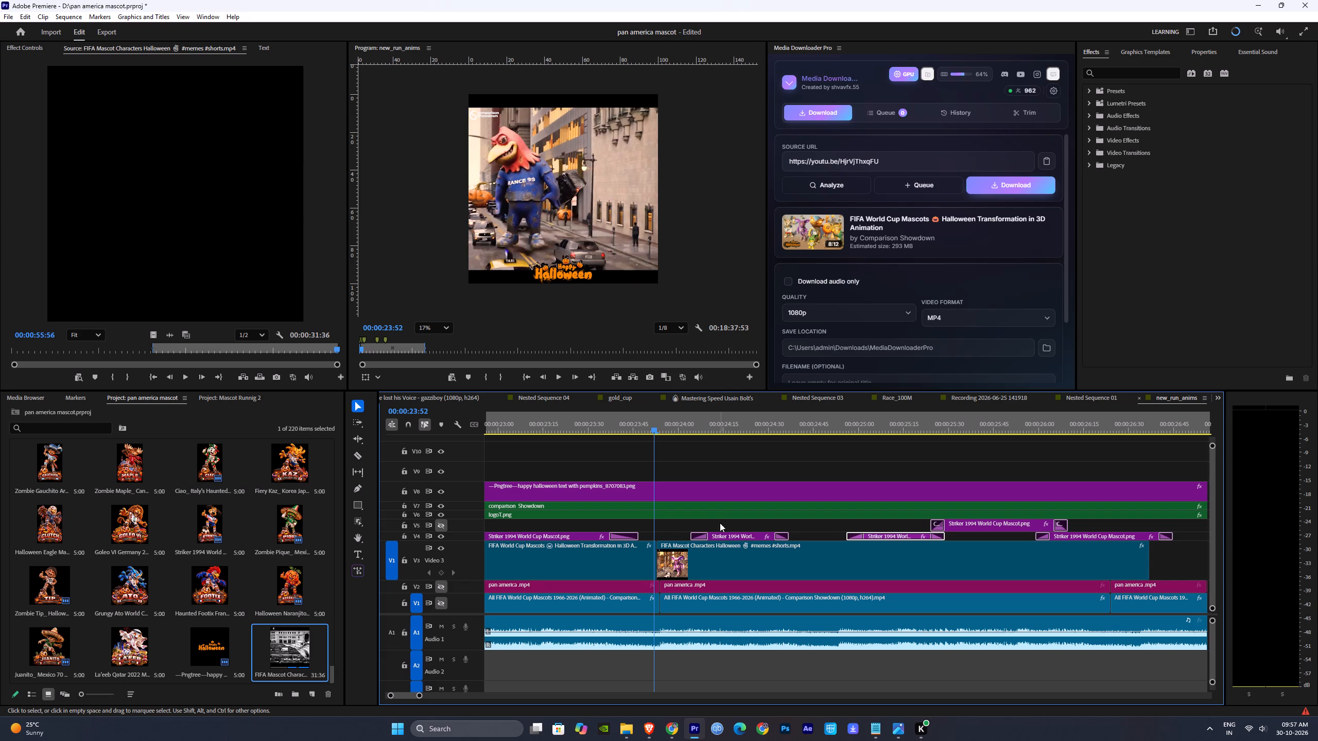
pyautogui.moveTo(724, 538); pyautogui.dragTo(695, 540)
pyautogui.press('space')
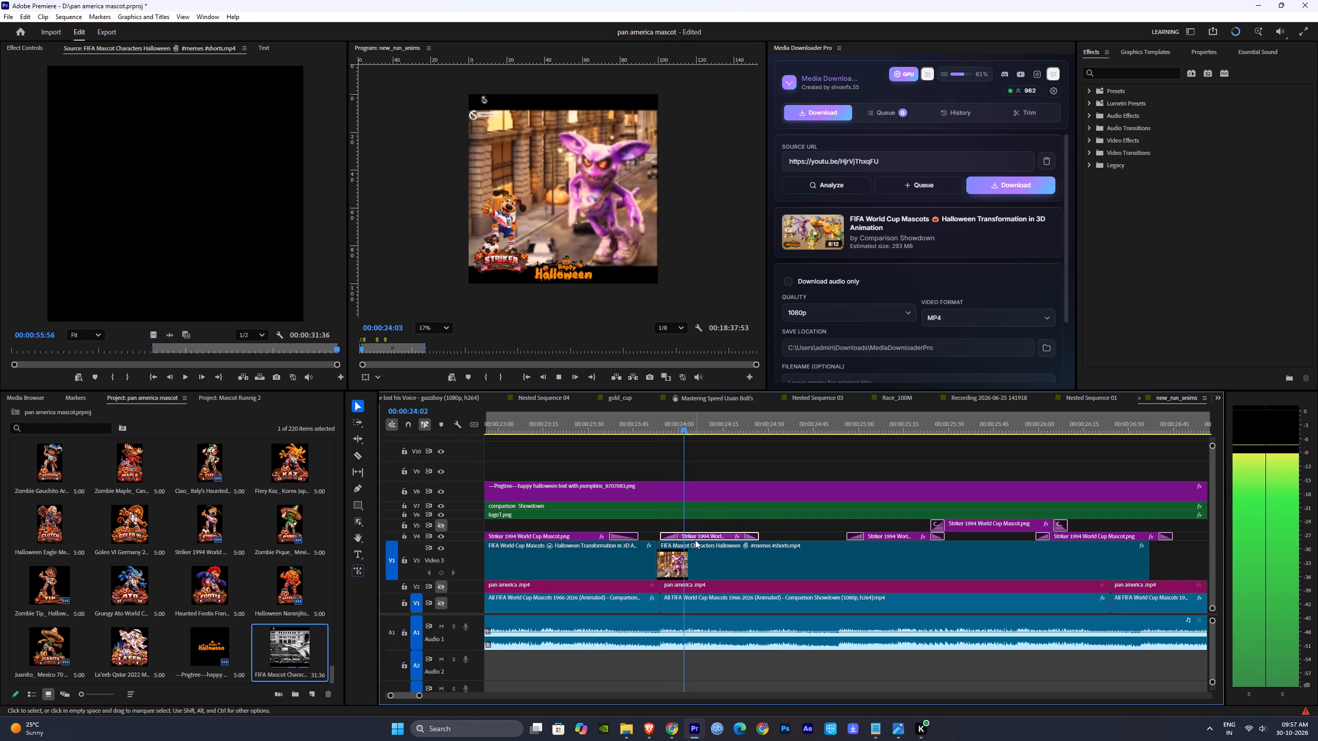
pyautogui.press('space')
pyautogui.click(690, 535)
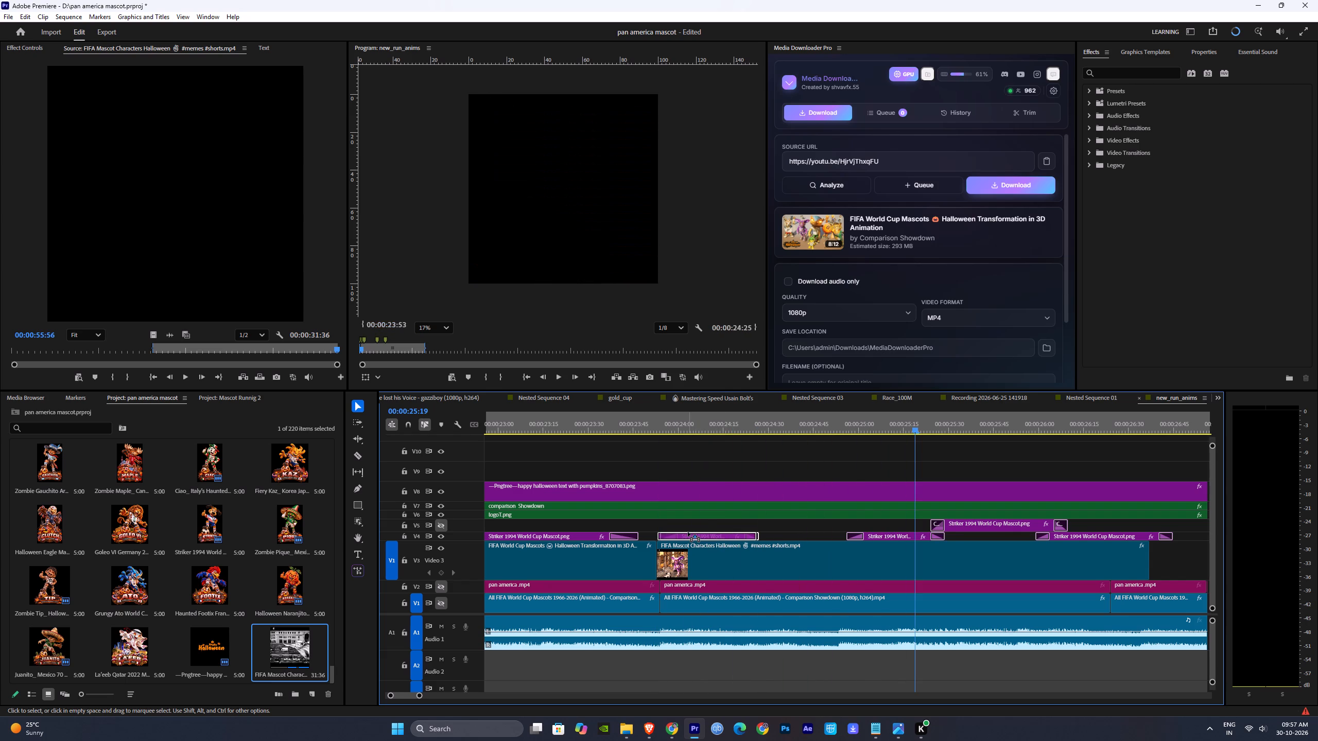
# Play back from just before the purple mascot to check the emblem timing, and return to 00:00:25:22 for another look.
pyautogui.click(647, 426)
pyautogui.press('space')
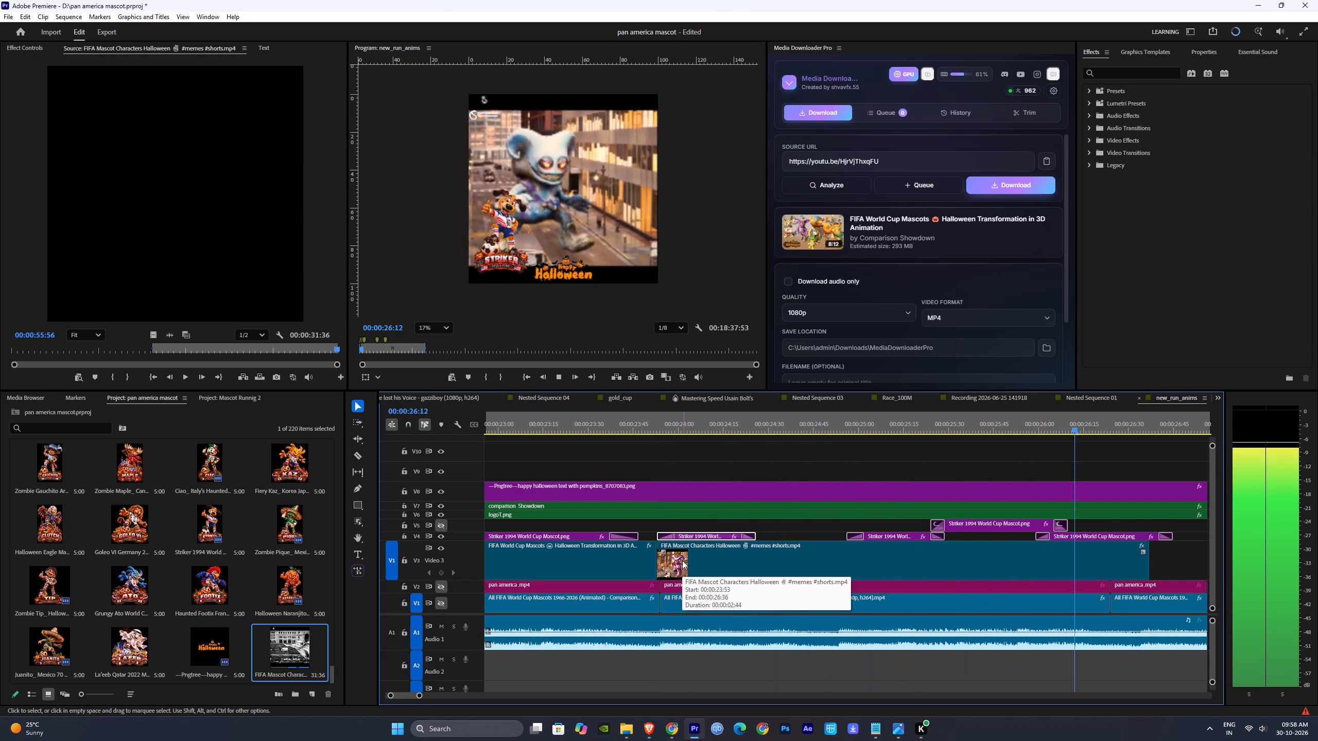
pyautogui.press('space')
pyautogui.keyDown('alt'); pyautogui.scroll(-3, 915, 542); pyautogui.keyUp('alt')
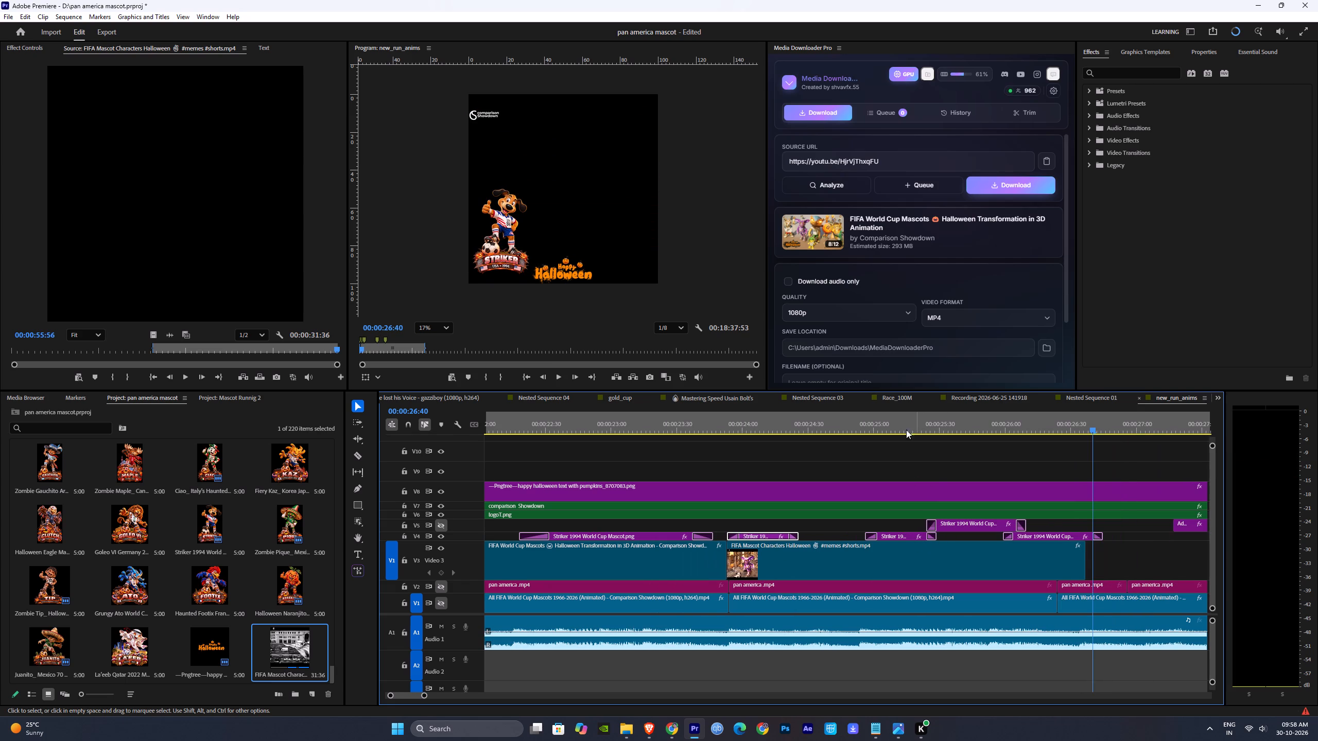
pyautogui.click(924, 423)
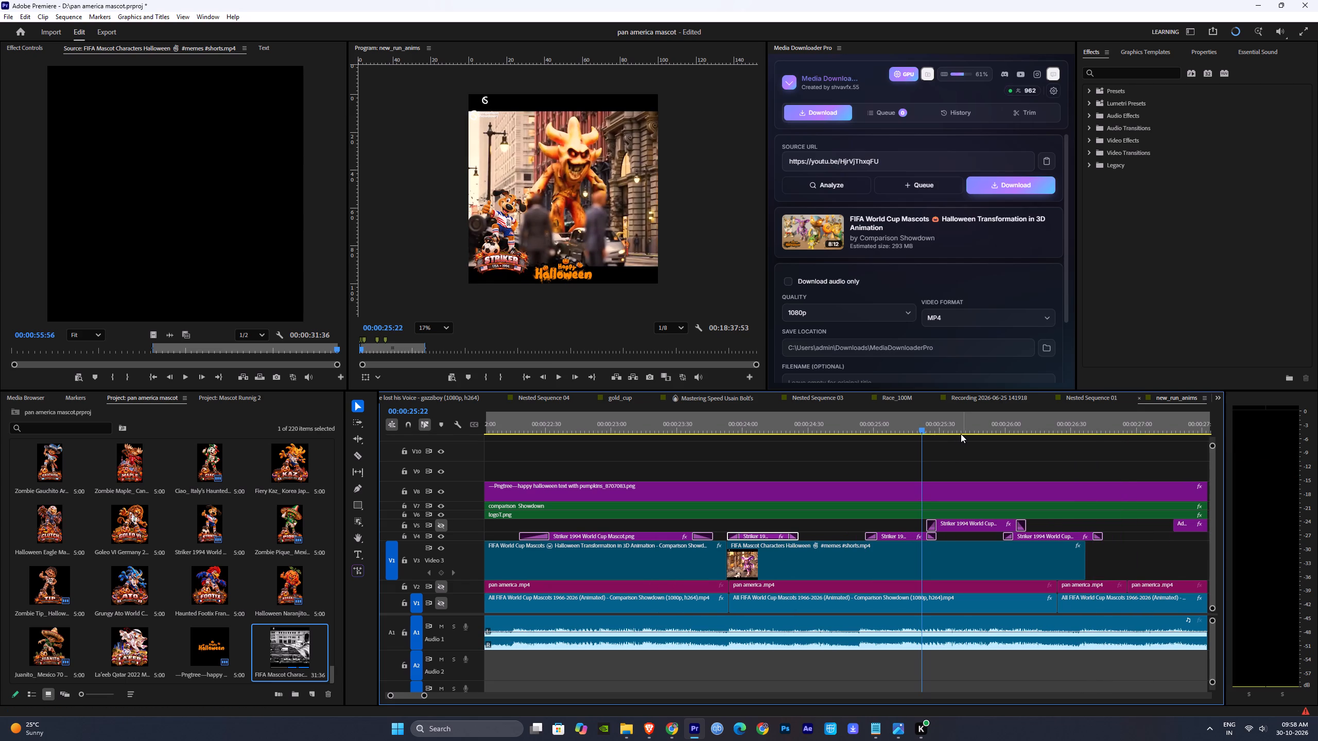
# Move the short Striker emblem following the purple mascot's emblem up to V5, starting at about 00:00:24:22 over the orange mascot.
pyautogui.moveTo(915, 424); pyautogui.dragTo(813, 429)
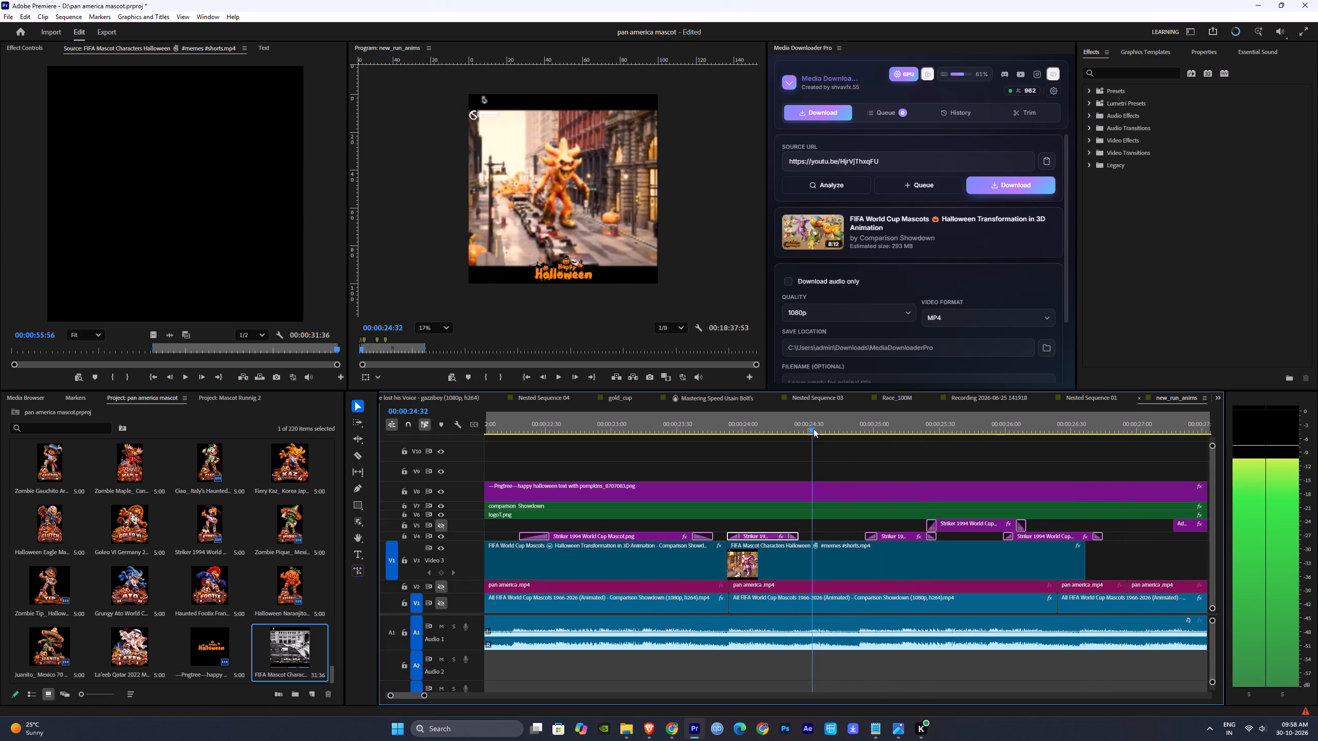
pyautogui.moveTo(813, 429); pyautogui.dragTo(808, 430)
pyautogui.moveTo(892, 536); pyautogui.dragTo(837, 524)
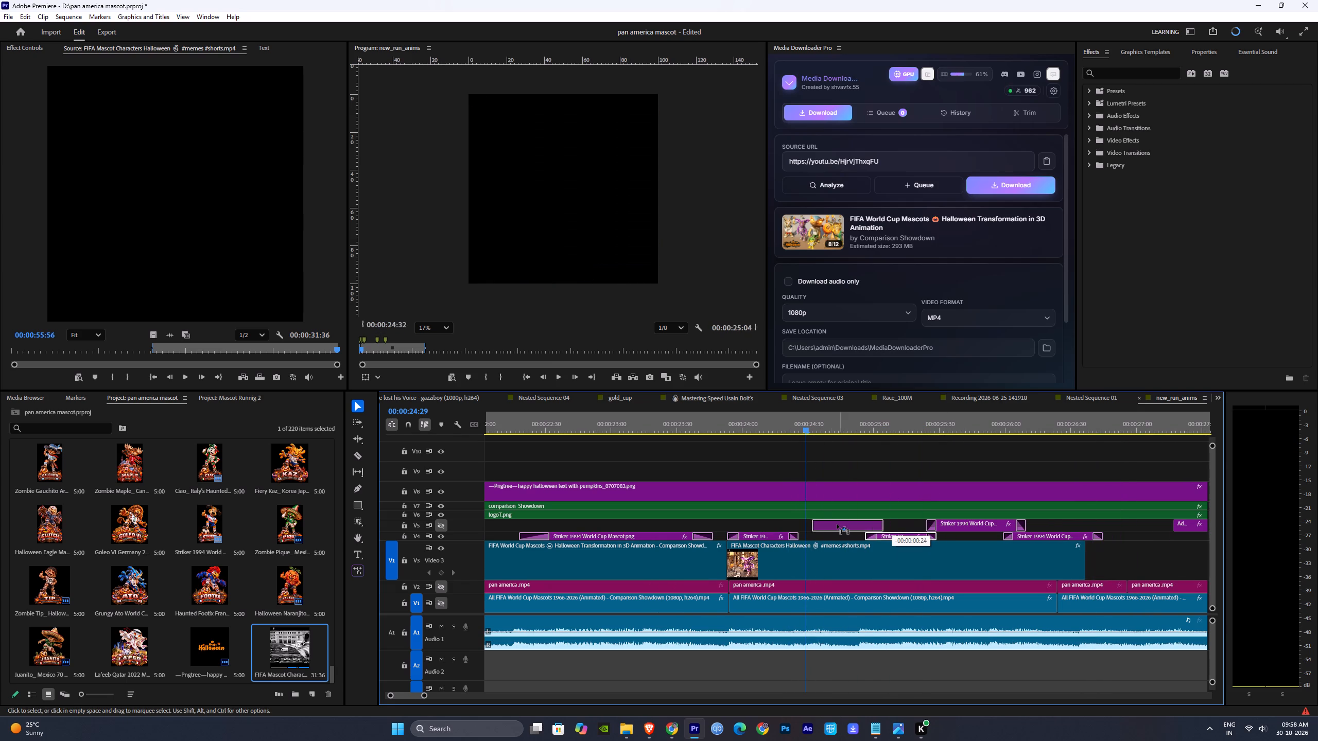
pyautogui.moveTo(837, 524); pyautogui.dragTo(817, 524)
# Delete the last Striker emblem on V4, which overlaps the end of the longer V5 emblem.
pyautogui.moveTo(933, 422); pyautogui.dragTo(956, 435)
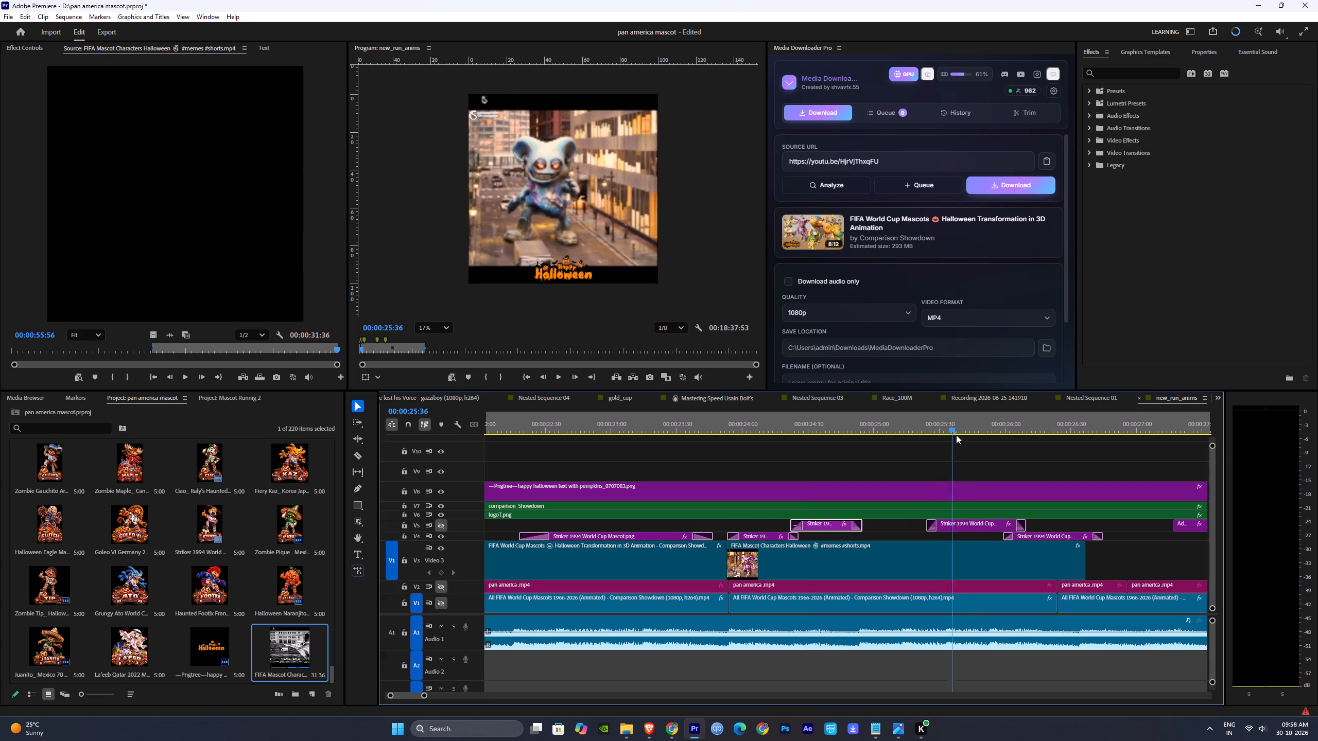
pyautogui.moveTo(956, 435); pyautogui.dragTo(970, 442)
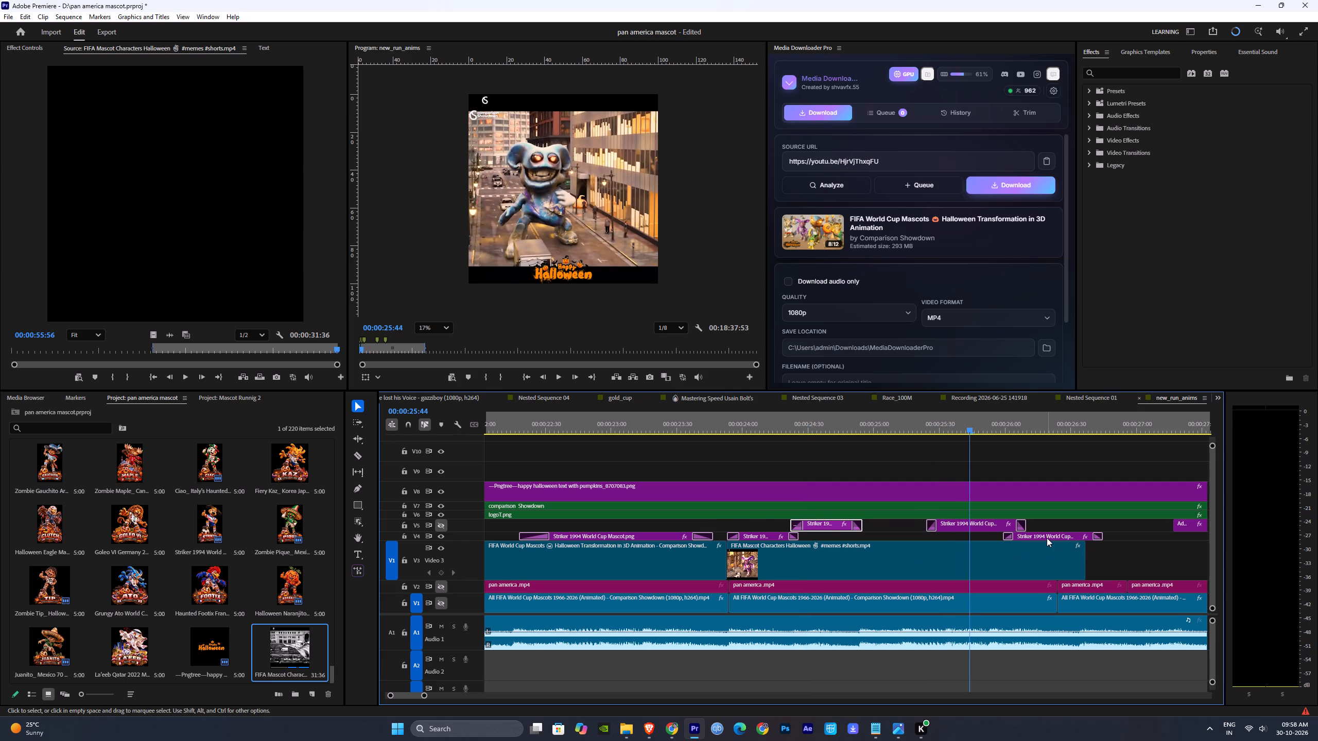
pyautogui.click(1046, 537)
pyautogui.press('Delete')
# Move the longer V5 Striker emblem down to V4, starting at about 00:00:24:50 over the end of the orange mascot's emblem.
pyautogui.moveTo(981, 526); pyautogui.dragTo(911, 539)
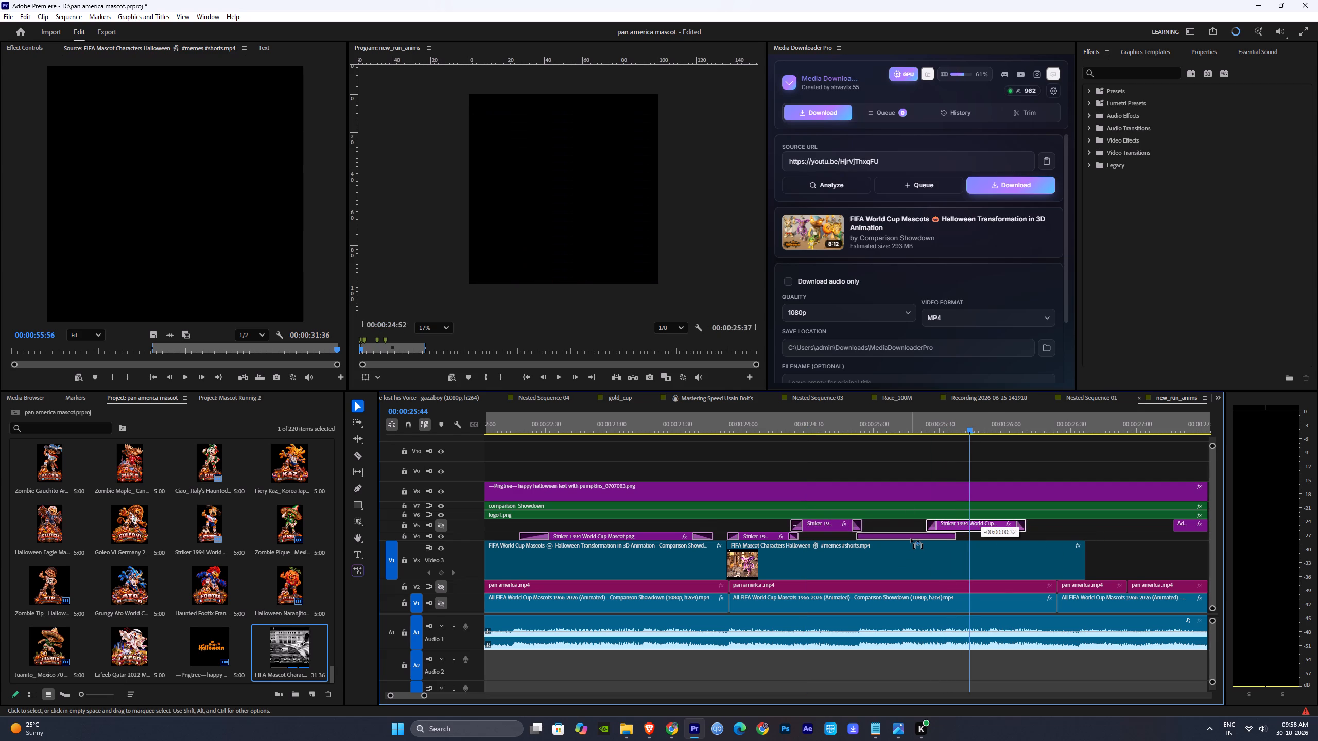
pyautogui.moveTo(911, 539); pyautogui.dragTo(907, 538)
# Replace the Striker emblem over the purple mascot on V4 with the Grungy Nik Korea Japan emblem.
pyautogui.moveTo(796, 427); pyautogui.dragTo(776, 427)
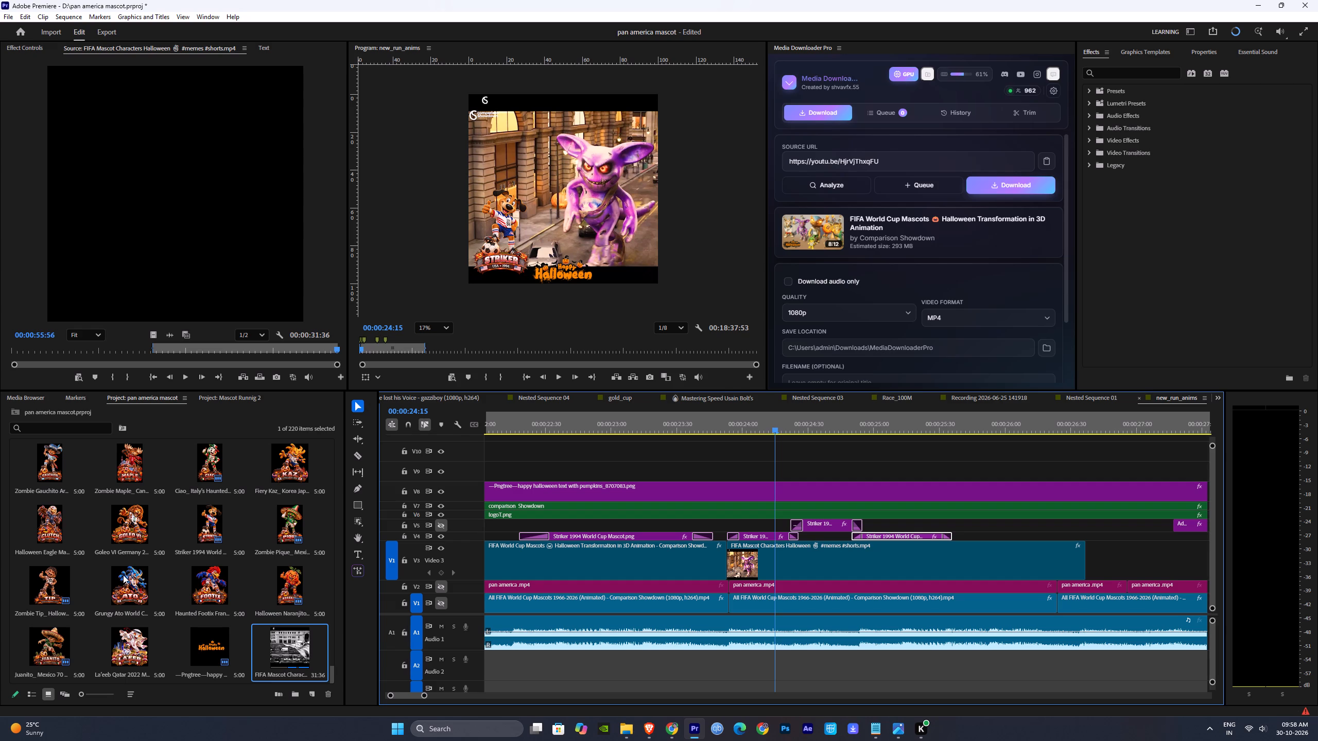
pyautogui.scroll(-1, 210, 603)
pyautogui.click(124, 584)
pyautogui.scroll(1, 124, 584)
pyautogui.click(58, 461)
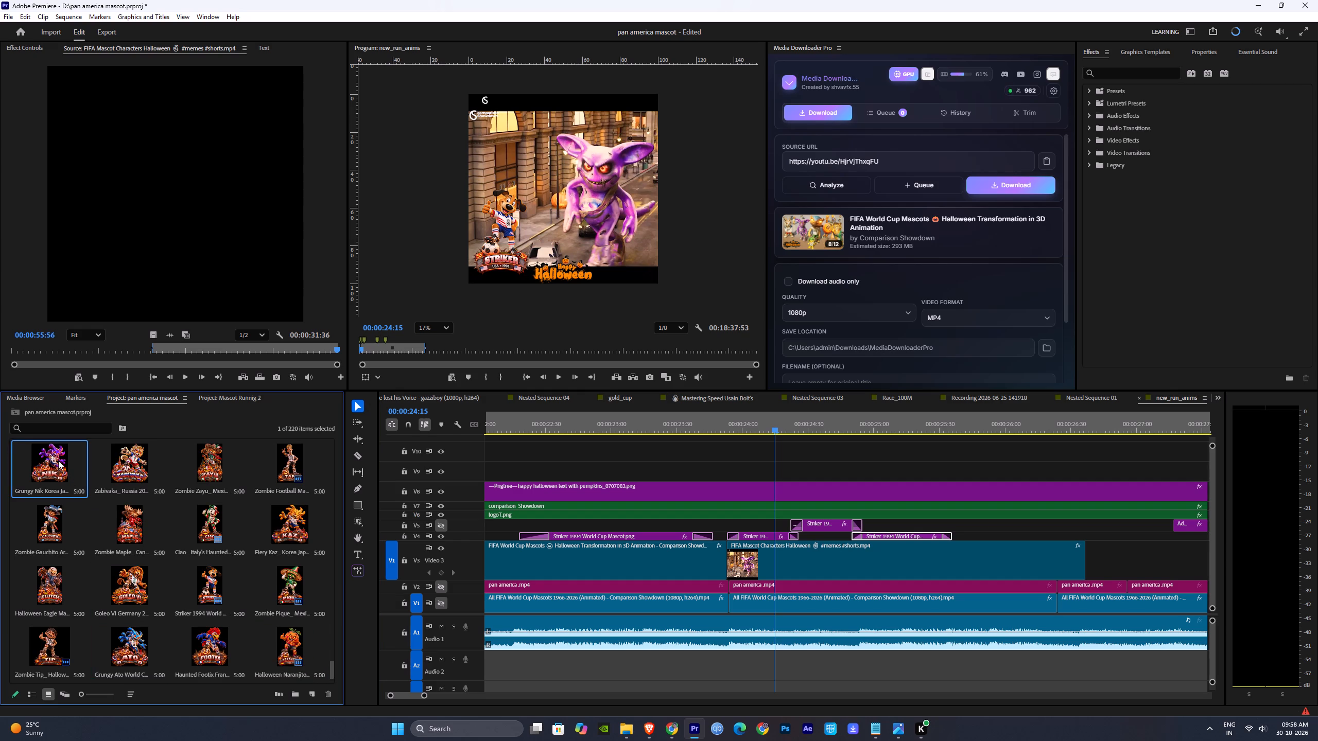
pyautogui.keyDown('alt'); pyautogui.moveTo(50, 462); pyautogui.dragTo(762, 536); pyautogui.keyUp('alt')
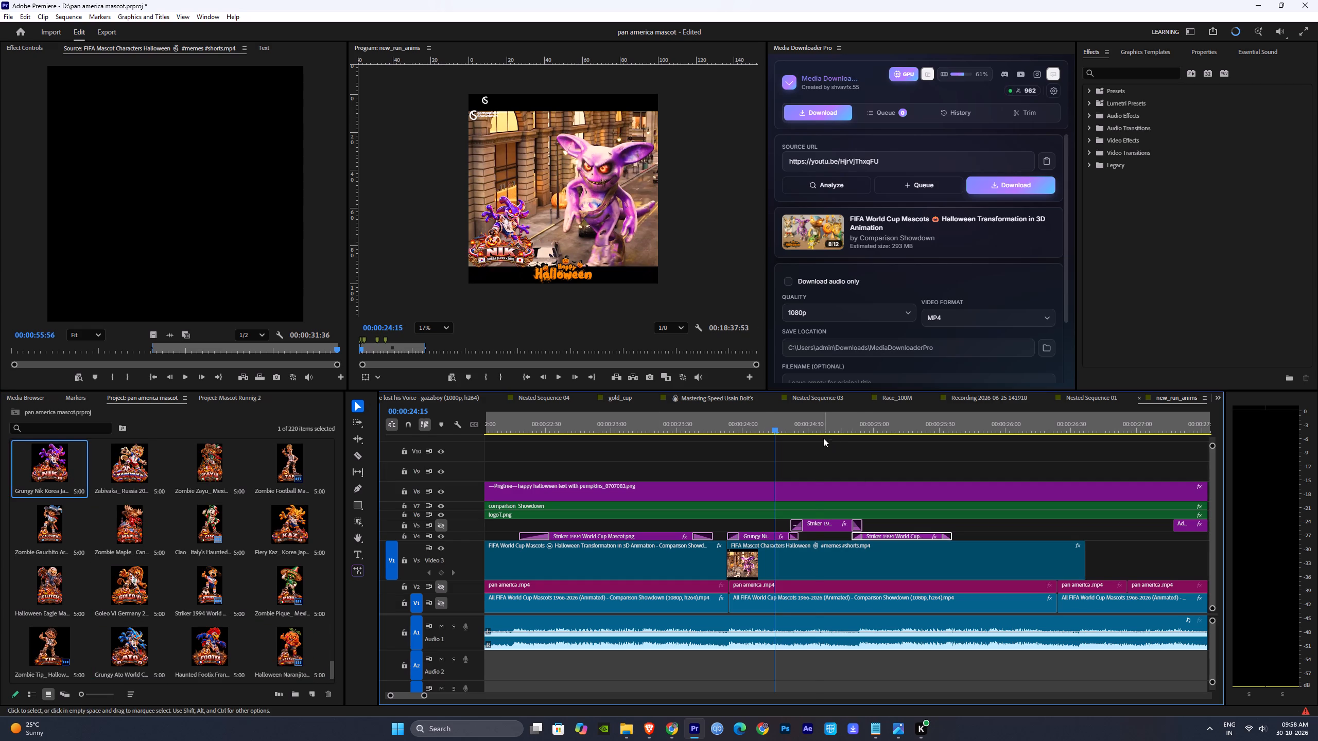
# Replace the short V5 Striker emblem over the orange mascot with the Fiery Kaz Korea Japan emblem.
pyautogui.click(816, 429)
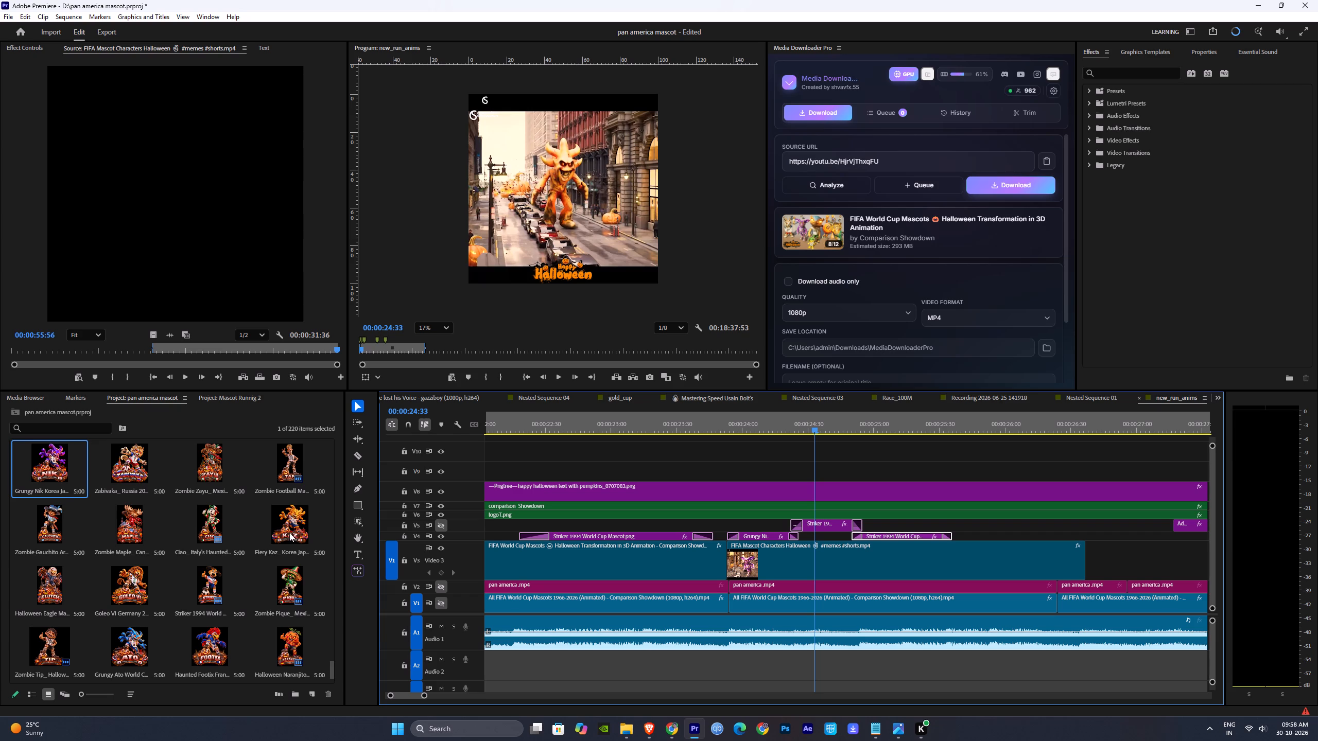
pyautogui.click(289, 531)
pyautogui.keyDown('alt'); pyautogui.moveTo(286, 524); pyautogui.dragTo(812, 528); pyautogui.keyUp('alt')
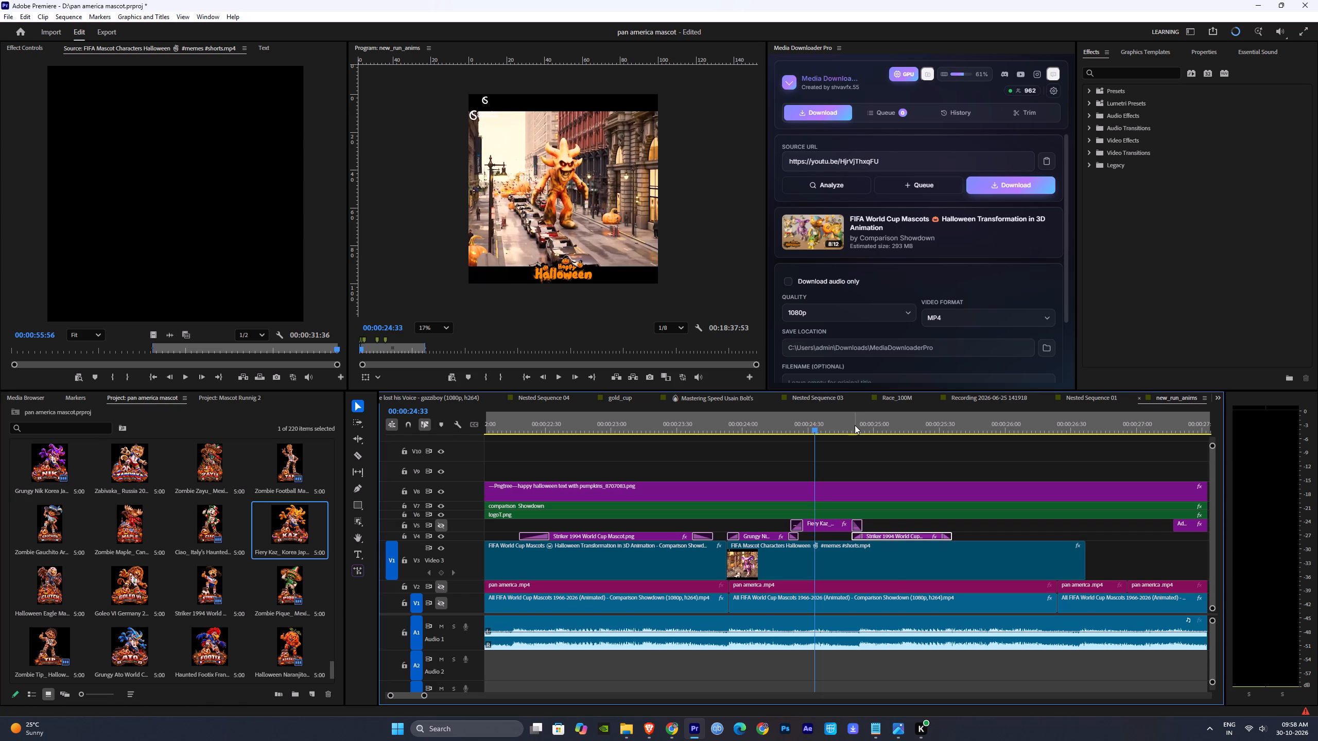
# Move the V4 Striker emblem after the Nik emblem to the blue mascot's appearance, starting at about 00:00:25:25.
pyautogui.moveTo(855, 425); pyautogui.dragTo(919, 450)
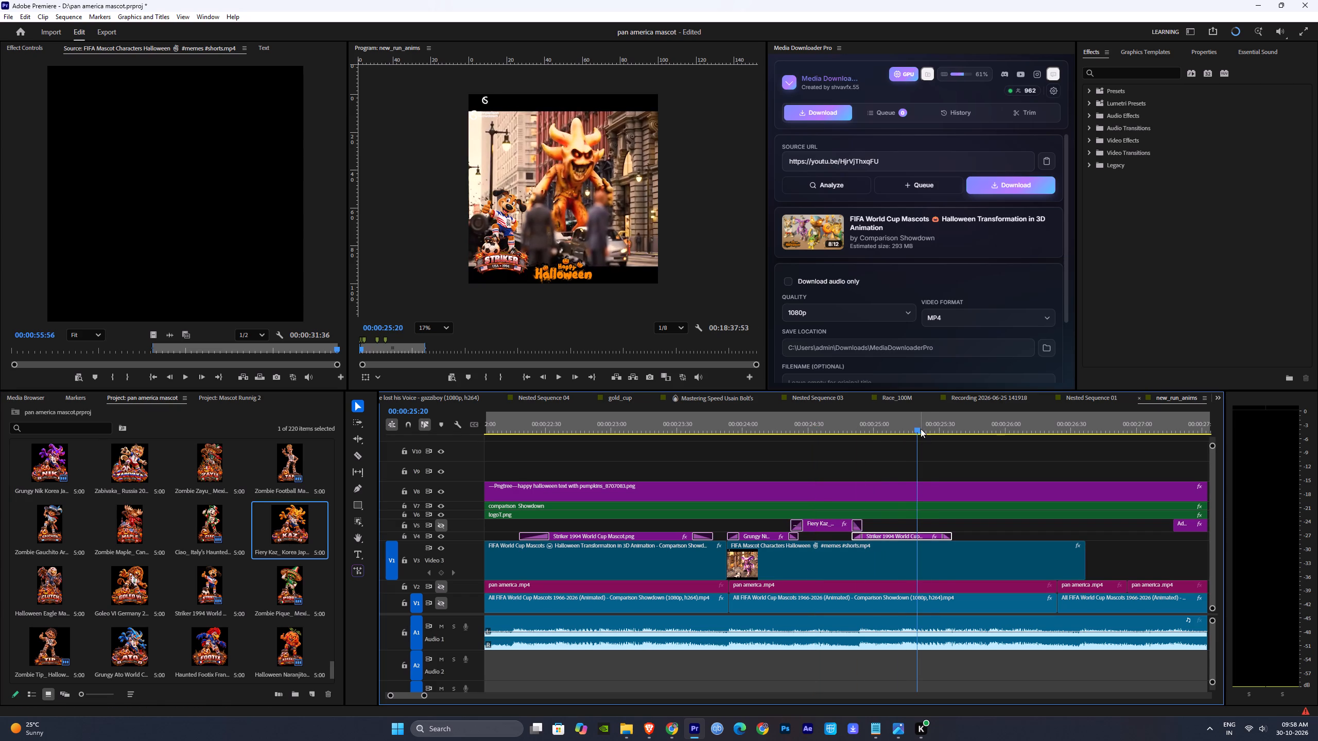
pyautogui.moveTo(921, 429); pyautogui.dragTo(927, 445)
pyautogui.moveTo(889, 535); pyautogui.dragTo(964, 538)
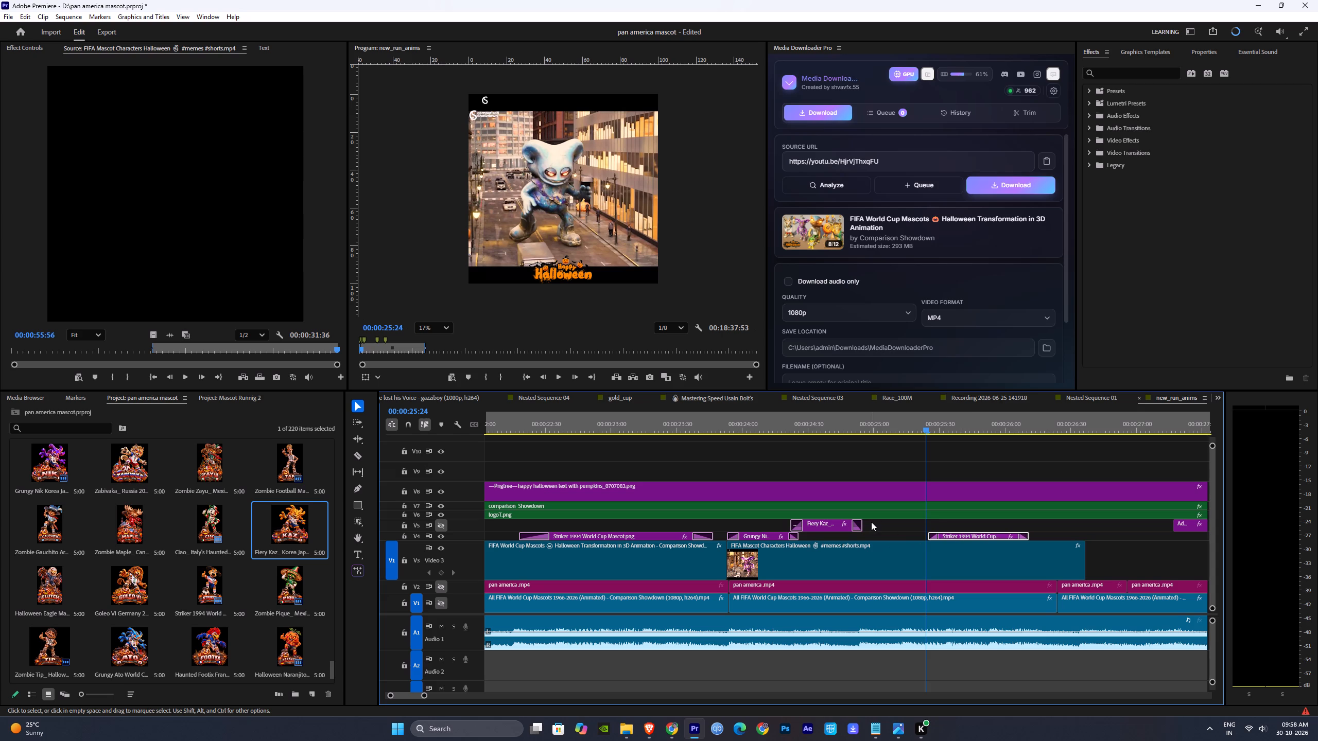
# Extend the end of the Fiery Kaz emblem on V5 to about 00:00:25:05.
pyautogui.click(871, 522)
pyautogui.moveTo(864, 525); pyautogui.dragTo(886, 525)
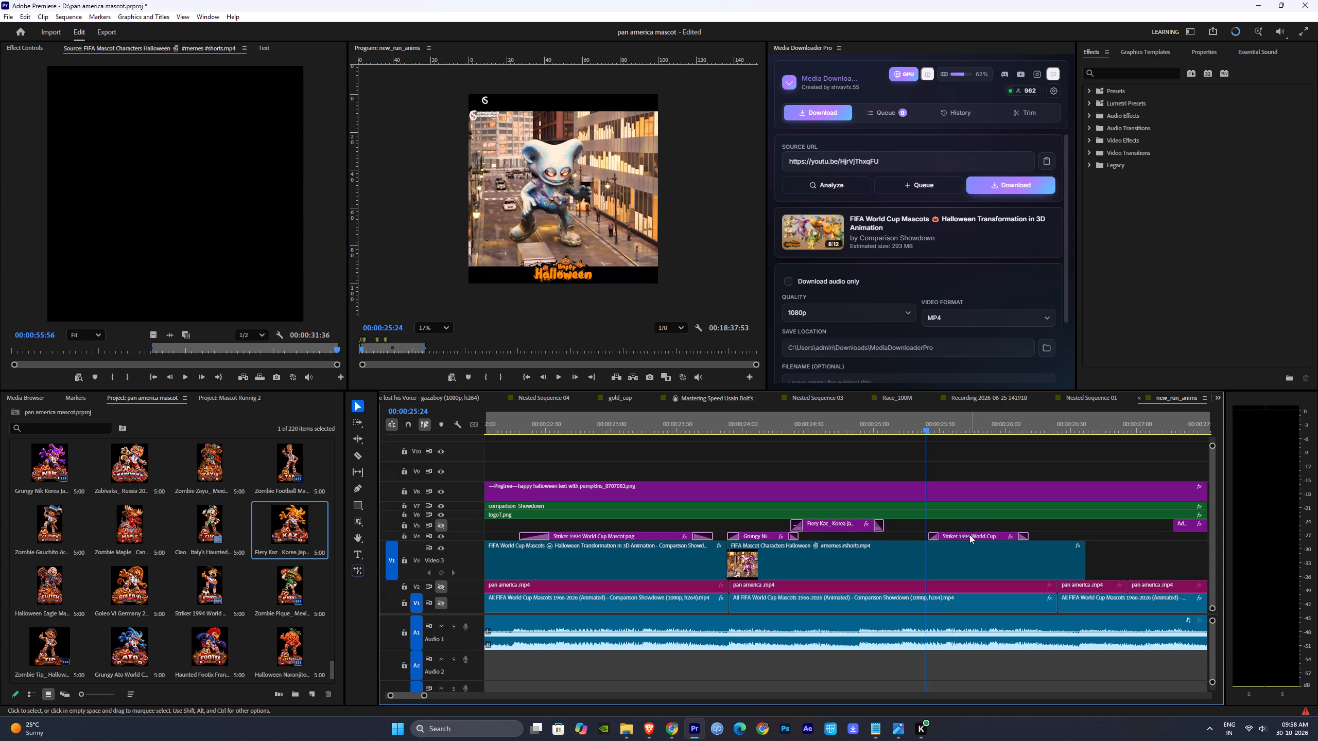
# Shift the blue mascot's Striker emblem slightly earlier to start at about 00:00:25:22, and scrub its opening frames to check.
pyautogui.moveTo(966, 538); pyautogui.dragTo(960, 536)
pyautogui.moveTo(926, 425); pyautogui.dragTo(931, 431)
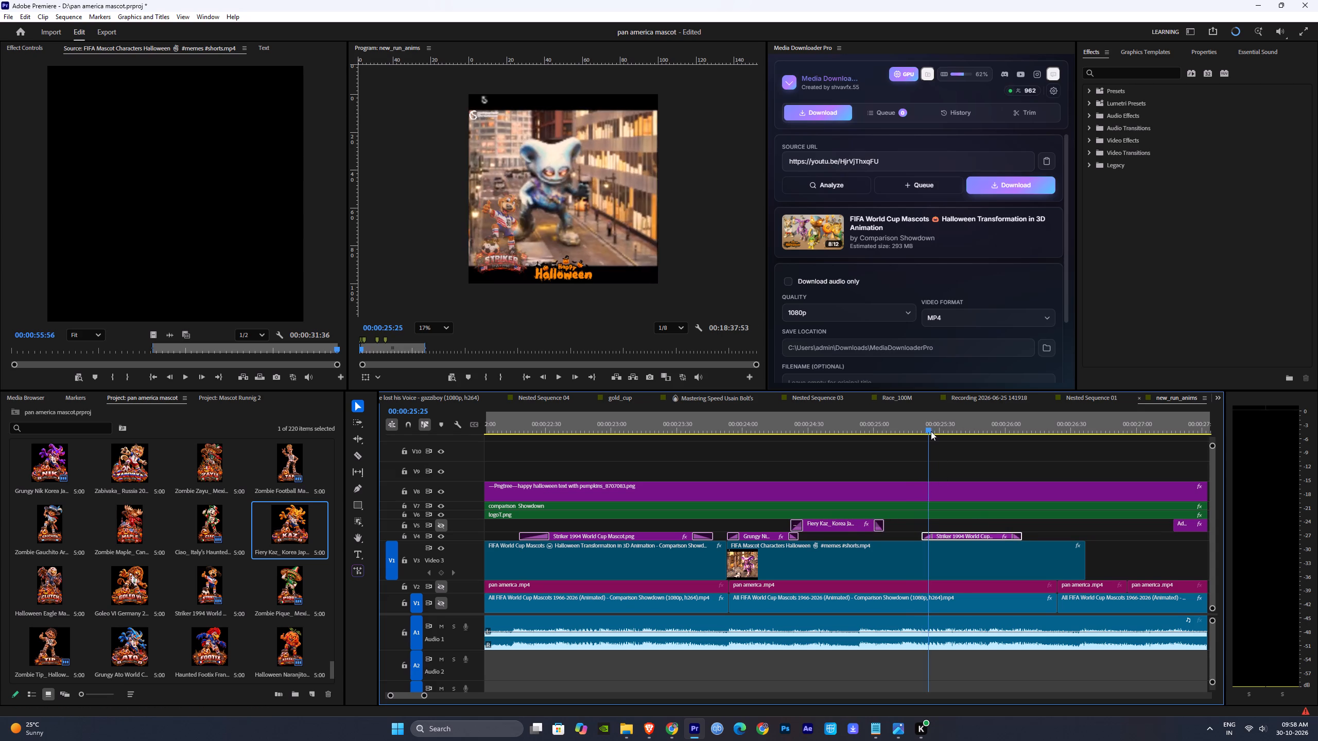
pyautogui.moveTo(931, 431); pyautogui.dragTo(938, 437)
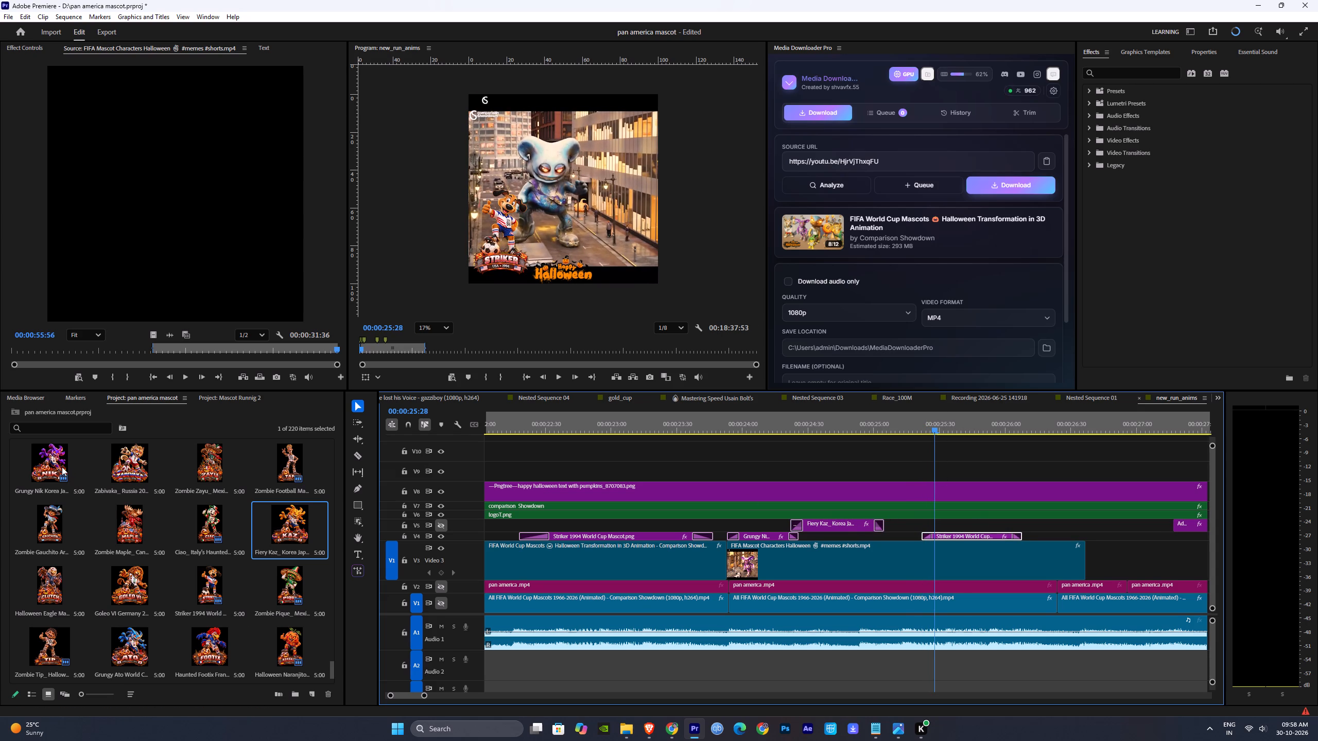
# Replace the blue mascot's Striker emblem on V4 with the Grungy Ato World Cup Emblem and play it back.
pyautogui.click(134, 642)
pyautogui.keyDown('alt'); pyautogui.moveTo(125, 643); pyautogui.dragTo(965, 536); pyautogui.keyUp('alt')
pyautogui.press('space')
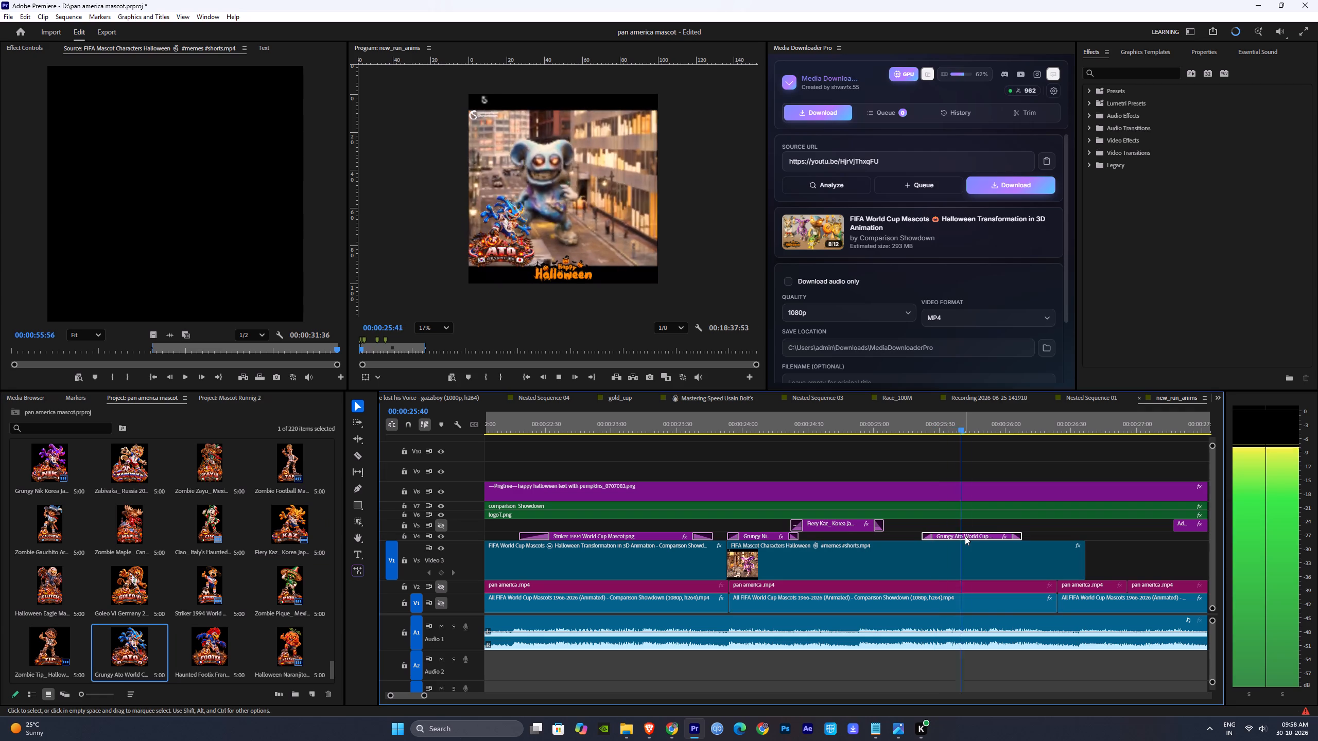
pyautogui.press('space')
# Move the remaining mascot shorts clip on V3 from beyond 00:01:15 back to about 00:00:26:57, just after the blue mascot's clip.
pyautogui.moveTo(426, 694); pyautogui.dragTo(452, 695)
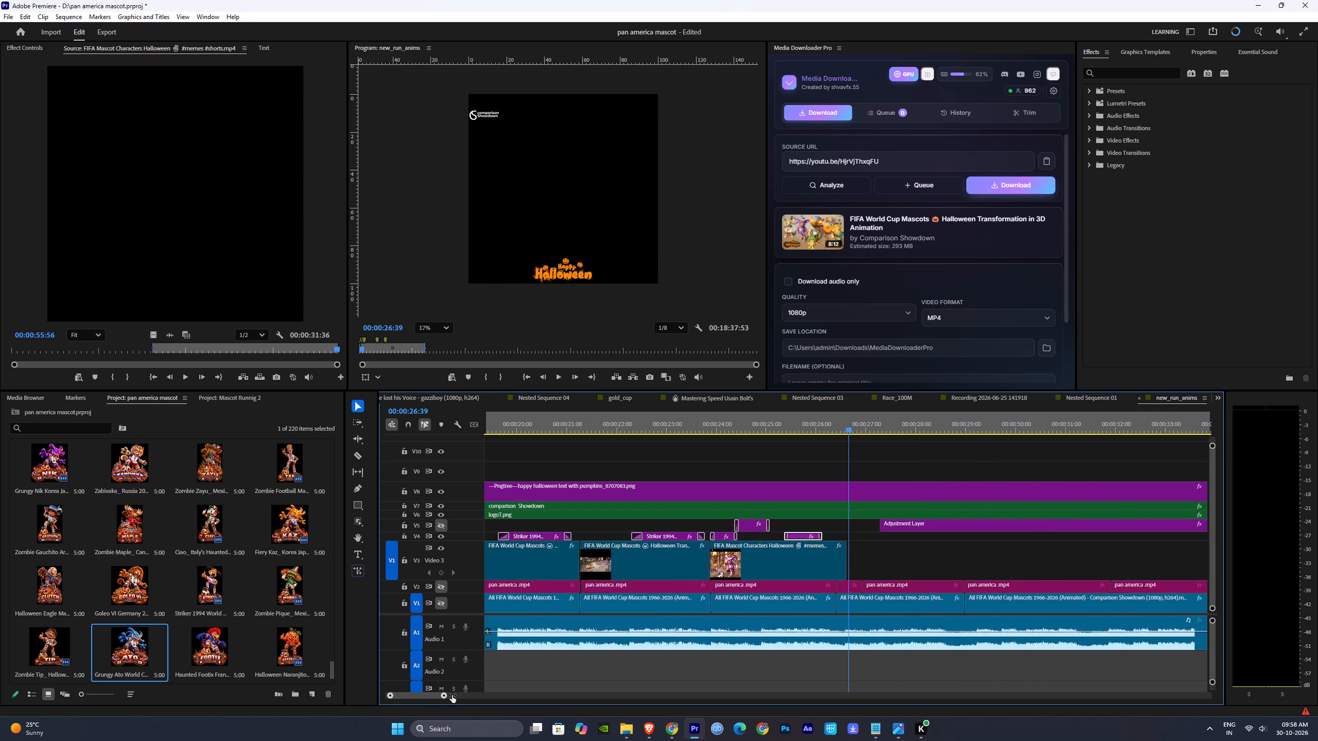
pyautogui.moveTo(452, 695); pyautogui.dragTo(456, 695)
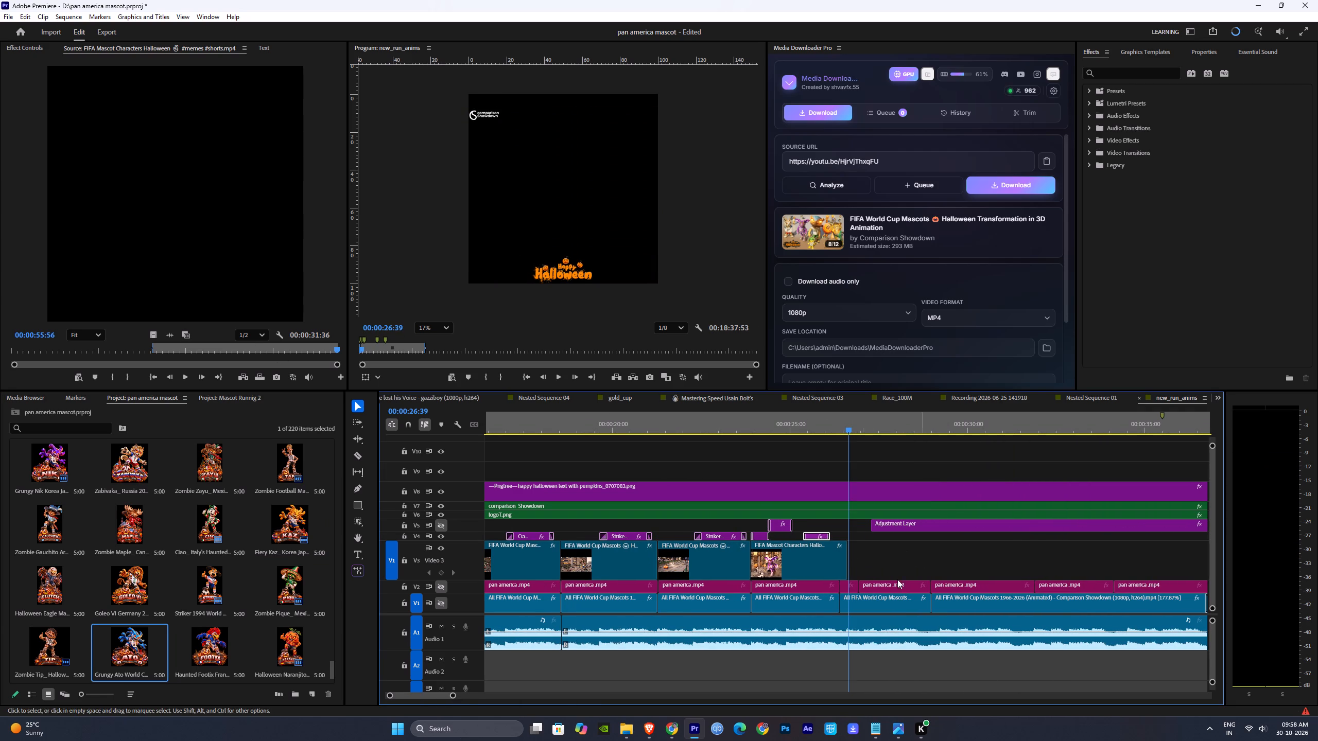
pyautogui.moveTo(453, 695); pyautogui.dragTo(533, 686)
pyautogui.moveTo(908, 425); pyautogui.dragTo(942, 445)
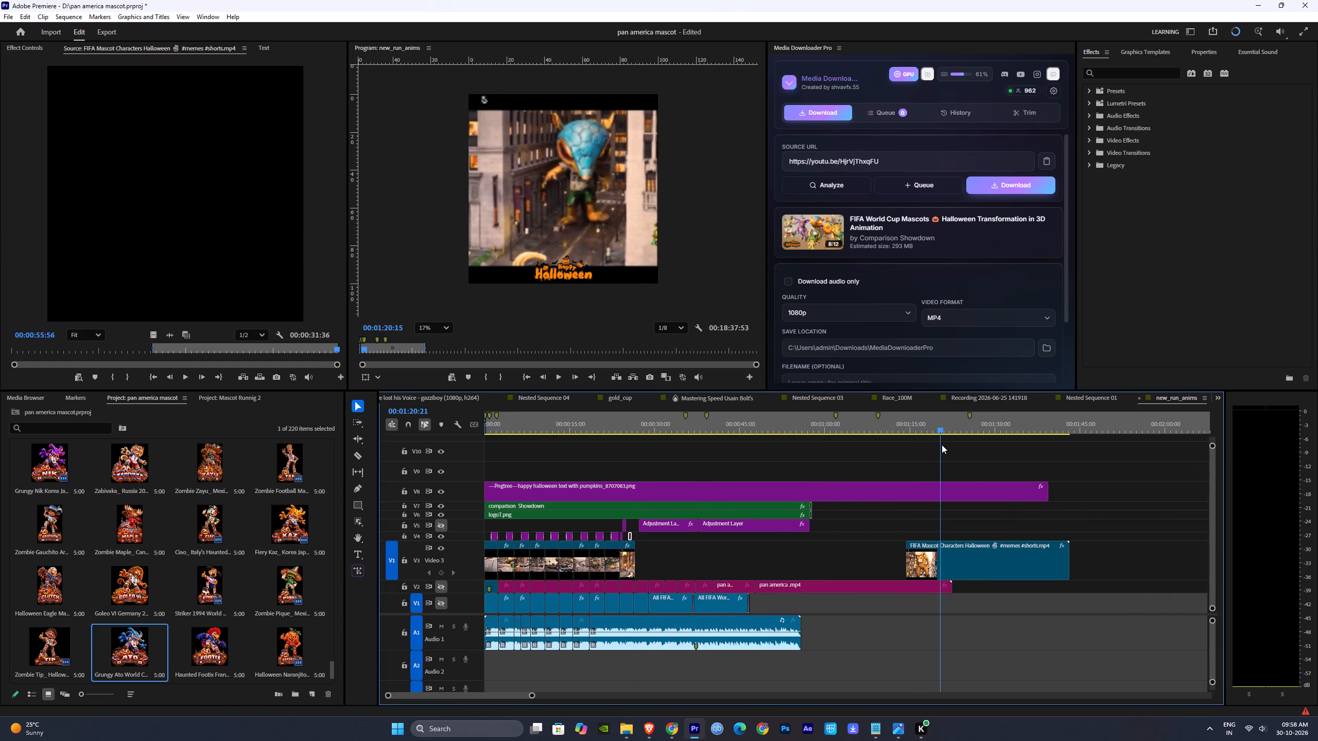
pyautogui.moveTo(942, 445); pyautogui.dragTo(956, 449)
pyautogui.moveTo(967, 571); pyautogui.dragTo(724, 554)
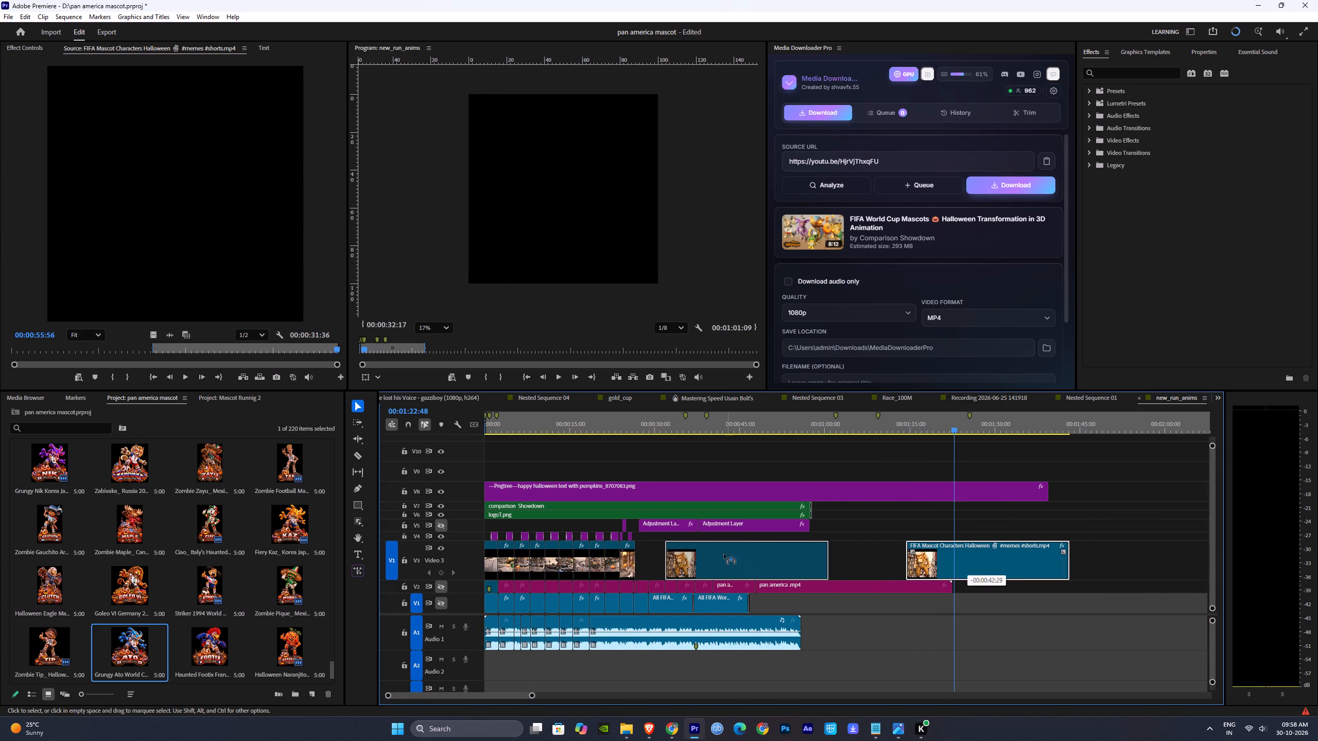
pyautogui.moveTo(724, 554); pyautogui.dragTo(698, 550)
# Close the gap on V3 by moving the lion shorts clip against the end of the preceding shorts clip, checking the cut in playback.
pyautogui.moveTo(639, 429); pyautogui.dragTo(631, 428)
pyautogui.press('space')
pyautogui.keyDown('alt'); pyautogui.scroll(20, 633, 555); pyautogui.keyUp('alt')
pyautogui.keyDown('alt'); pyautogui.scroll(2, 633, 555); pyautogui.keyUp('alt')
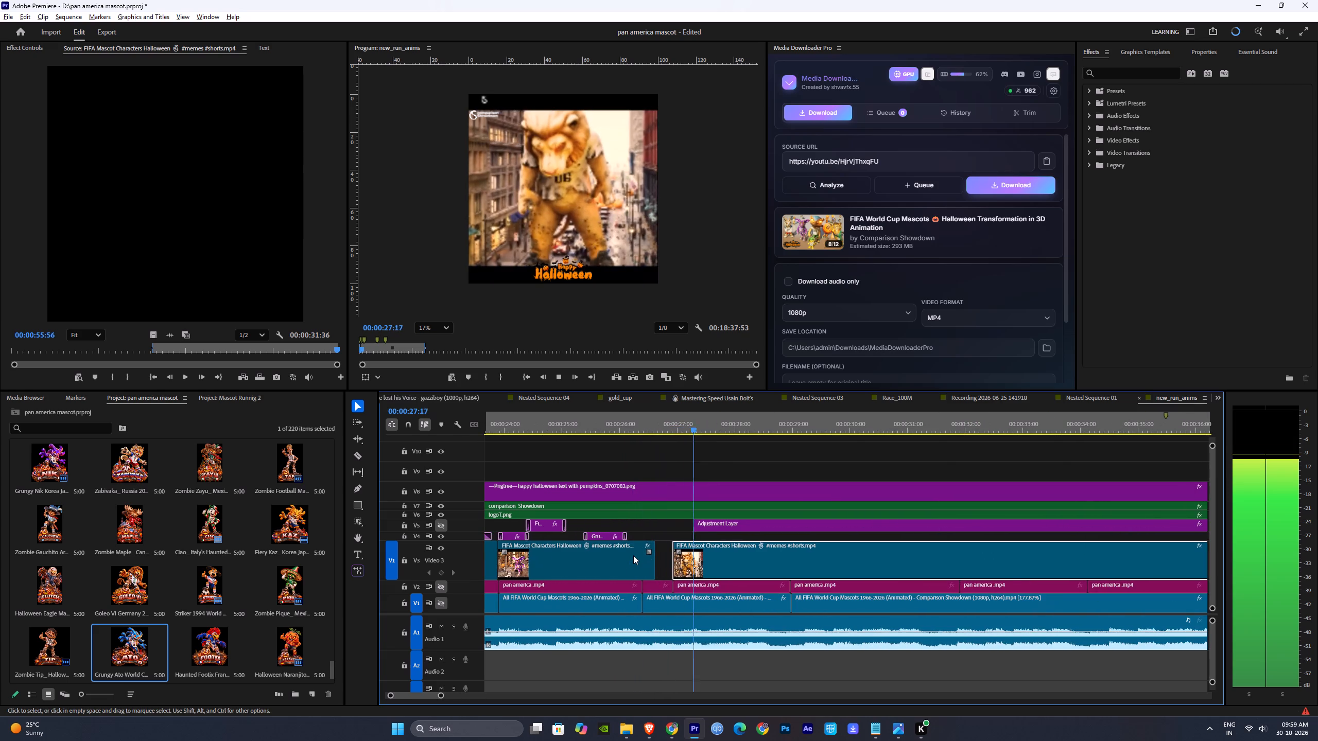
pyautogui.press('space')
pyautogui.moveTo(722, 568); pyautogui.dragTo(709, 564)
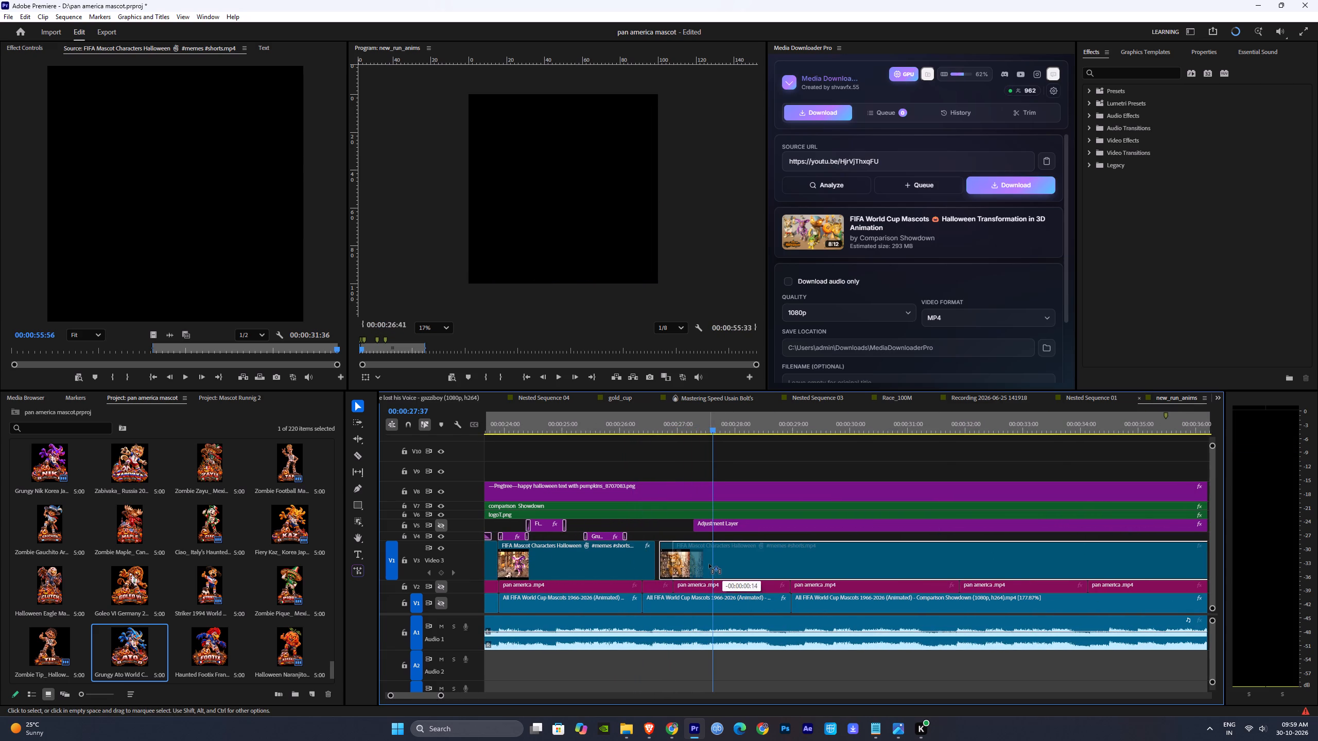
pyautogui.moveTo(709, 564); pyautogui.dragTo(706, 561)
pyautogui.click(636, 421)
pyautogui.press('space')
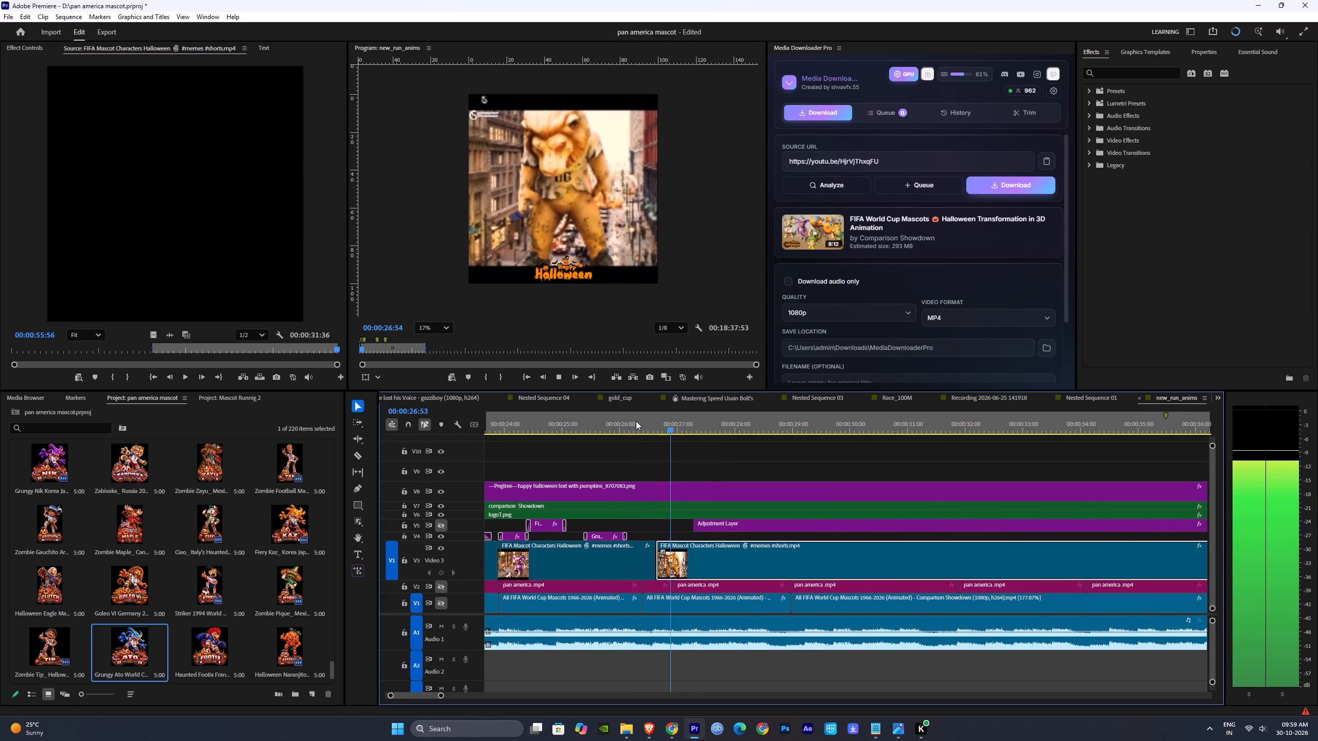
pyautogui.press('space')
# Duplicate the Grungy Ato emblem on V4 over the lion mascot, starting at 00:00:27:48, and play it back.
pyautogui.keyDown('alt'); pyautogui.moveTo(599, 535); pyautogui.dragTo(739, 538); pyautogui.keyUp('alt')
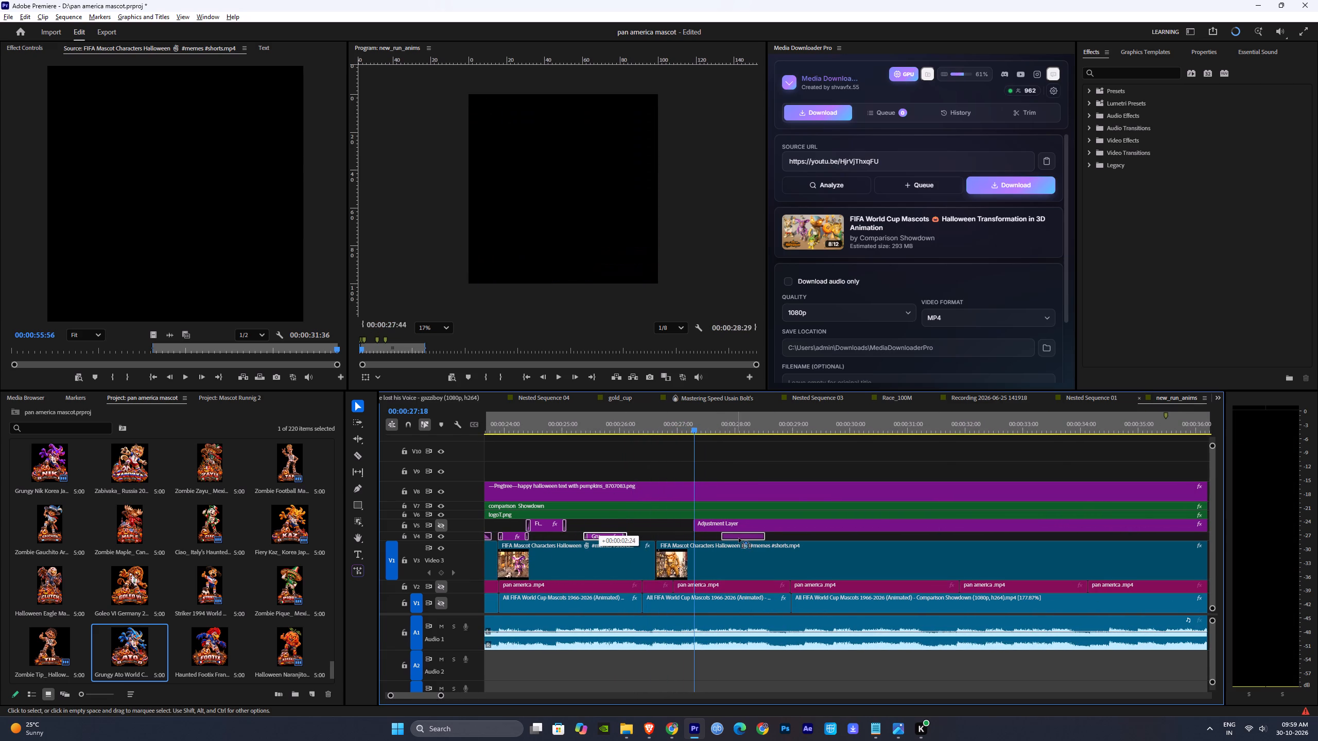
pyautogui.keyDown('alt'); pyautogui.moveTo(739, 538); pyautogui.dragTo(739, 538); pyautogui.keyUp('alt')
pyautogui.press('space')
pyautogui.press('space')
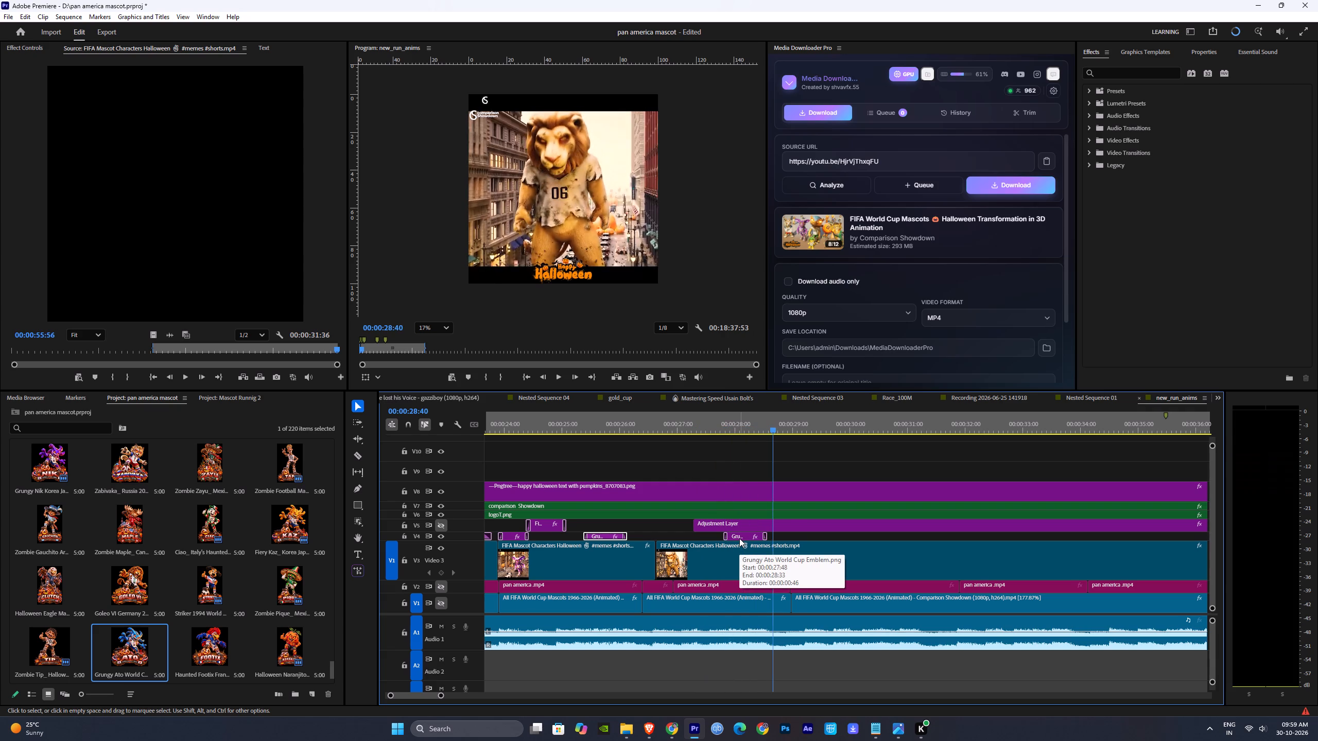
# Locate where the green-haired mascot appears and extend the lion's emblem on V4 to end at about 00:00:28:57.
pyautogui.press('space')
pyautogui.press('space')
pyautogui.press('space')
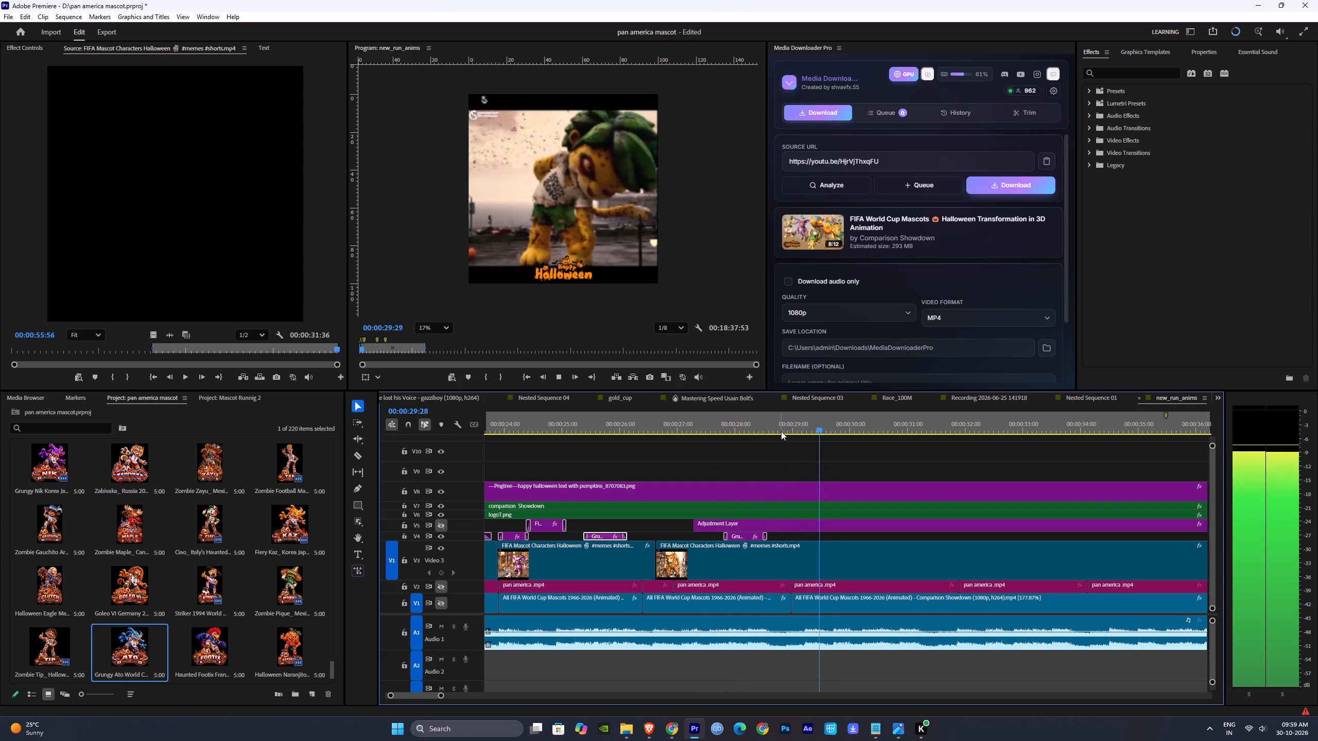
pyautogui.press('space')
pyautogui.moveTo(820, 426); pyautogui.dragTo(807, 428)
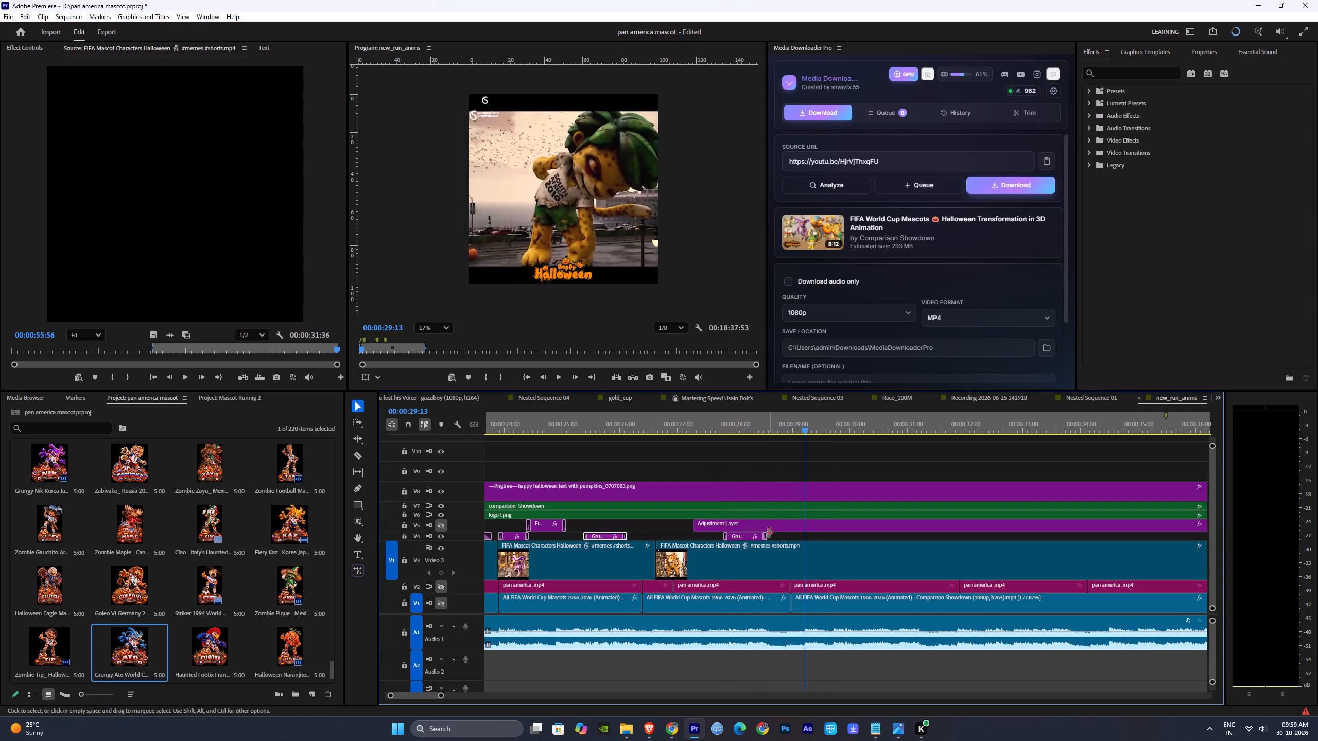
pyautogui.moveTo(771, 537); pyautogui.dragTo(793, 542)
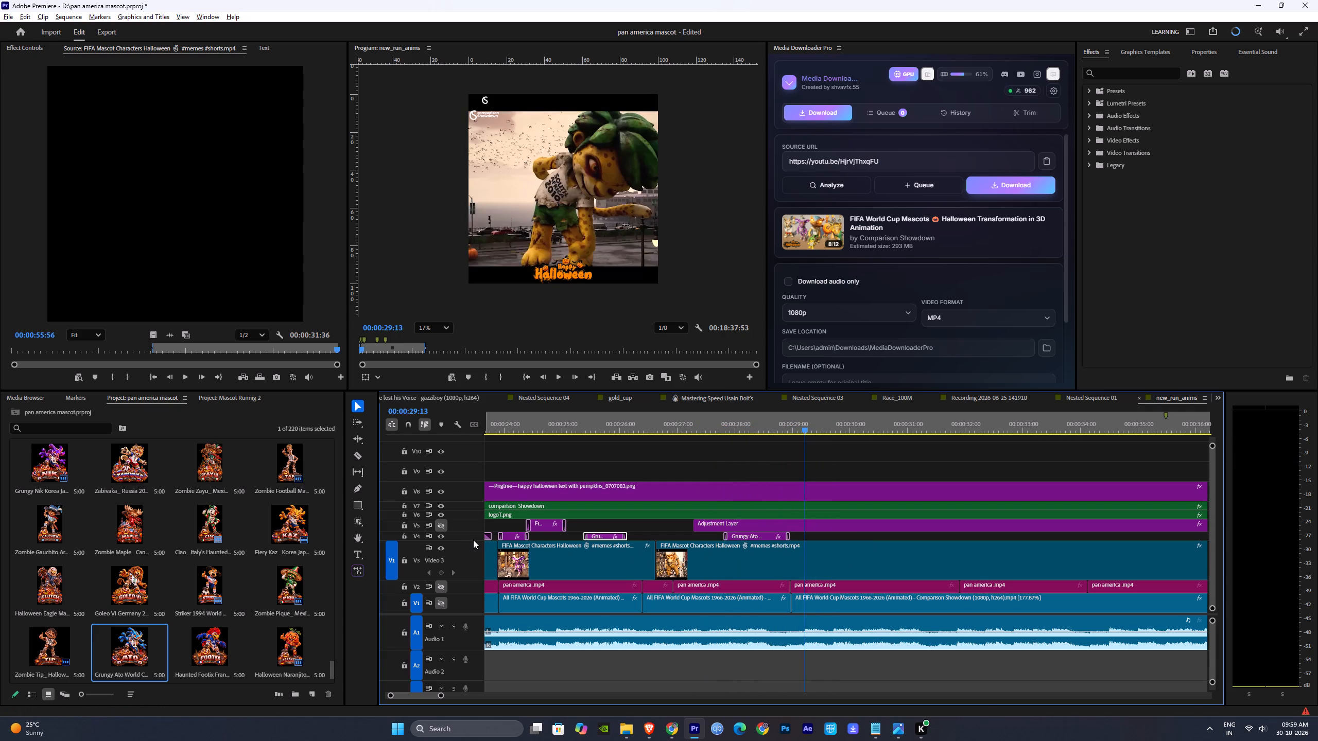
# Enlarge the V4 and V5 track heights and turn on V5's track output.
pyautogui.keyDown('alt'); pyautogui.scroll(-2, 473, 539); pyautogui.keyUp('alt')
pyautogui.keyDown('alt'); pyautogui.scroll(3, 473, 536); pyautogui.keyUp('alt')
pyautogui.click(441, 509)
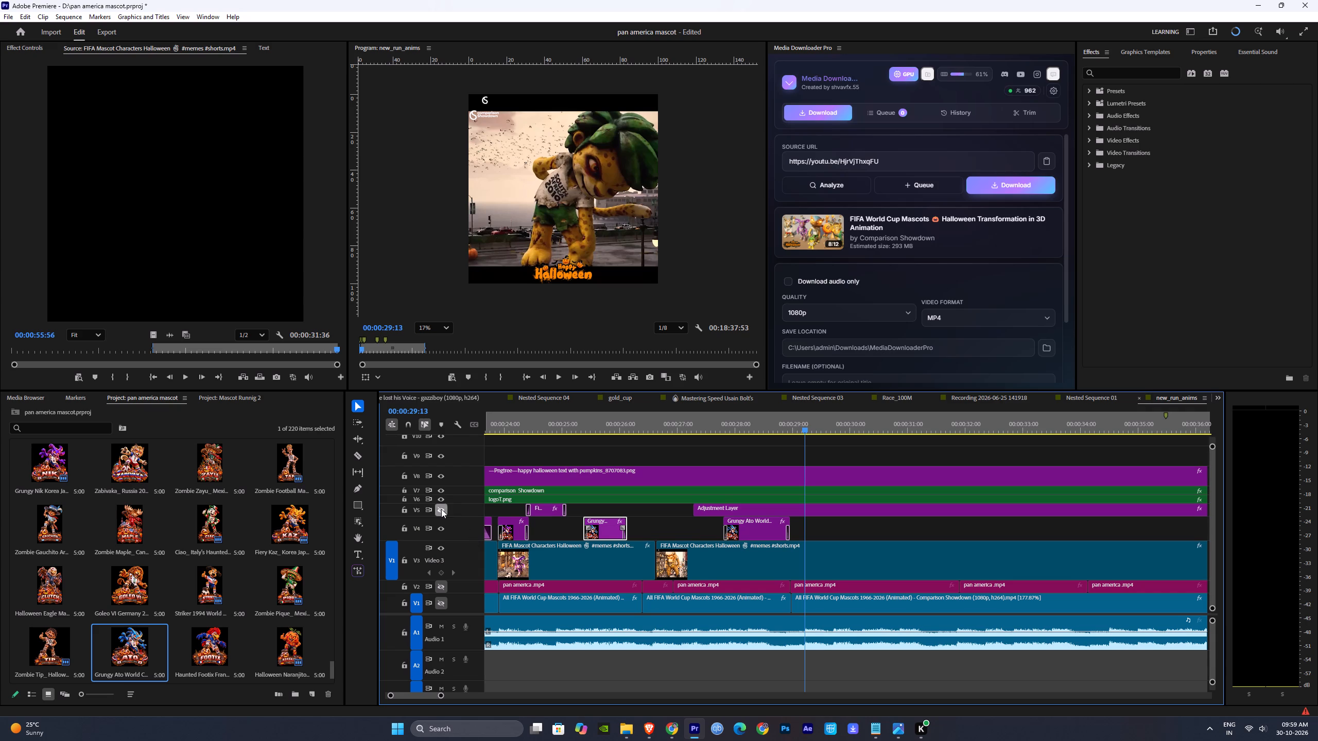
pyautogui.keyDown('alt'); pyautogui.scroll(-1, 441, 509); pyautogui.keyUp('alt')
pyautogui.keyDown('alt'); pyautogui.scroll(2, 441, 509); pyautogui.keyUp('alt')
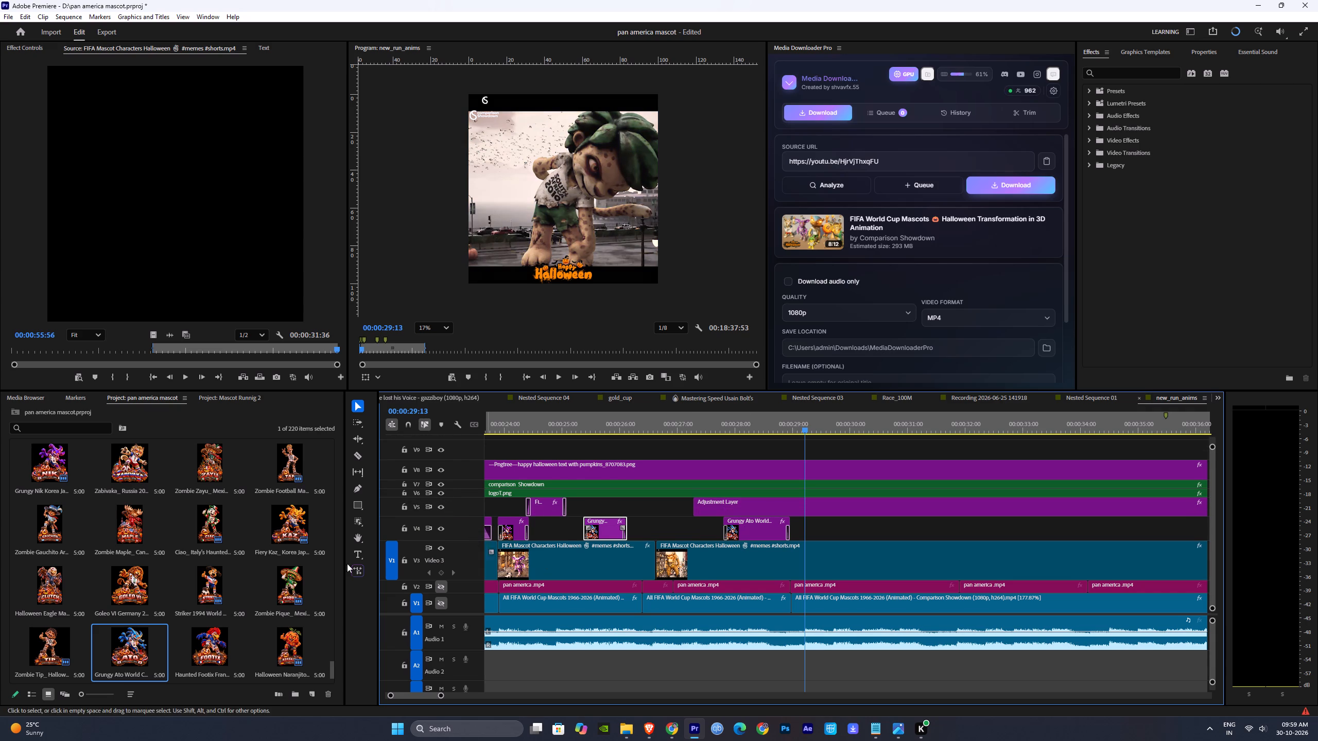
# Replace the Grungy Ato emblem over the lion mascot with the Goleo VI Germany emblem and play back the section.
pyautogui.scroll(-1, 291, 627)
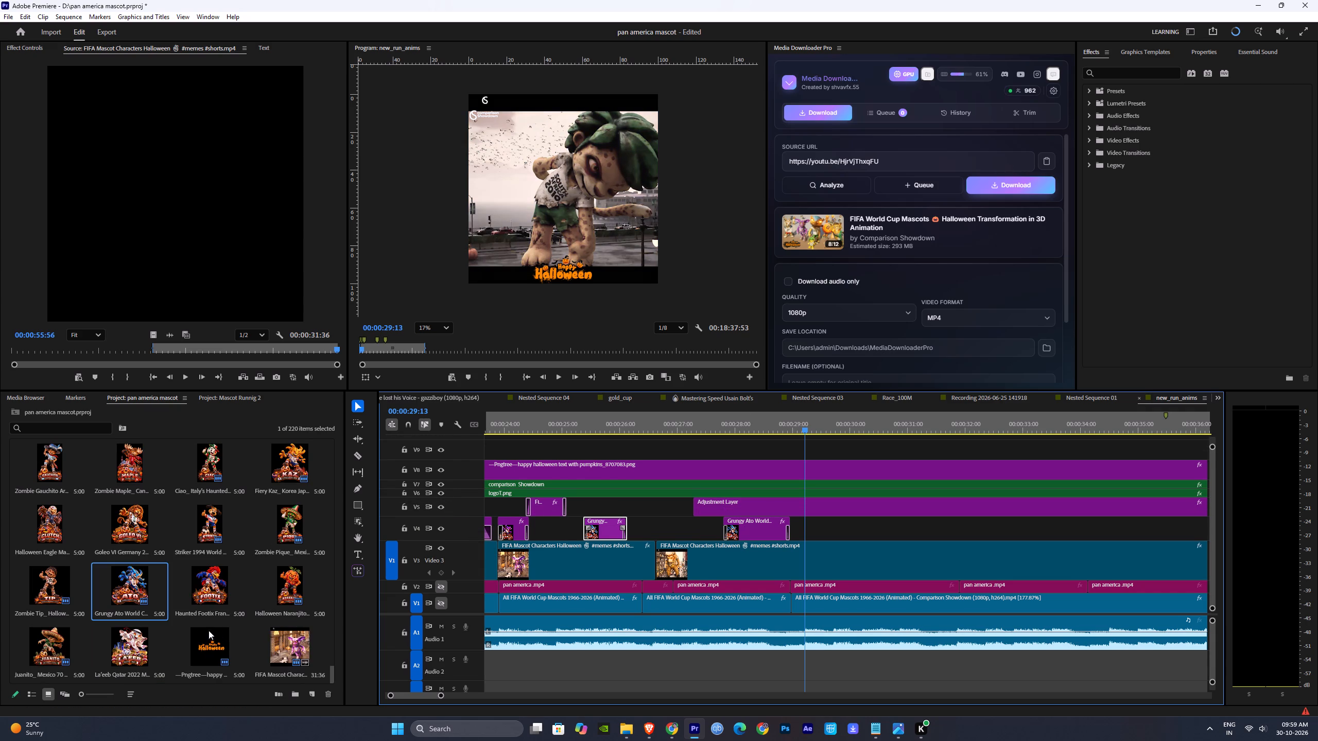
pyautogui.click(125, 537)
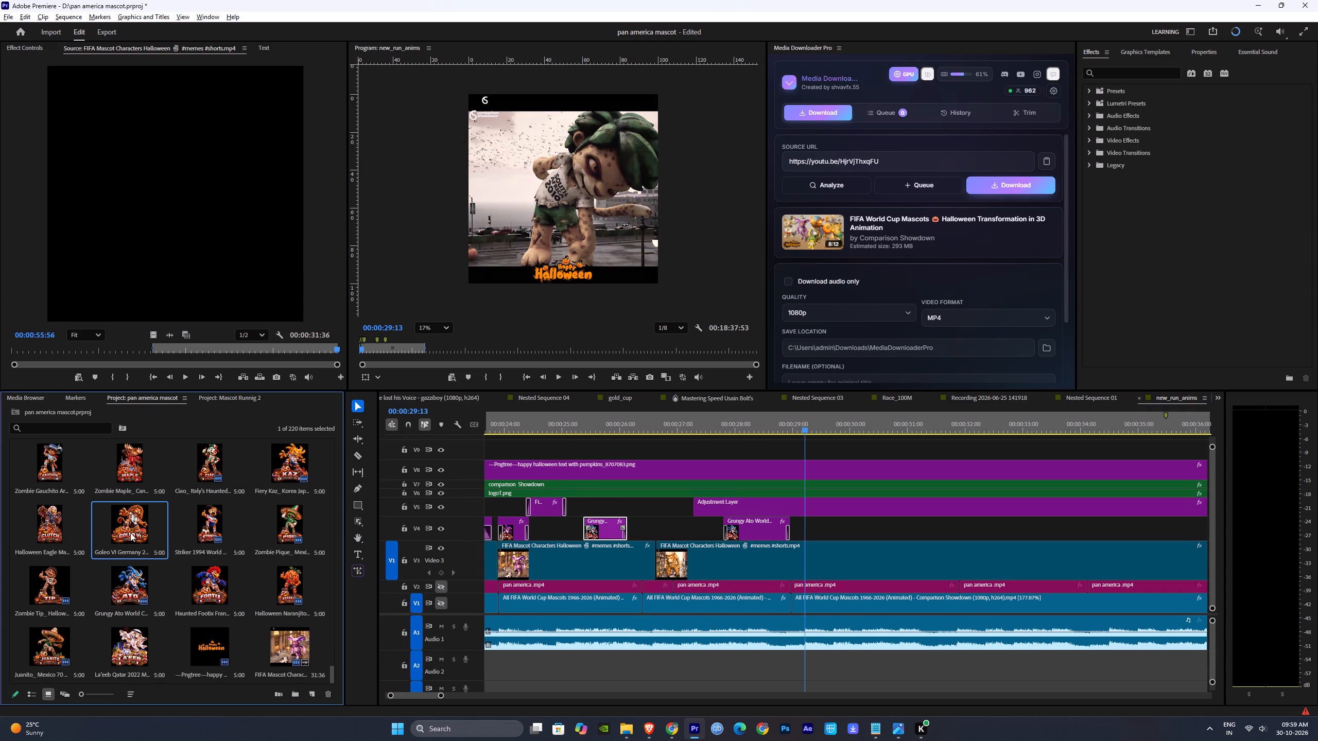
pyautogui.keyDown('alt'); pyautogui.moveTo(130, 533); pyautogui.dragTo(737, 529); pyautogui.keyUp('alt')
pyautogui.click(730, 421)
pyautogui.moveTo(729, 421); pyautogui.dragTo(721, 422)
pyautogui.press('space')
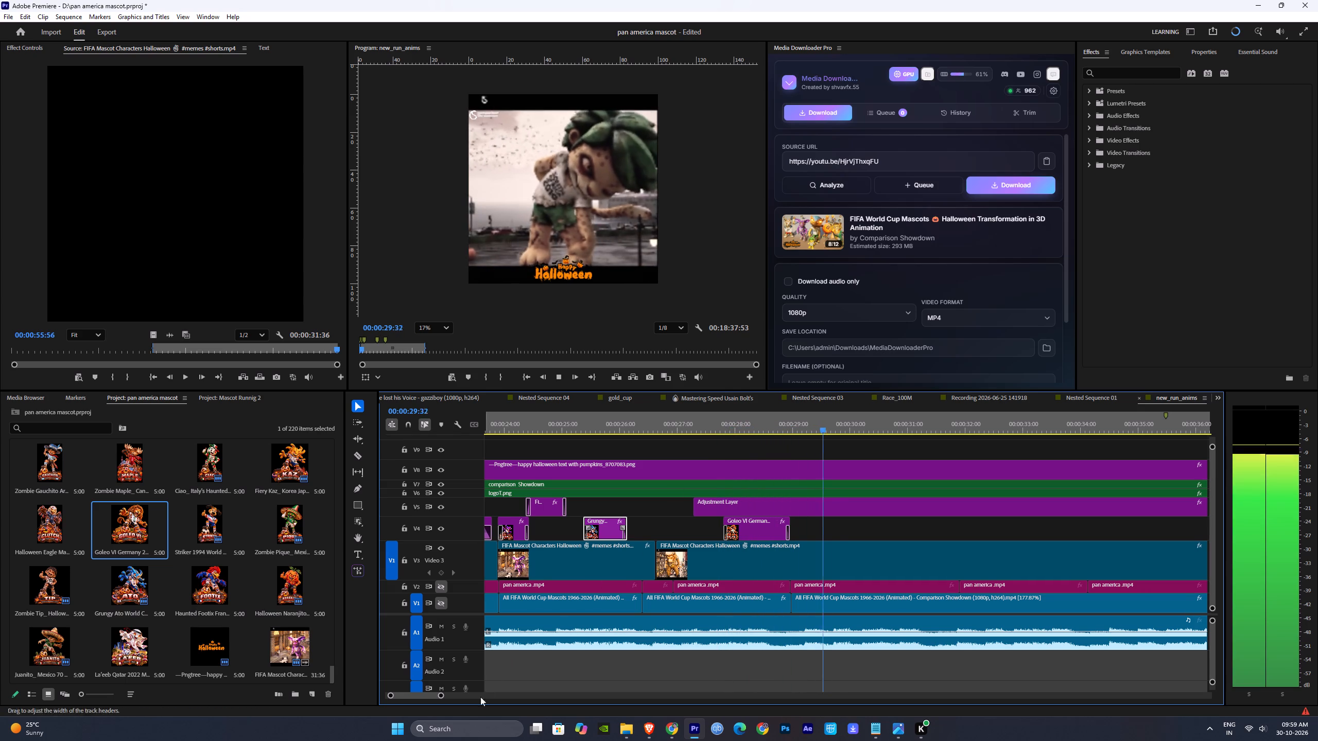
pyautogui.press('space')
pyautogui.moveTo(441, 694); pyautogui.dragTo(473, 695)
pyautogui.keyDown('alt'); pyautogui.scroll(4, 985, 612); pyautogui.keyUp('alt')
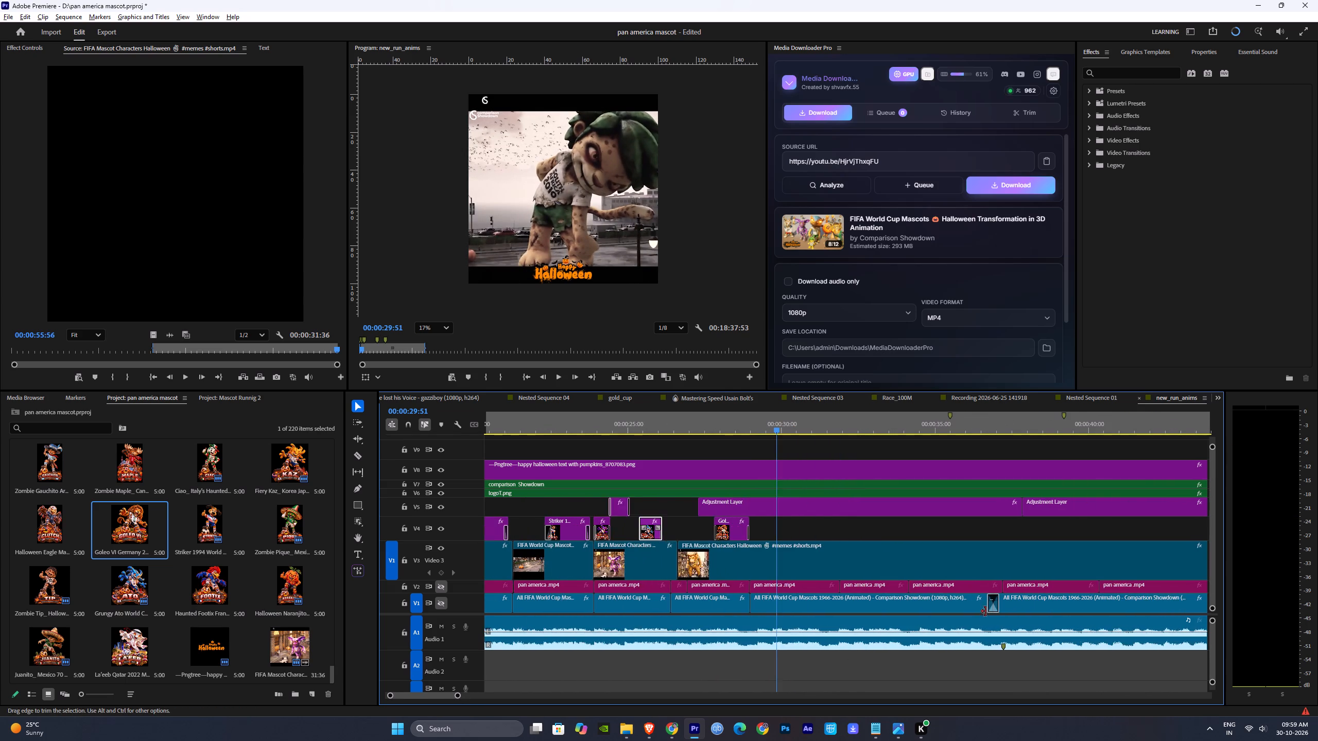
# Examine the transition from the lion to the green-haired mascot around 00:00:29:00 for the exact change of shot.
pyautogui.keyDown('alt'); pyautogui.scroll(2, 985, 611); pyautogui.keyUp('alt')
pyautogui.press('space')
pyautogui.click(695, 420)
pyautogui.press('space')
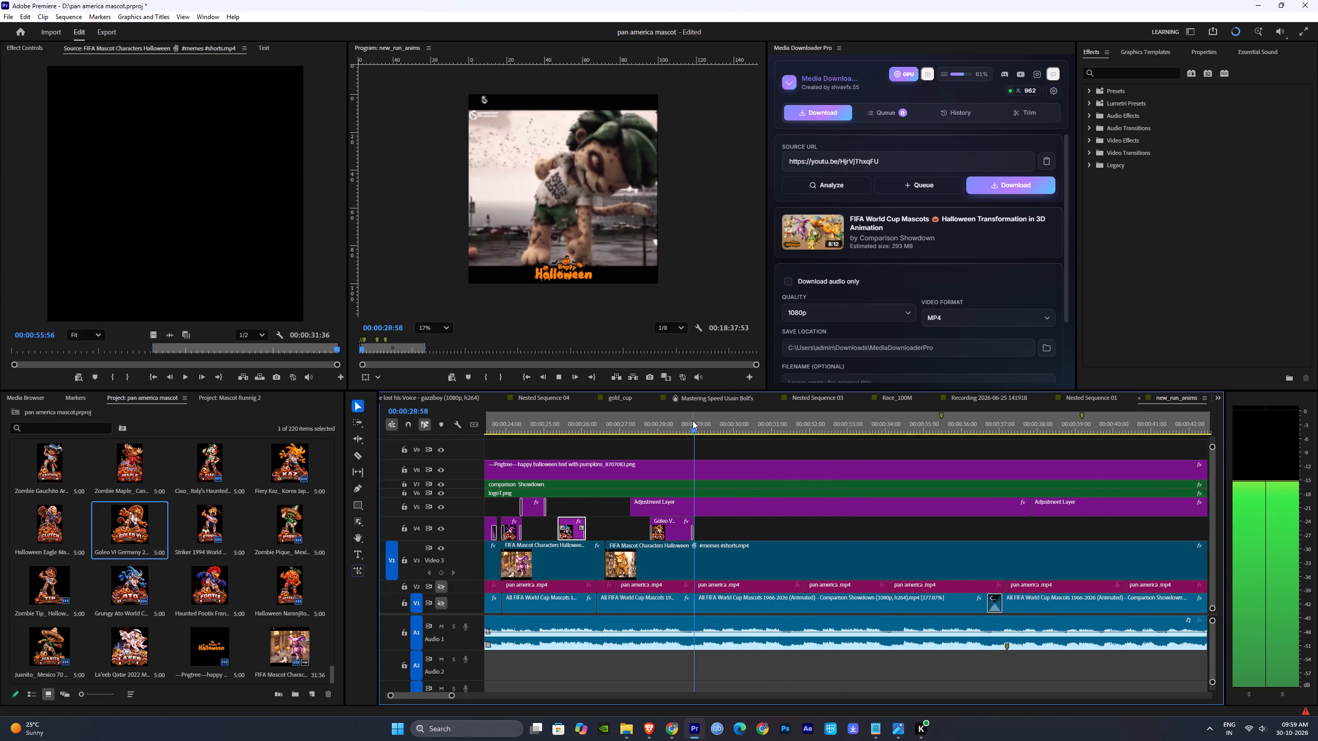
pyautogui.moveTo(706, 421); pyautogui.dragTo(670, 421)
pyautogui.press('space')
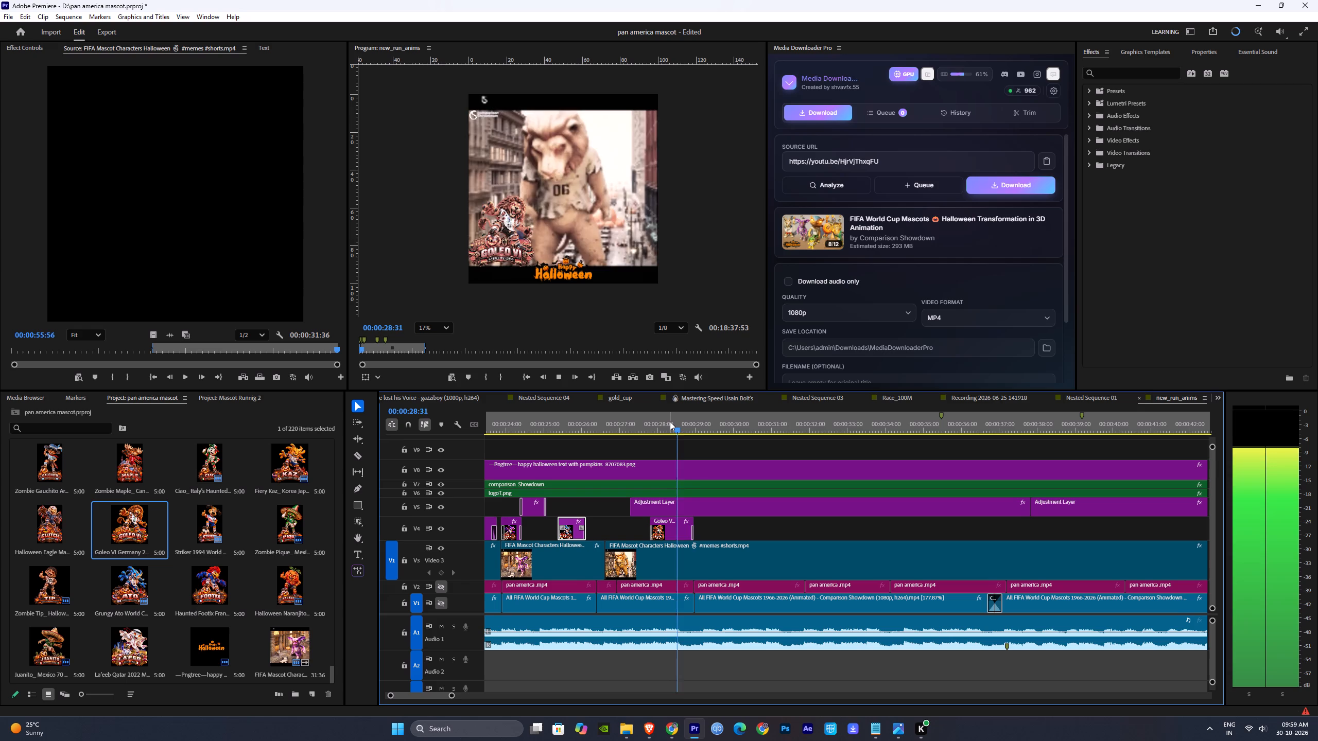
pyautogui.press('space')
pyautogui.moveTo(706, 428); pyautogui.dragTo(698, 428)
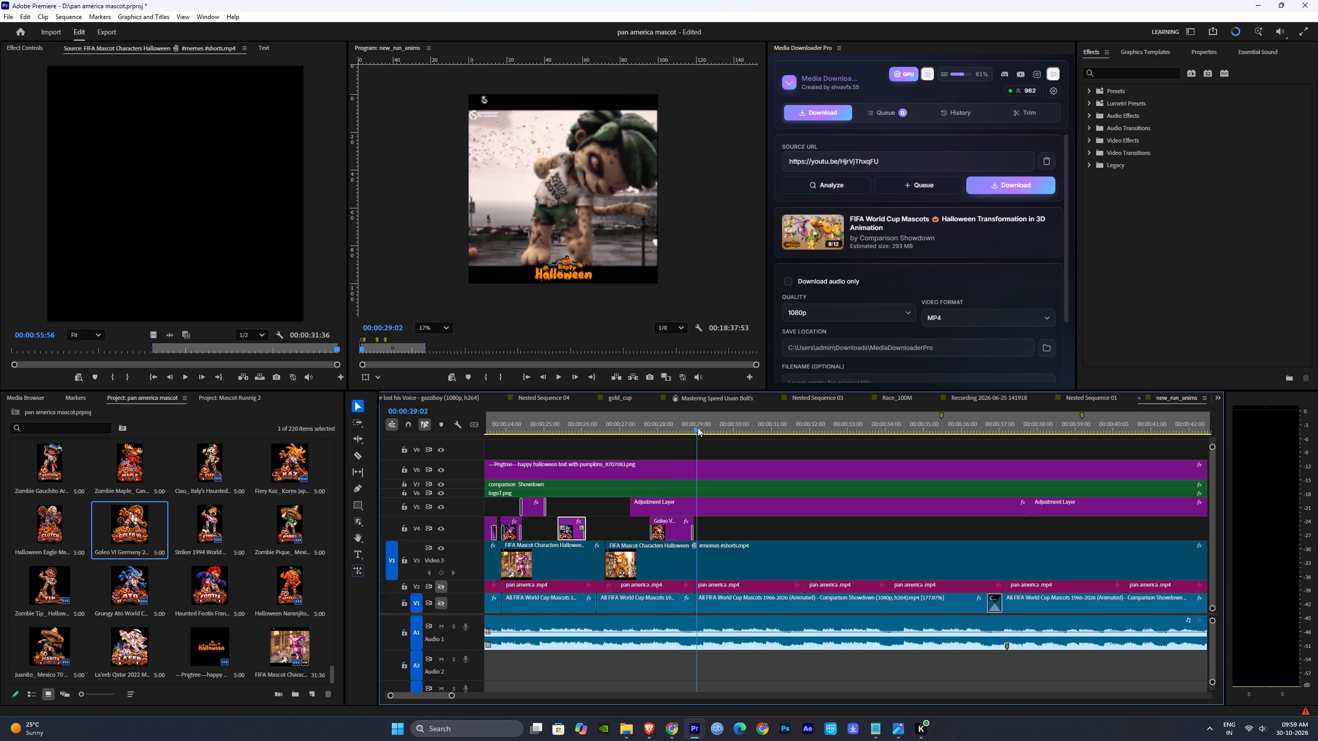
pyautogui.moveTo(698, 428); pyautogui.dragTo(690, 427)
# Run Scene Edit Detection on the mascot shorts clip on V3 to cut it at every detected shot change.
pyautogui.click(722, 562)
pyautogui.rightClick(722, 562)
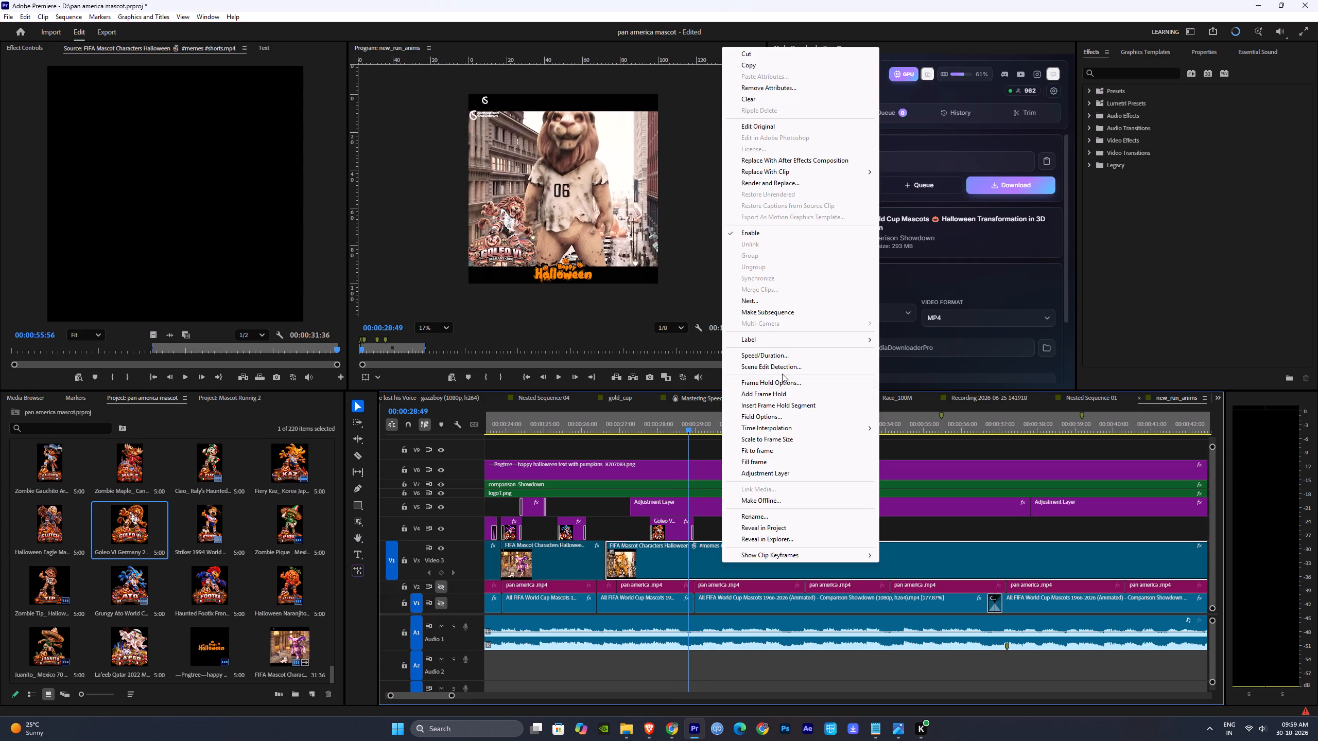
pyautogui.click(774, 363)
pyautogui.click(681, 394)
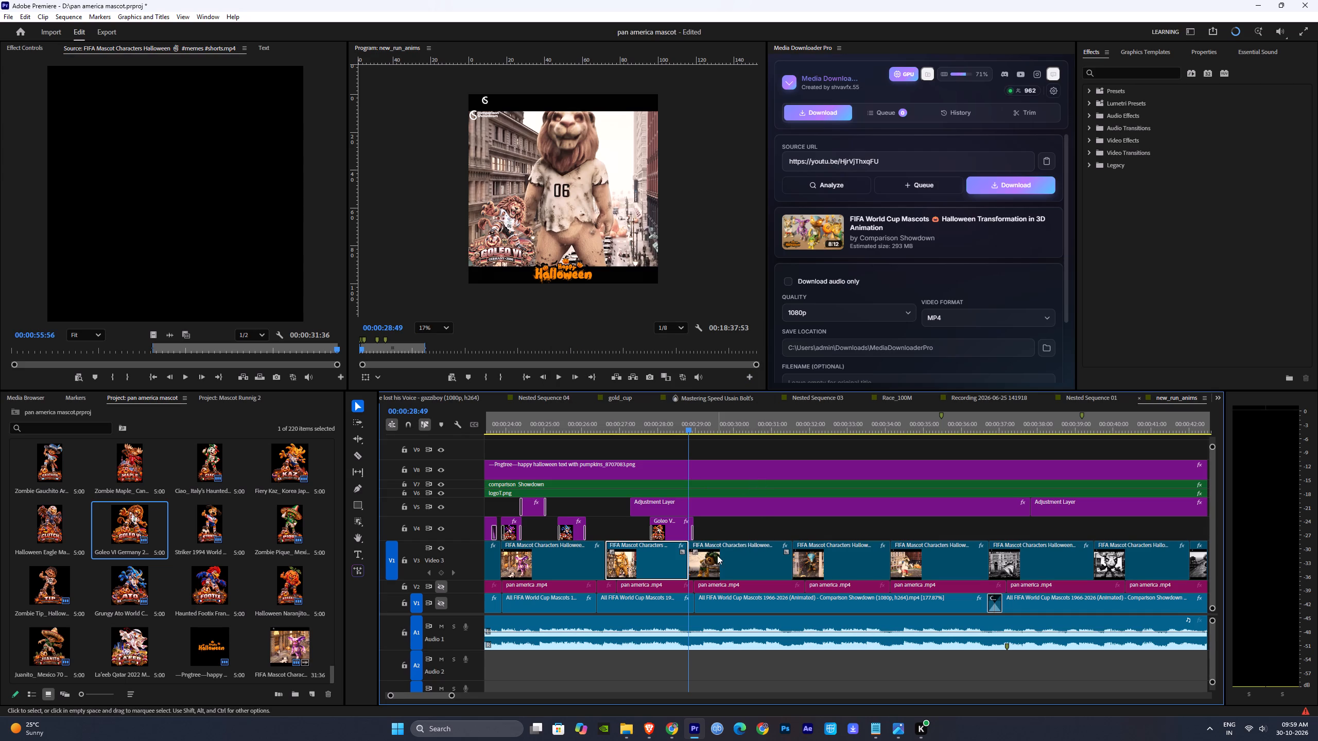
# Trim the green-haired mascot clip's start on V3 to about 00:00:29:00, extend the lion clip to meet it, and play back.
pyautogui.moveTo(691, 556); pyautogui.dragTo(699, 558)
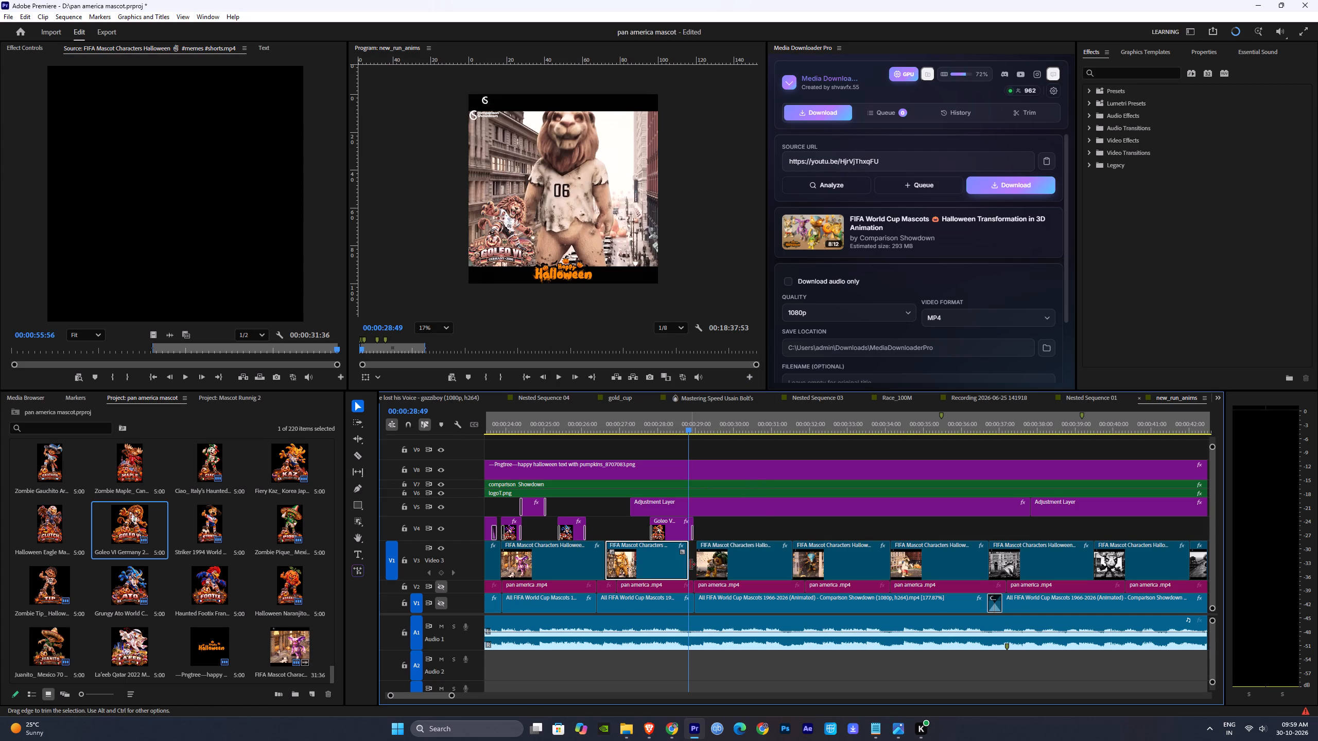
pyautogui.moveTo(690, 564); pyautogui.dragTo(698, 569)
pyautogui.press('space')
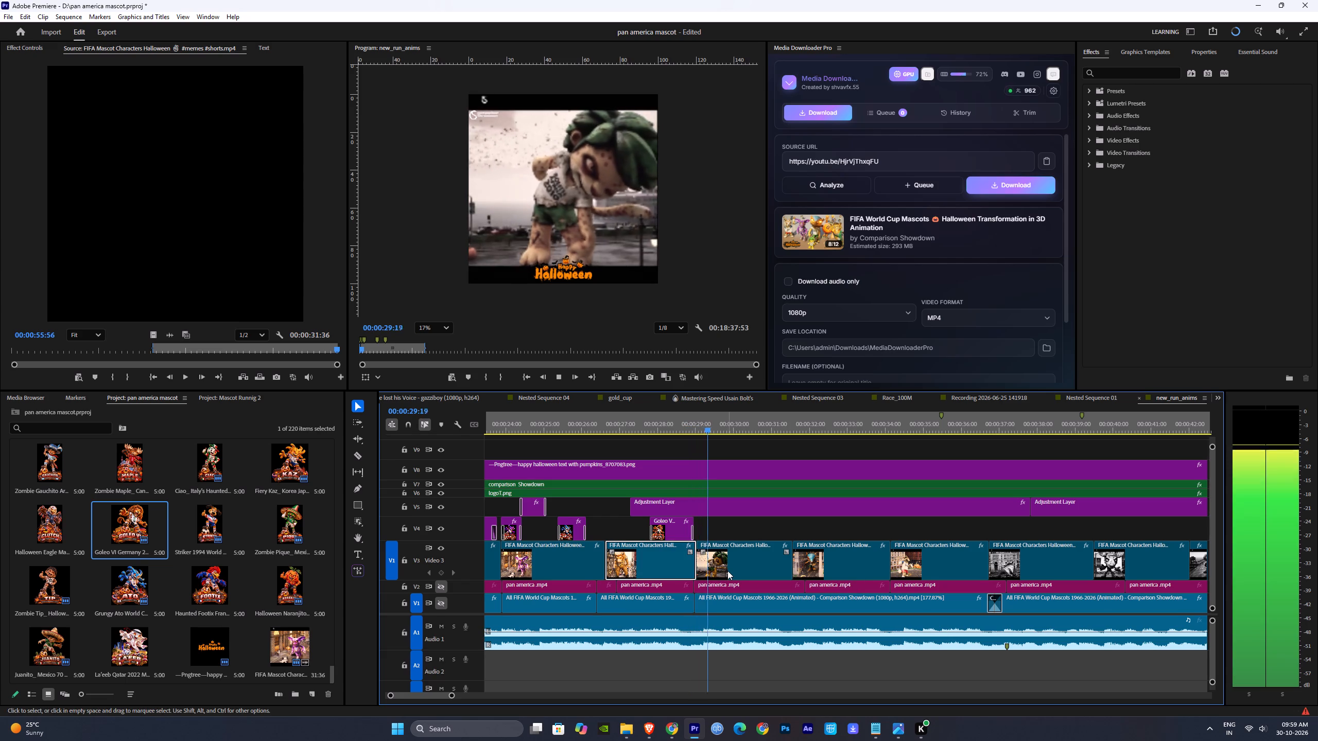
pyautogui.moveTo(698, 428); pyautogui.dragTo(680, 428)
pyautogui.click(696, 563)
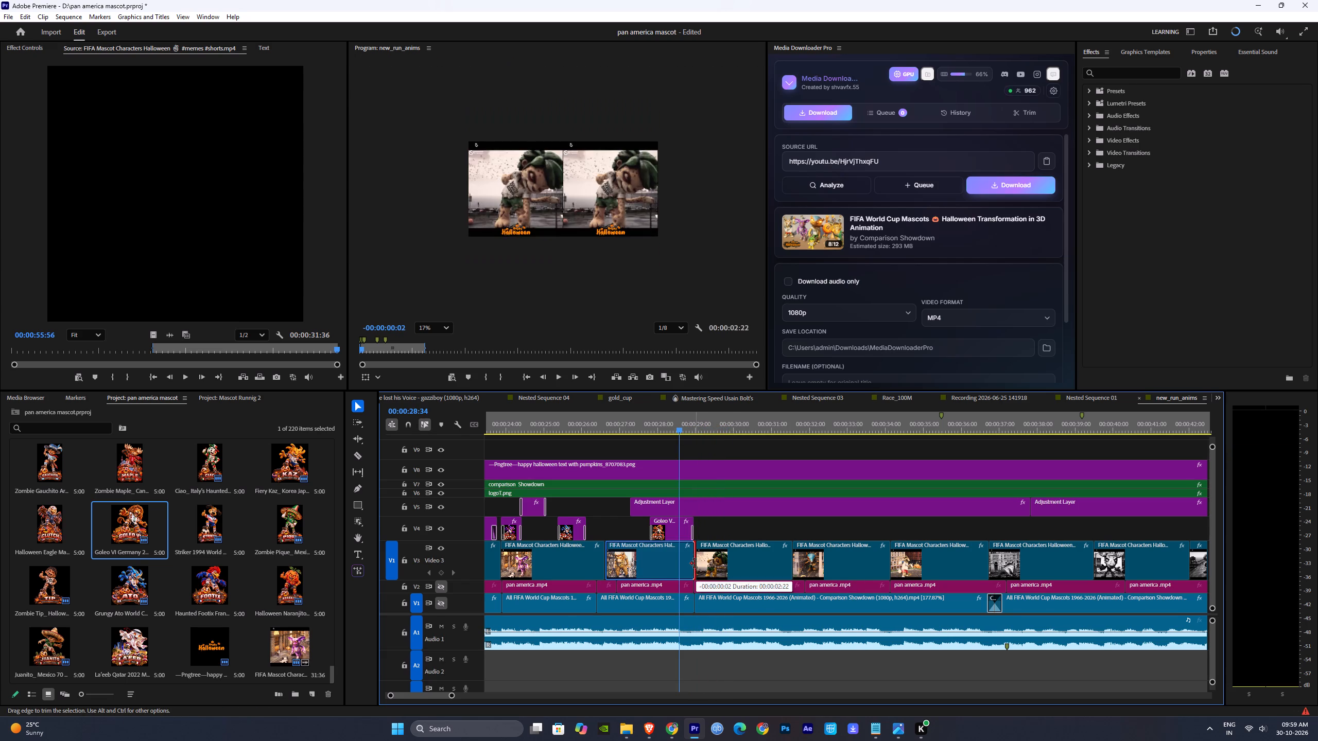
pyautogui.press('space')
pyautogui.press('space')
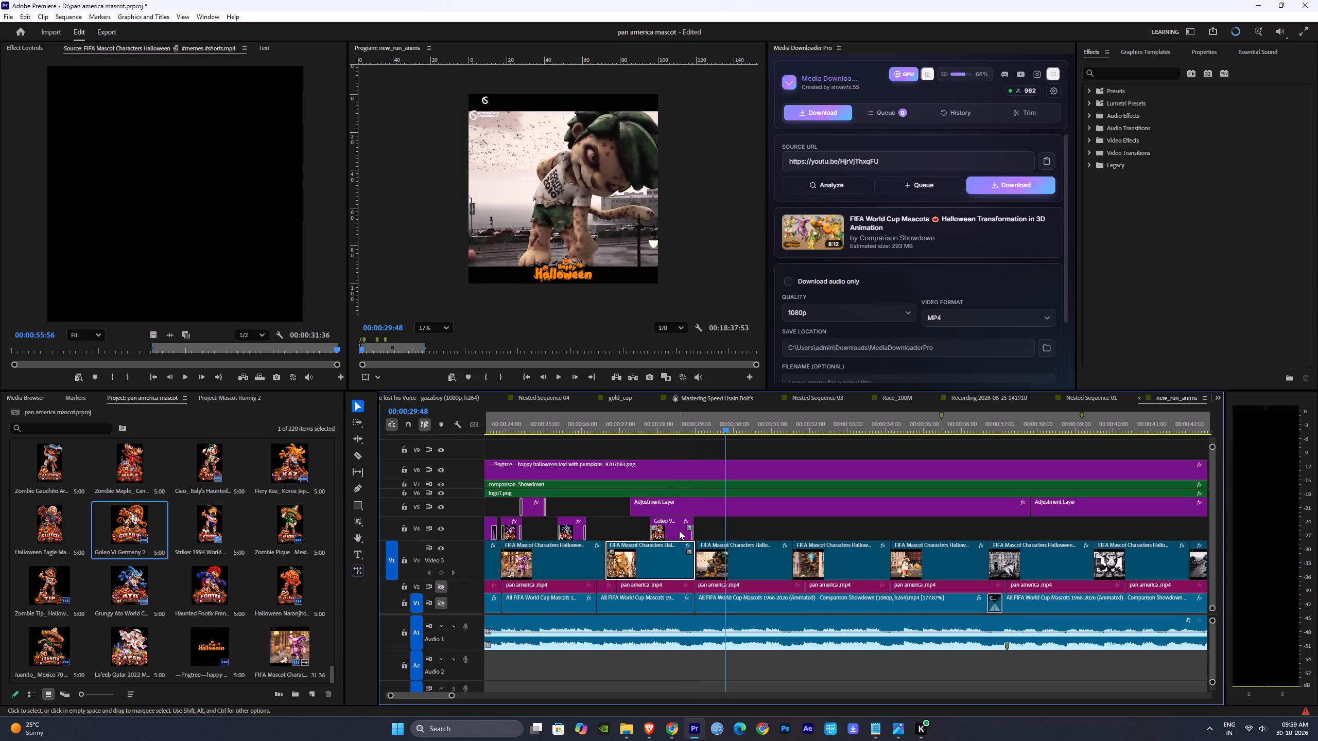
# Duplicate the Goleo VI emblem on V4 over the green-haired mascot, starting at about 00:00:30:16.
pyautogui.keyDown('alt'); pyautogui.moveTo(670, 531); pyautogui.dragTo(752, 536); pyautogui.keyUp('alt')
pyautogui.press('space')
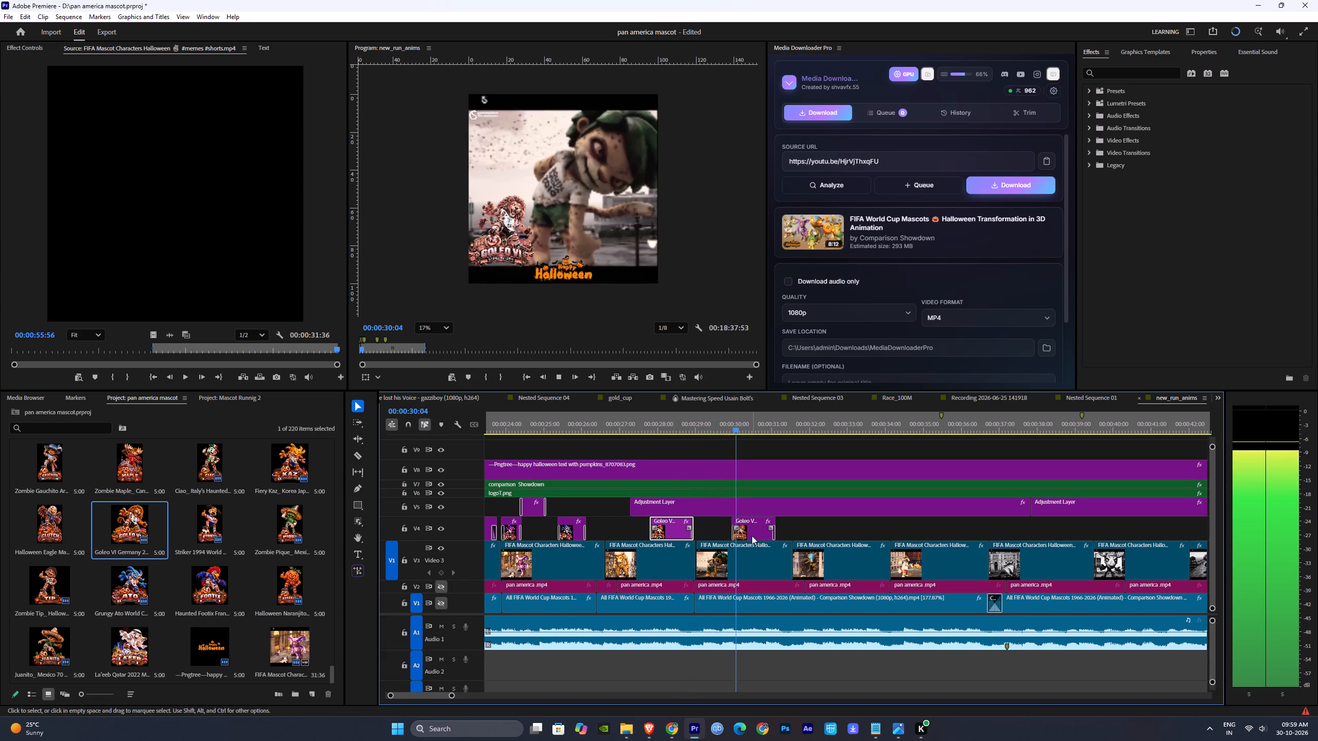
pyautogui.press('space')
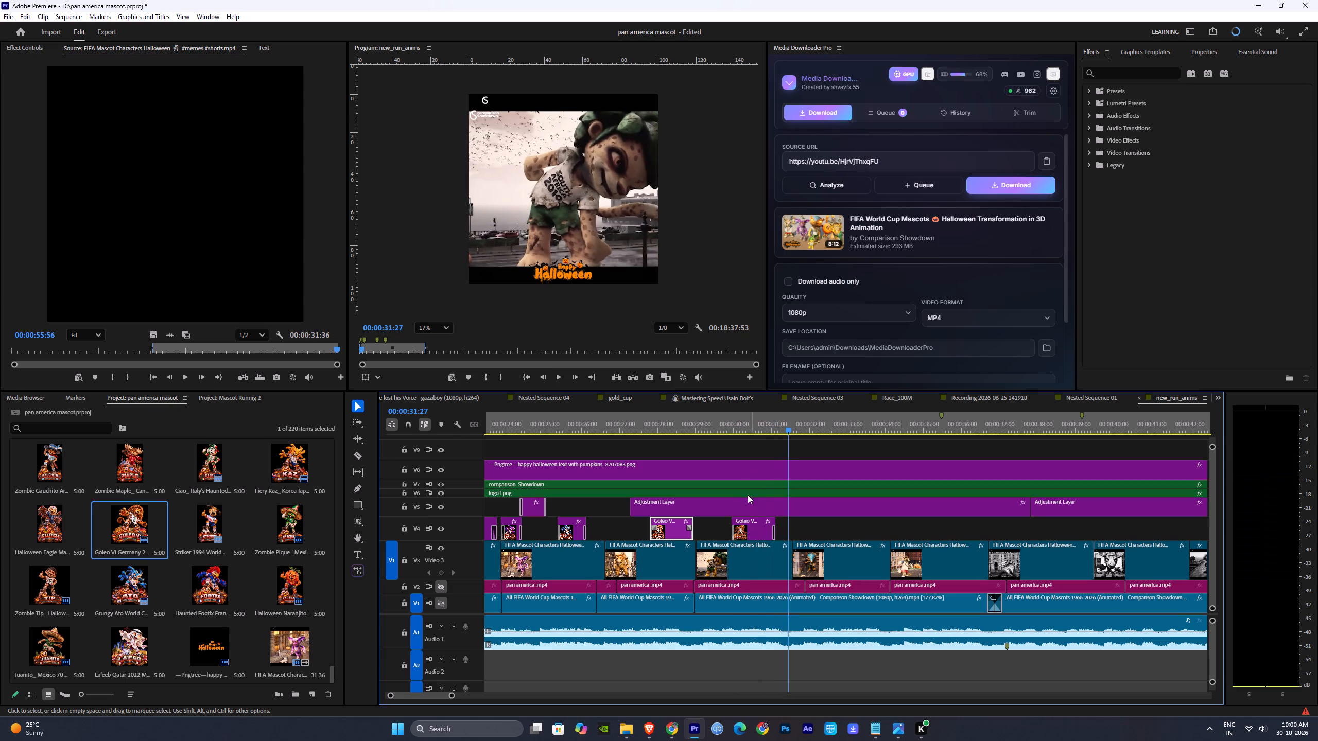
pyautogui.moveTo(732, 427); pyautogui.dragTo(710, 428)
pyautogui.press('space')
pyautogui.press('space')
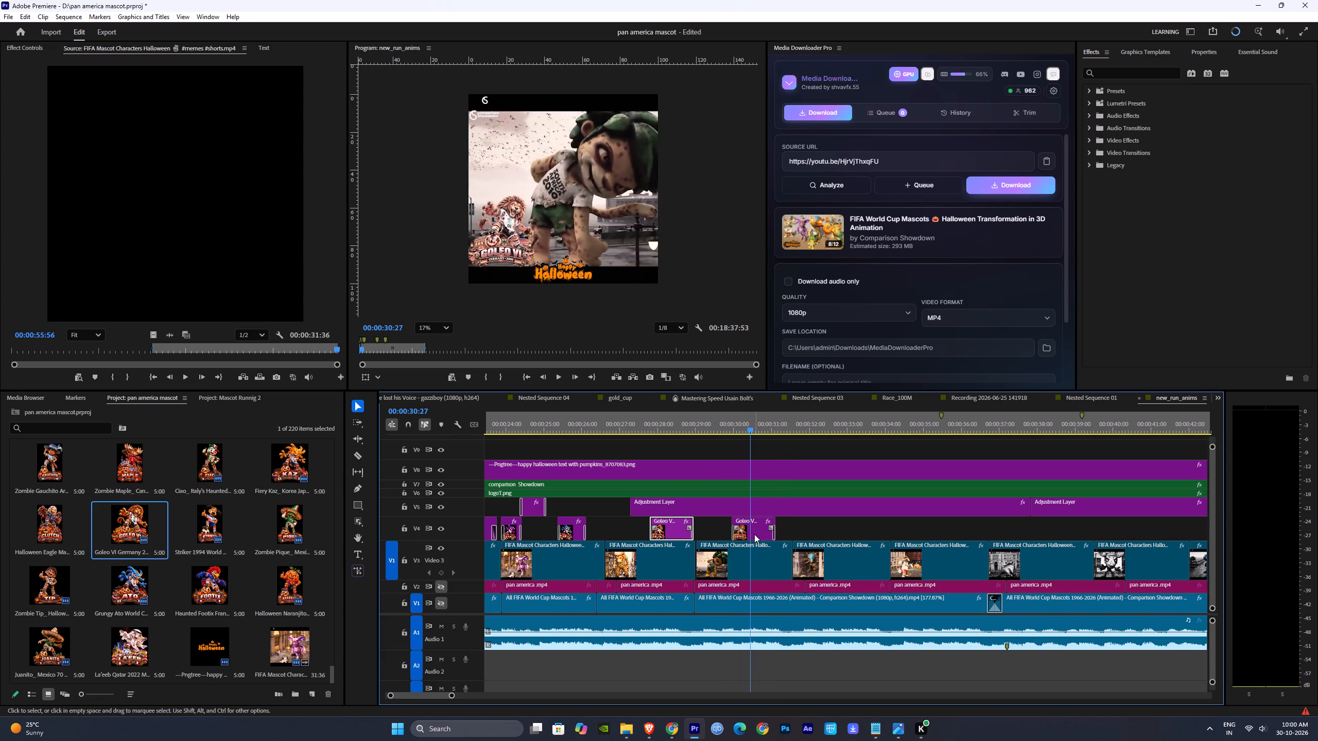
pyautogui.moveTo(754, 534); pyautogui.dragTo(766, 535)
pyautogui.click(746, 424)
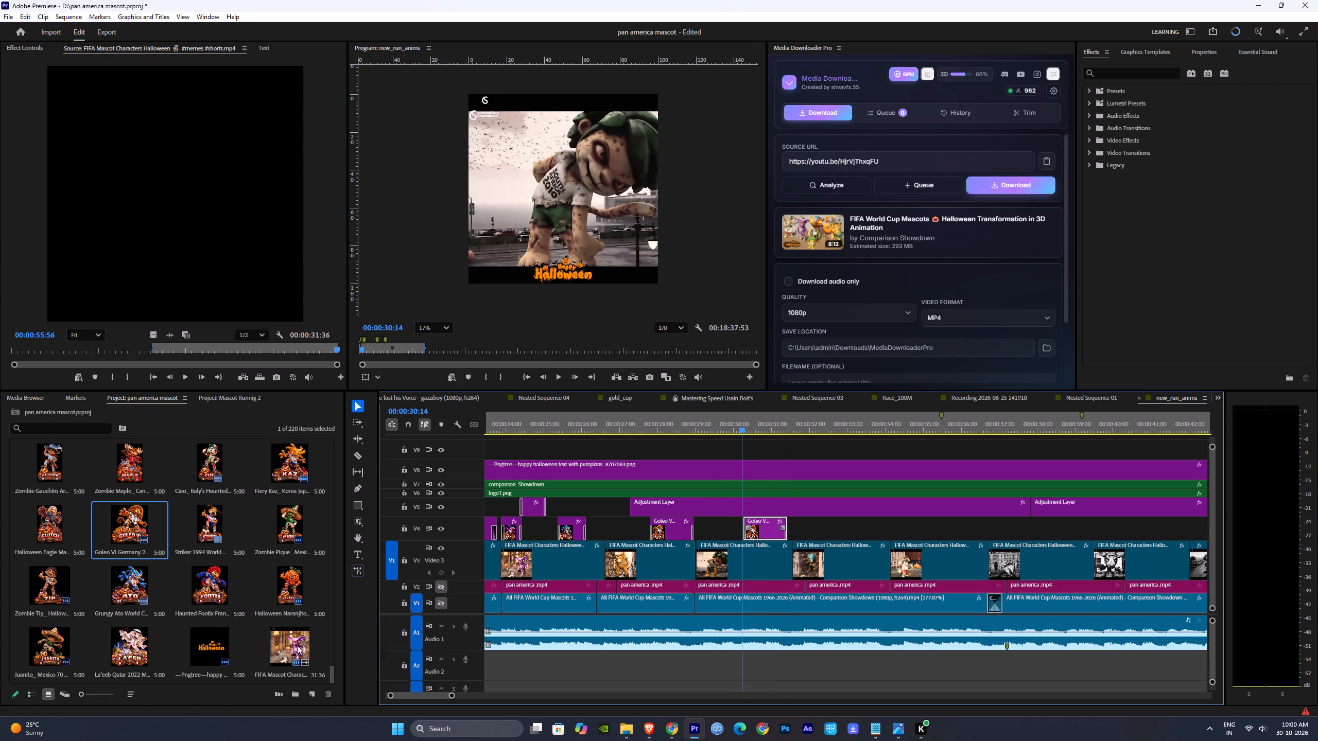
# Replace the duplicated Goleo VI emblem over the green-haired mascot with the Zakumi South Africa emblem.
pyautogui.click(252, 603)
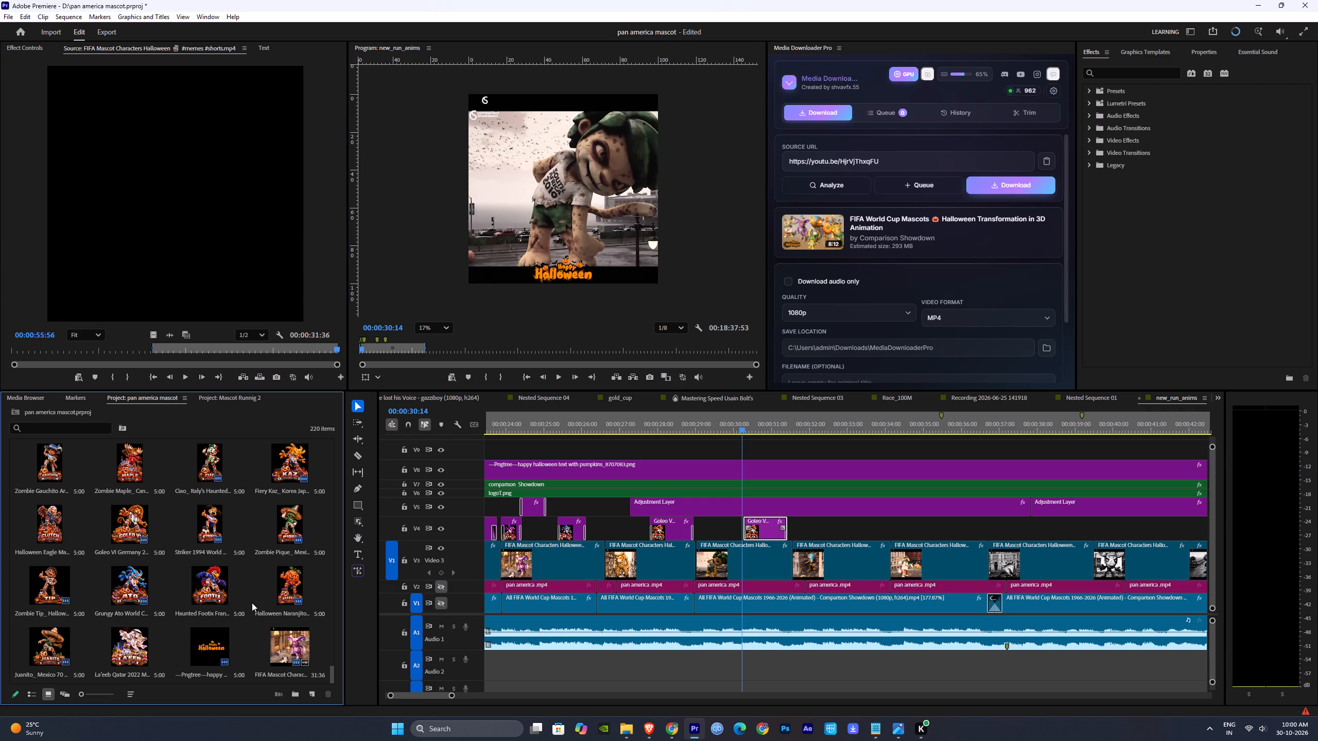
pyautogui.scroll(-2, 252, 603)
pyautogui.scroll(2, 252, 603)
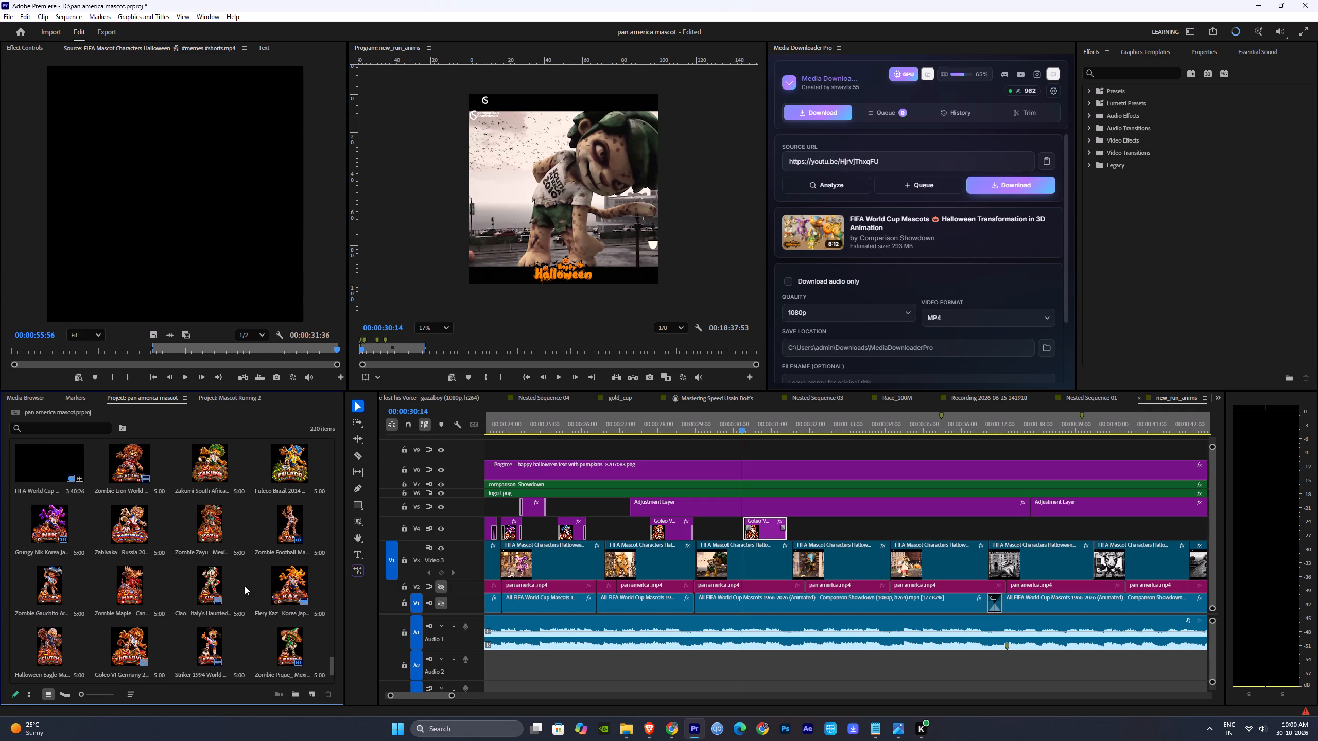
pyautogui.click(216, 468)
pyautogui.keyDown('alt'); pyautogui.moveTo(203, 465); pyautogui.dragTo(774, 534); pyautogui.keyUp('alt')
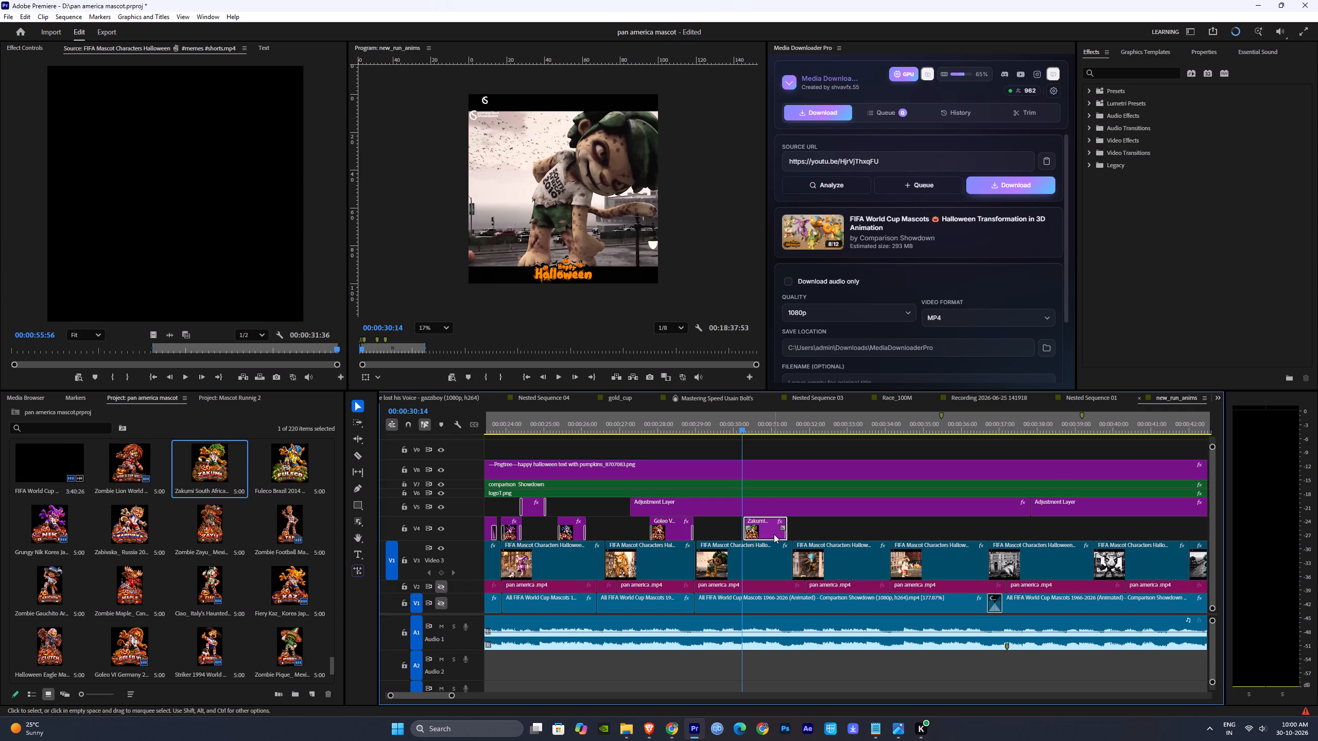
# Review the lion and green-haired mascot section with its emblems through to the blue-headed mascot's appearance.
pyautogui.press('space')
pyautogui.press('space')
pyautogui.click(657, 426)
pyautogui.press('space')
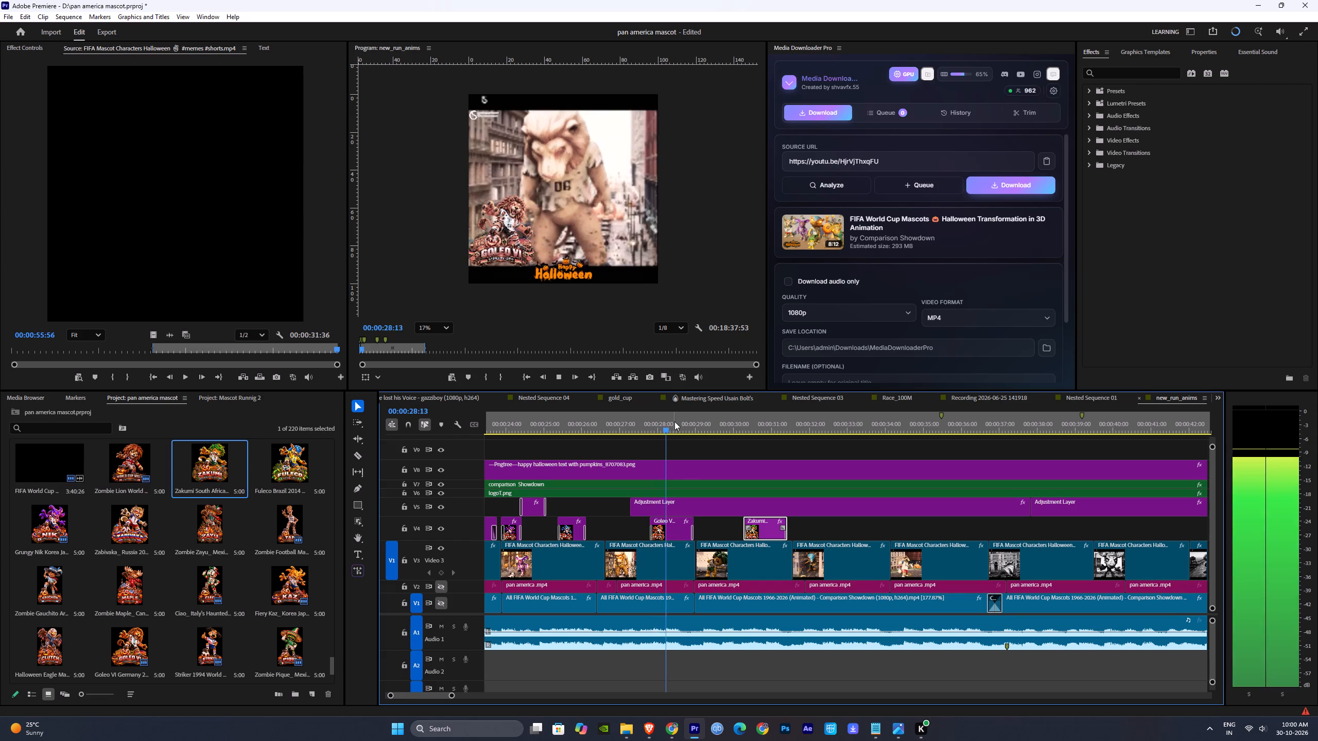
pyautogui.moveTo(680, 420); pyautogui.dragTo(752, 427)
pyautogui.press('space')
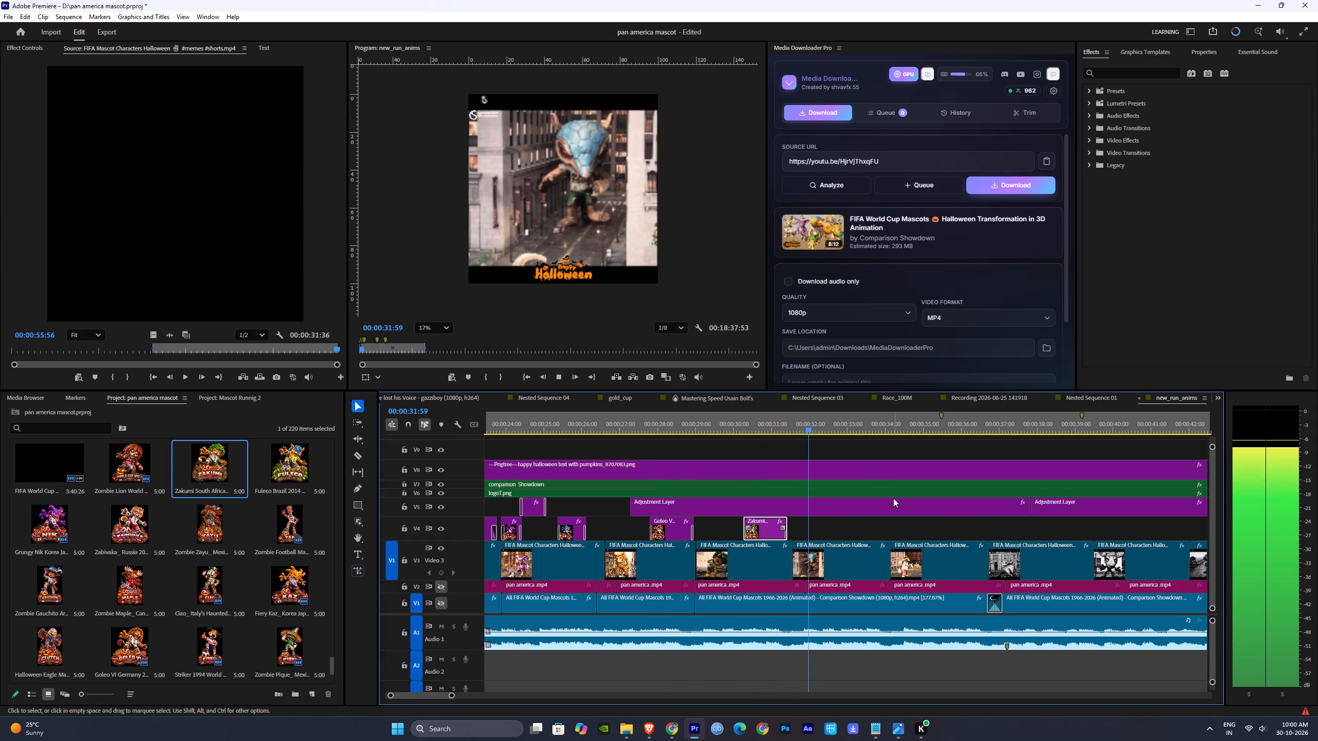
pyautogui.moveTo(800, 424); pyautogui.dragTo(793, 422)
pyautogui.press('space')
pyautogui.moveTo(788, 422); pyautogui.dragTo(782, 422)
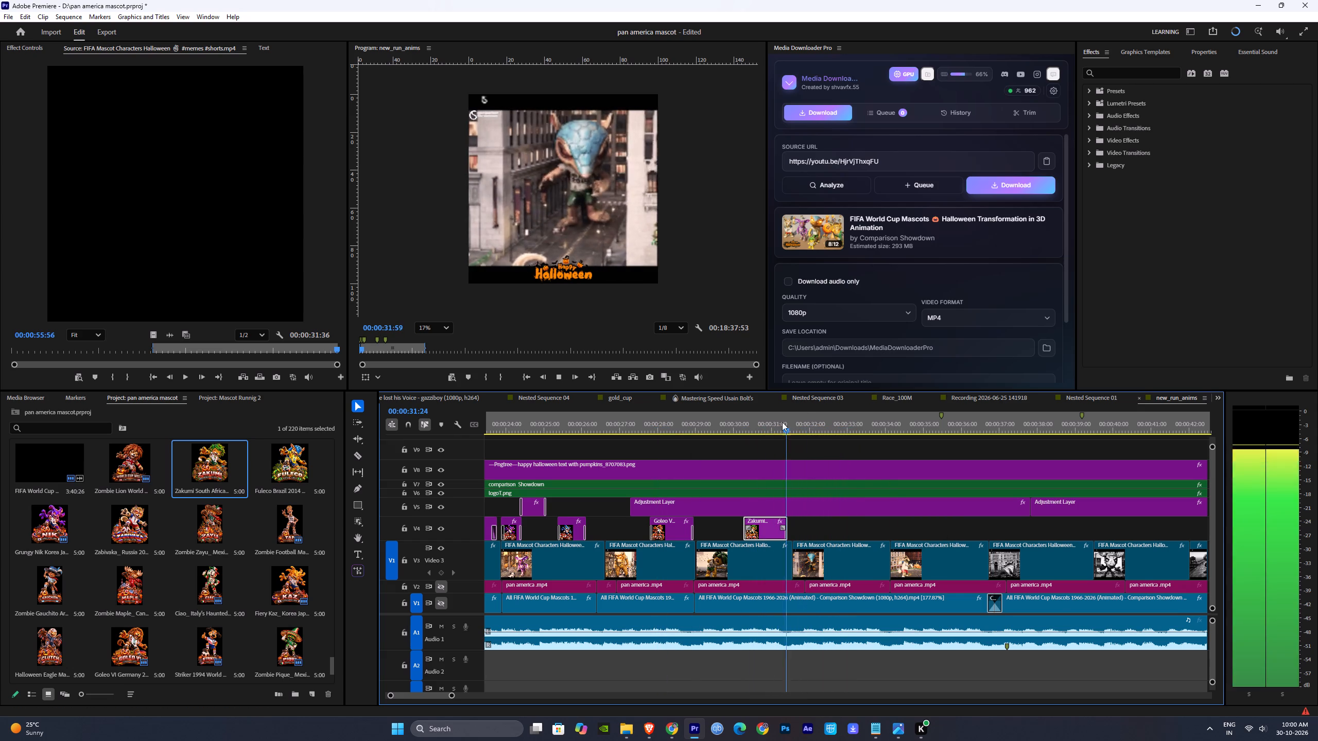
pyautogui.moveTo(782, 422); pyautogui.dragTo(755, 422)
# Move the Goleo VI and Zakumi emblems from V4 to the empty topmost video track, keeping their timing.
pyautogui.keyDown('shift'); pyautogui.click(670, 526); pyautogui.keyUp('shift')
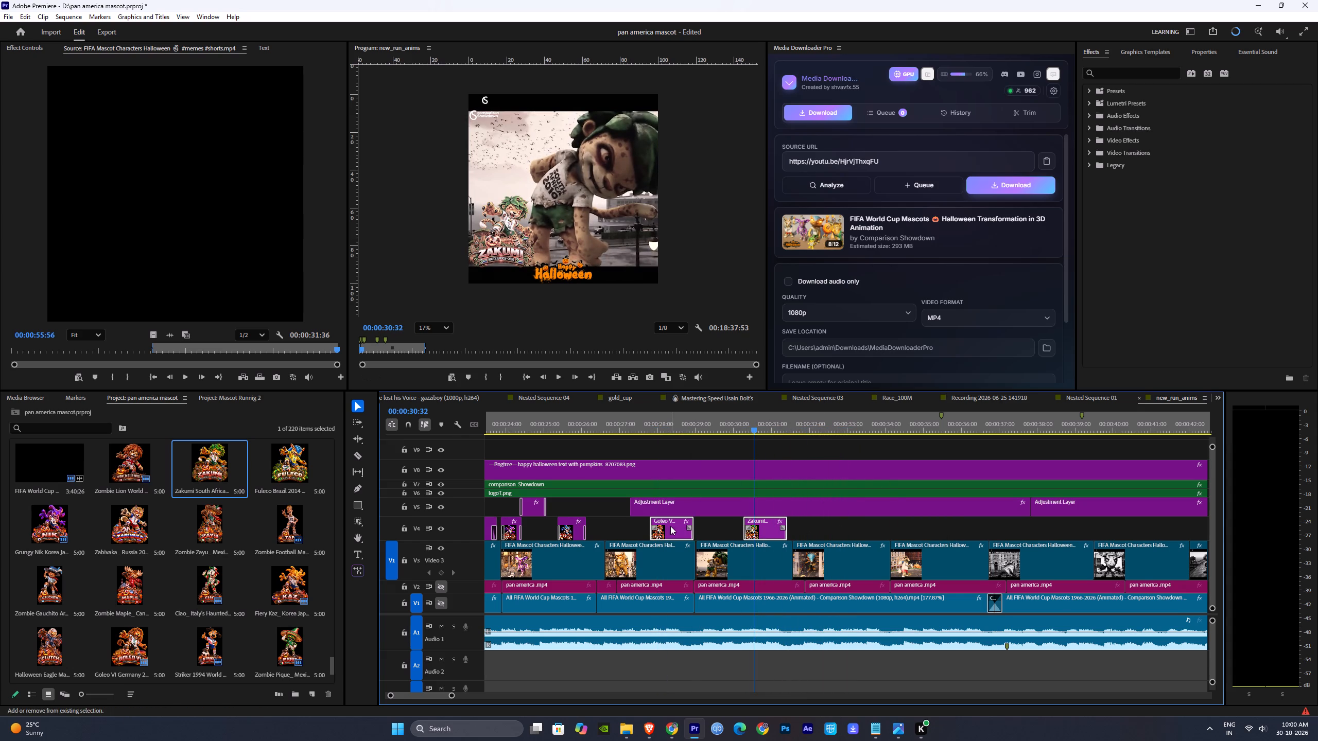
pyautogui.keyDown('alt'); pyautogui.moveTo(671, 536); pyautogui.dragTo(667, 448); pyautogui.keyUp('alt')
pyautogui.hotkey('ctrl', 'z')
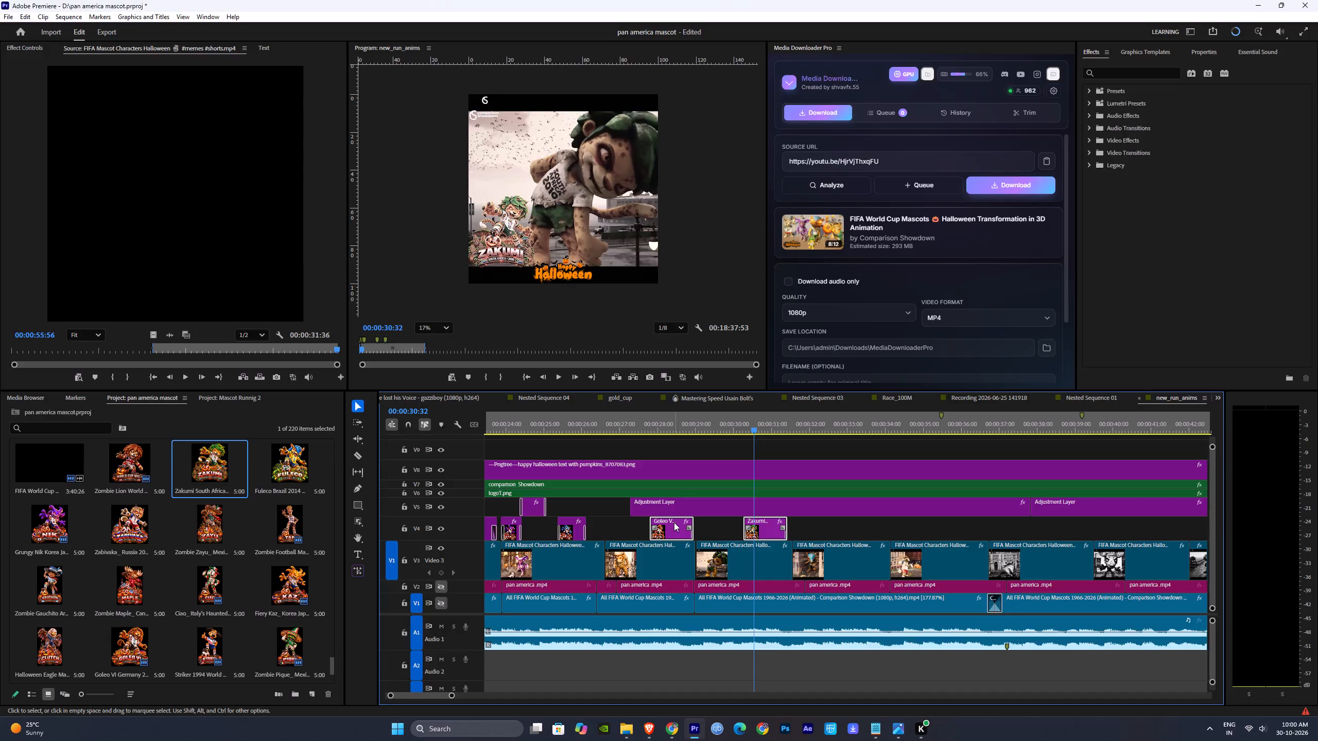
pyautogui.keyDown('shift'); pyautogui.moveTo(673, 524); pyautogui.dragTo(671, 455); pyautogui.keyUp('shift')
# Duplicate the Zakumi emblem on the topmost video track over the blue-headed mascot, starting at about 00:00:32:58, and play it back.
pyautogui.press('space')
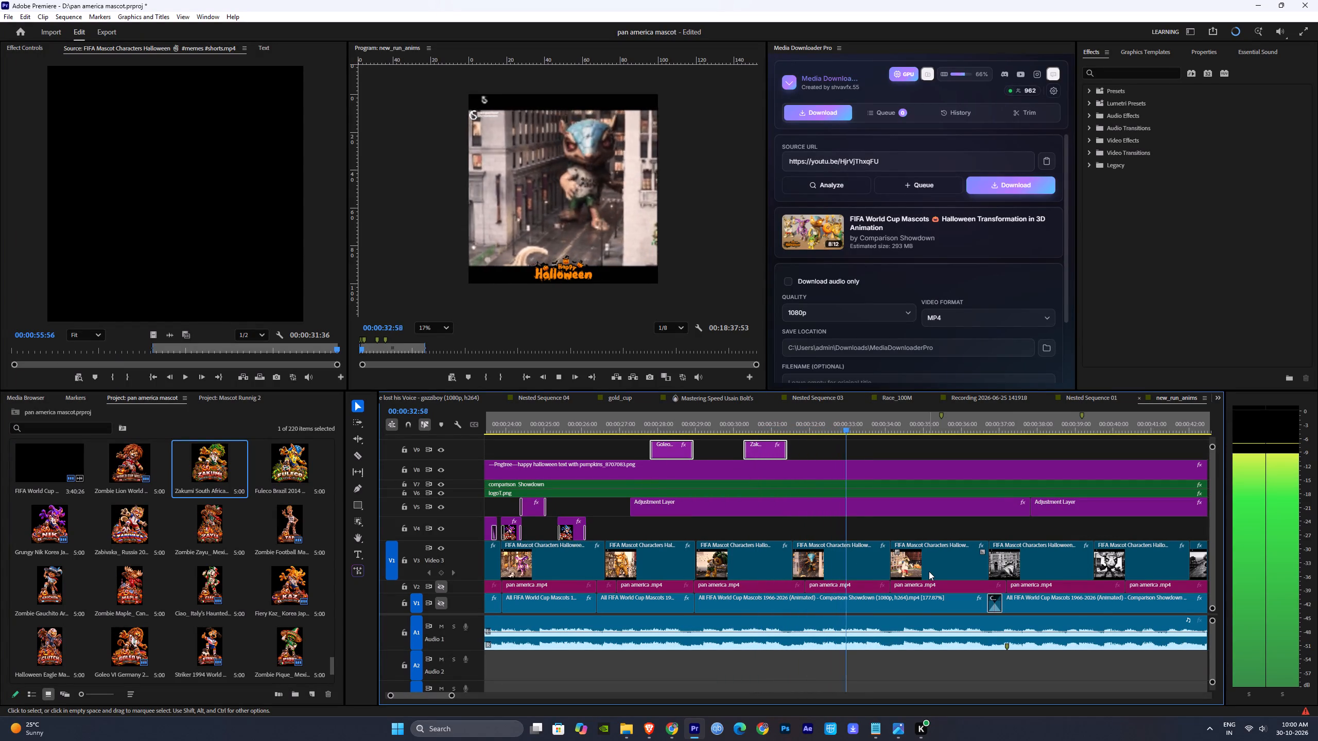
pyautogui.press('space')
pyautogui.click(758, 451)
pyautogui.click(852, 455)
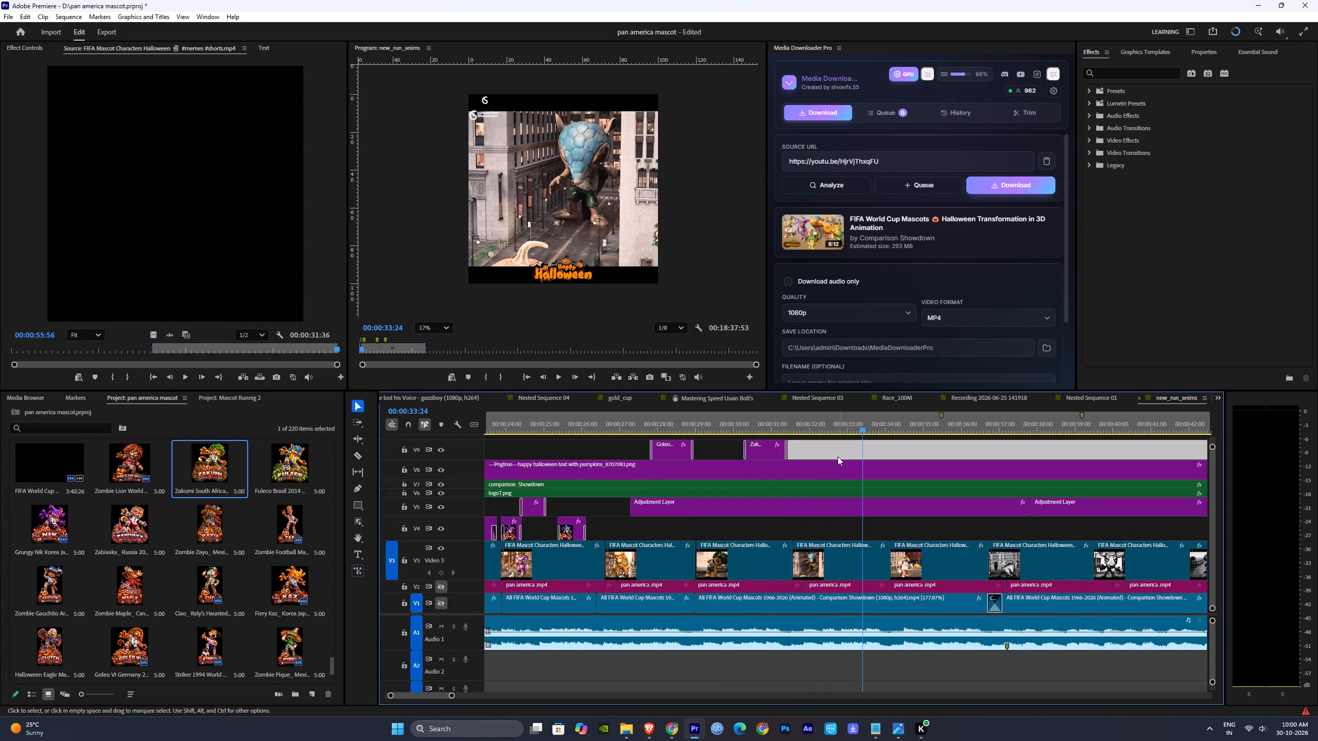
pyautogui.keyDown('alt'); pyautogui.moveTo(766, 453); pyautogui.dragTo(868, 452); pyautogui.keyUp('alt')
pyautogui.moveTo(853, 425); pyautogui.dragTo(839, 425)
pyautogui.press('space')
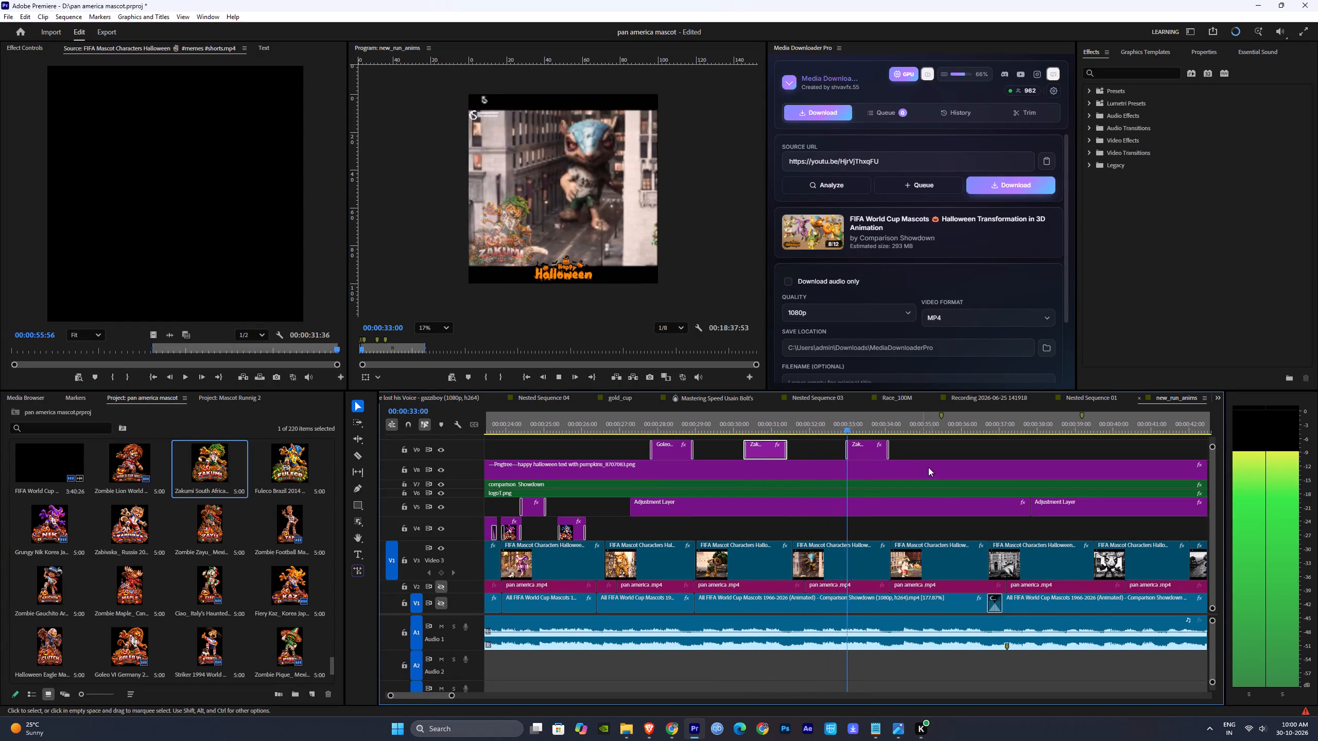
# Trim the blue-headed mascot clip's start on V3 to 00:00:31:51, extend the green-haired mascot clip to meet it, and play back.
pyautogui.keyDown('alt'); pyautogui.scroll(3, 945, 499); pyautogui.keyUp('alt')
pyautogui.moveTo(759, 416); pyautogui.dragTo(723, 421)
pyautogui.press('space')
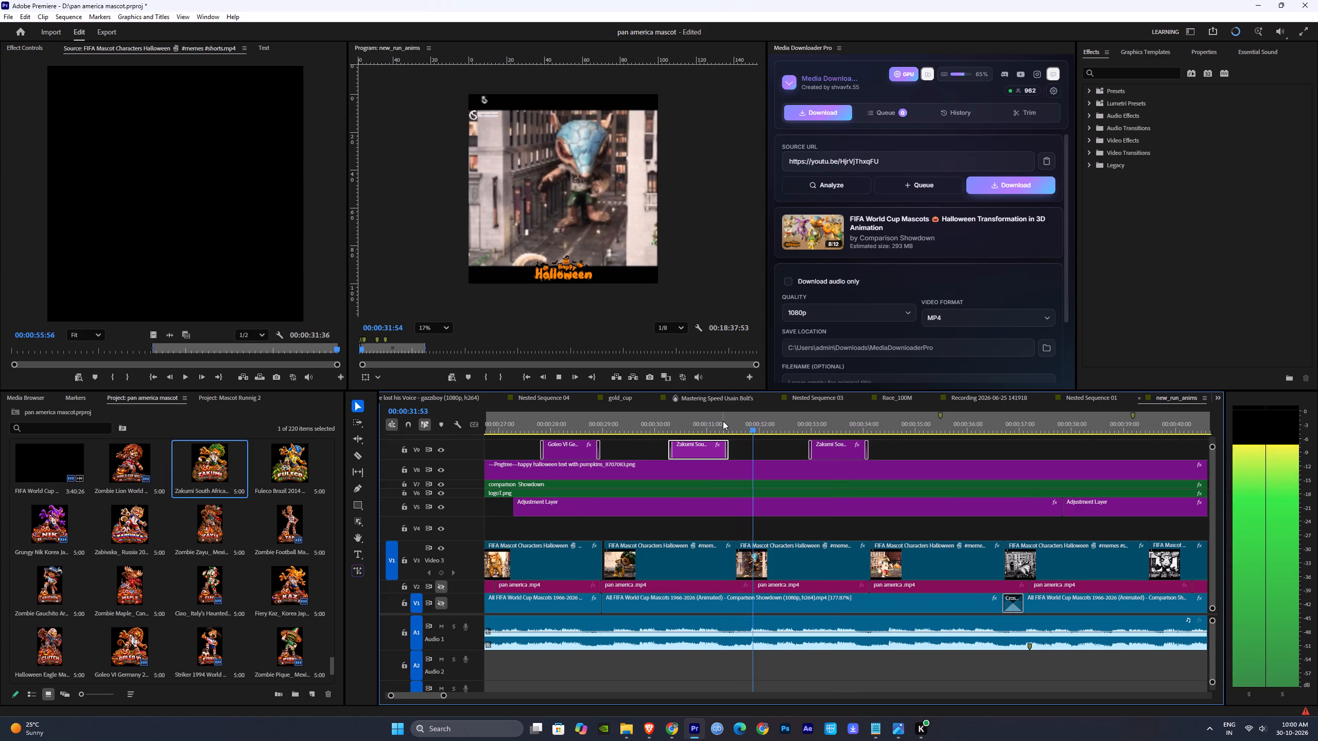
pyautogui.press('space')
pyautogui.moveTo(772, 428); pyautogui.dragTo(758, 431)
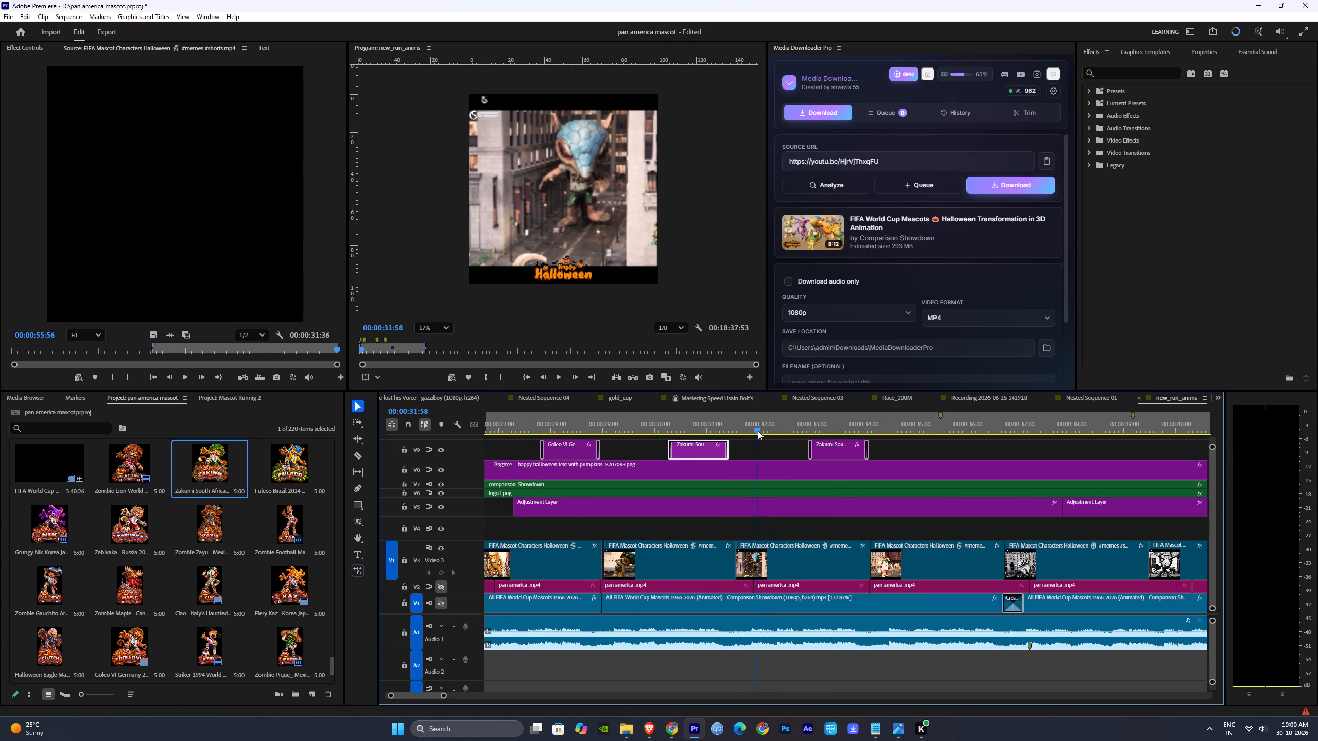
pyautogui.moveTo(758, 431); pyautogui.dragTo(752, 431)
pyautogui.moveTo(740, 557); pyautogui.dragTo(757, 558)
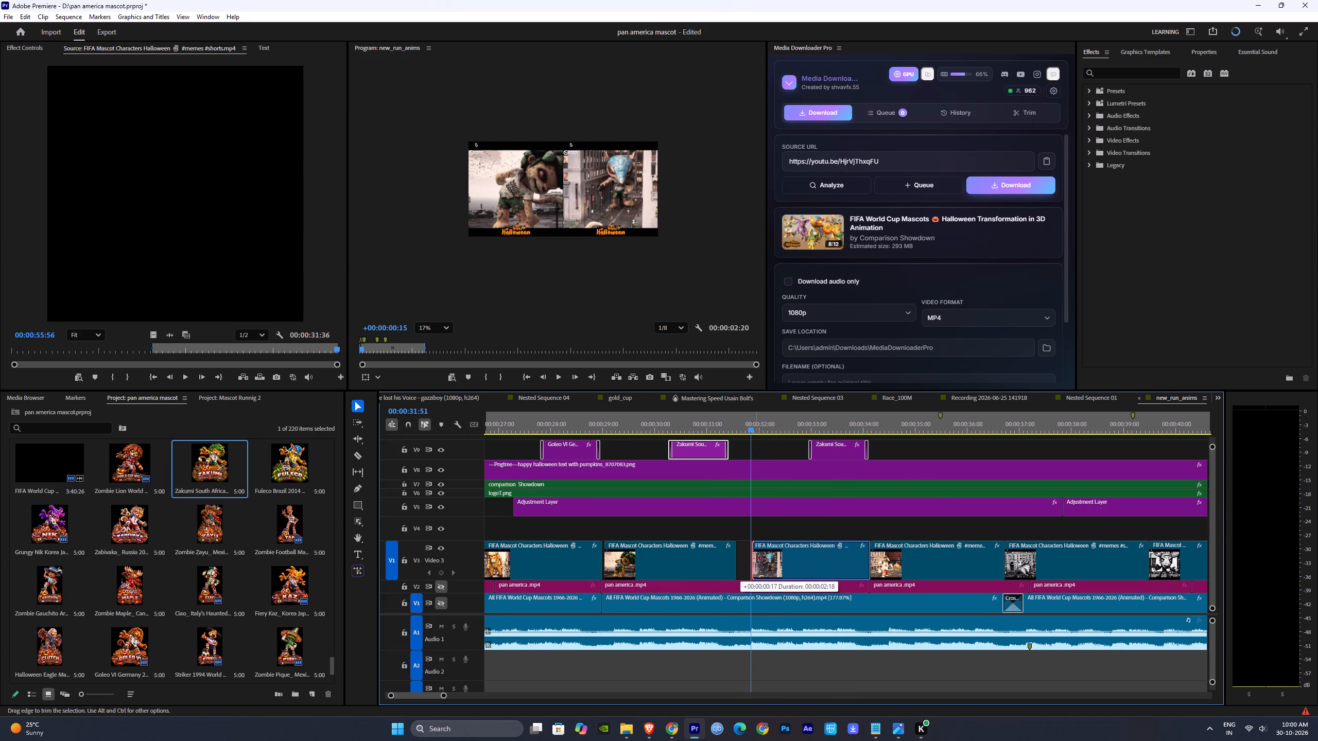
pyautogui.moveTo(757, 558); pyautogui.dragTo(755, 558)
pyautogui.moveTo(737, 557); pyautogui.dragTo(763, 562)
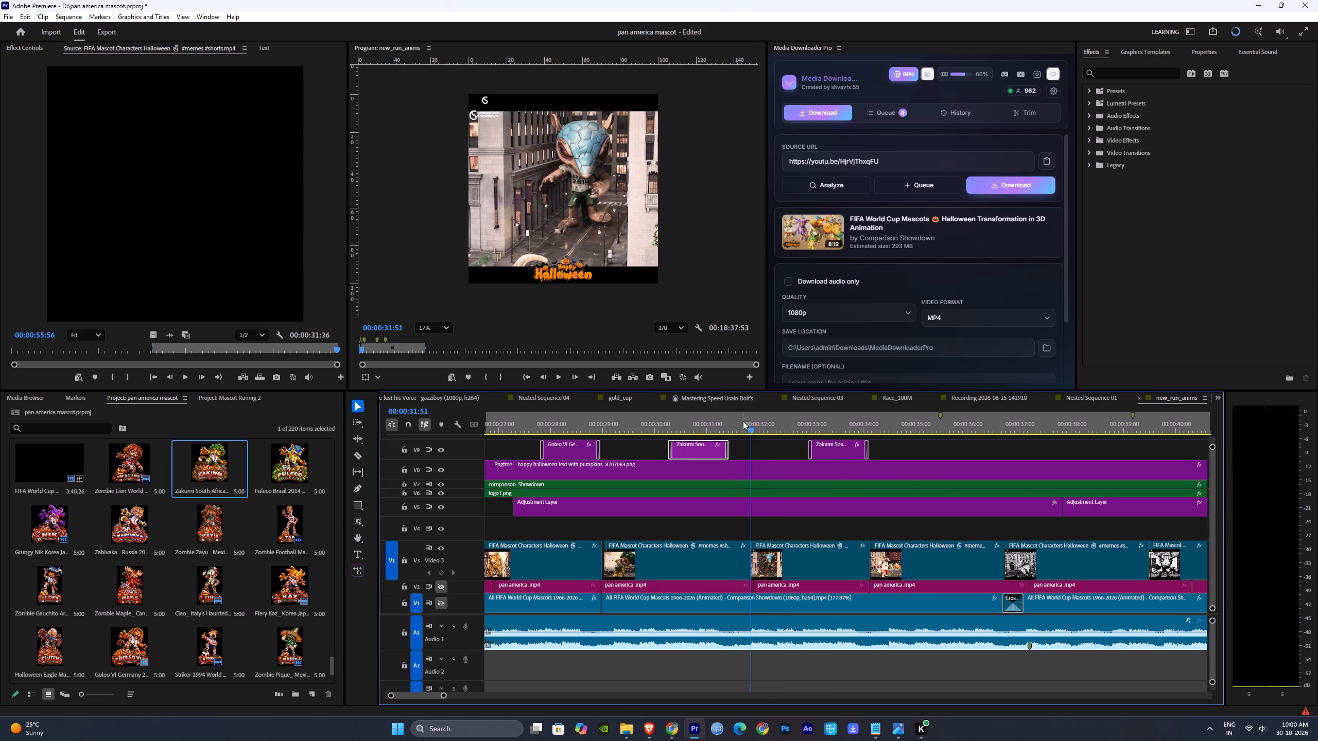
pyautogui.click(742, 421)
pyautogui.press('space')
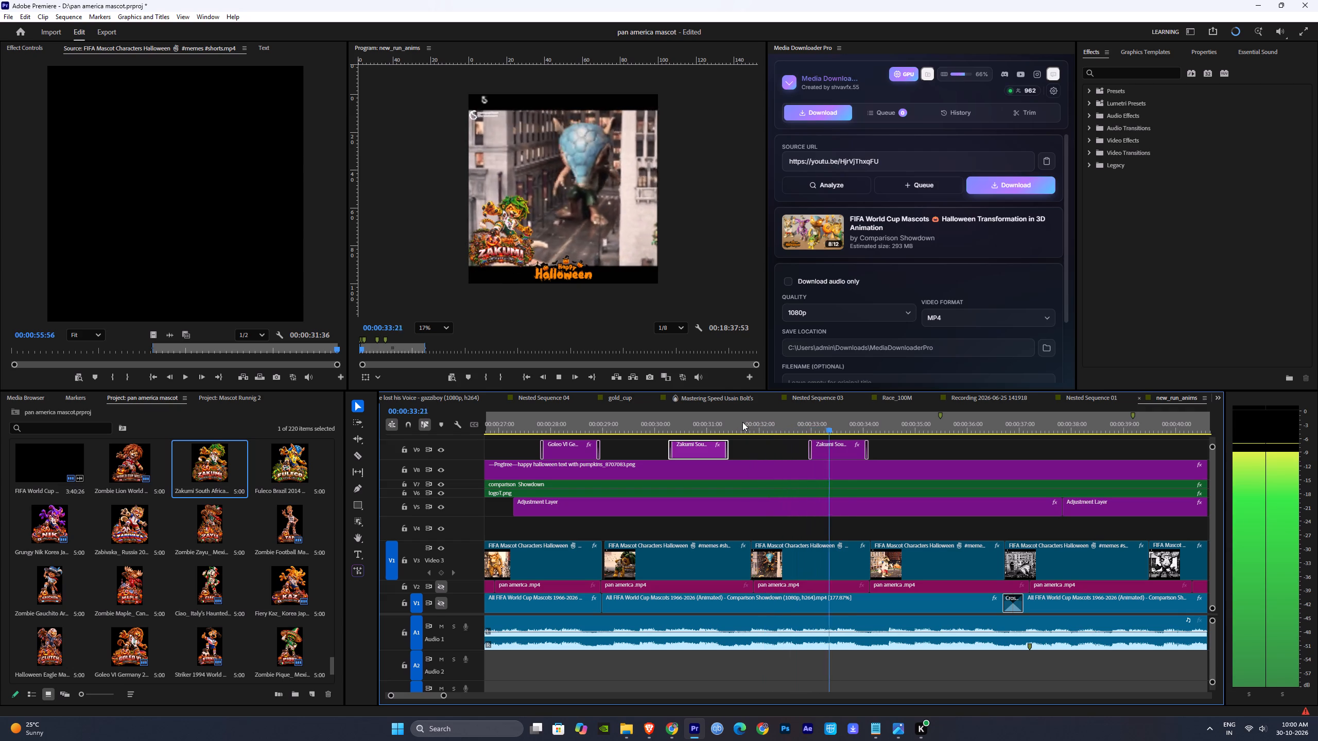
pyautogui.press('space')
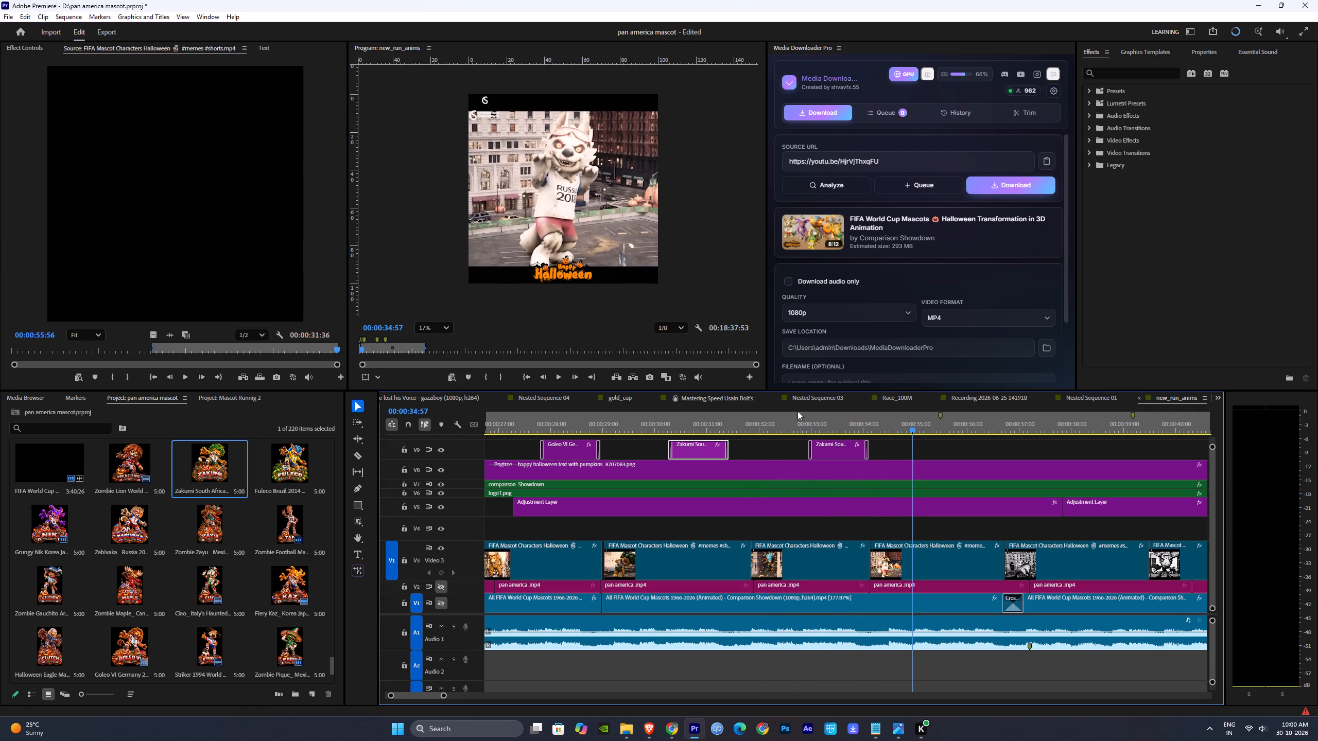
# Move the Zakumi emblem over the blue-headed mascot earlier to start at about 00:00:32:45 and play it back.
pyautogui.click(797, 411)
pyautogui.moveTo(828, 451); pyautogui.dragTo(819, 450)
pyautogui.moveTo(801, 421); pyautogui.dragTo(796, 422)
pyautogui.press('space')
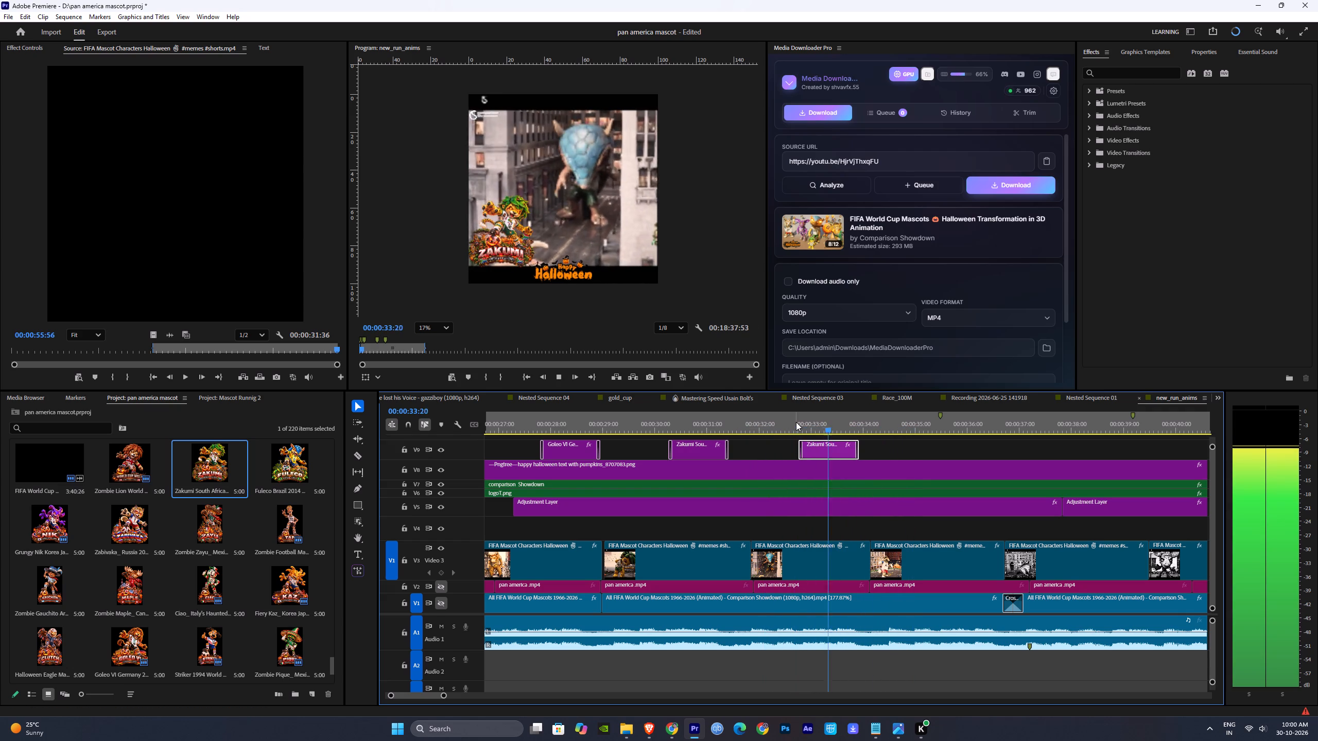
pyautogui.press('space')
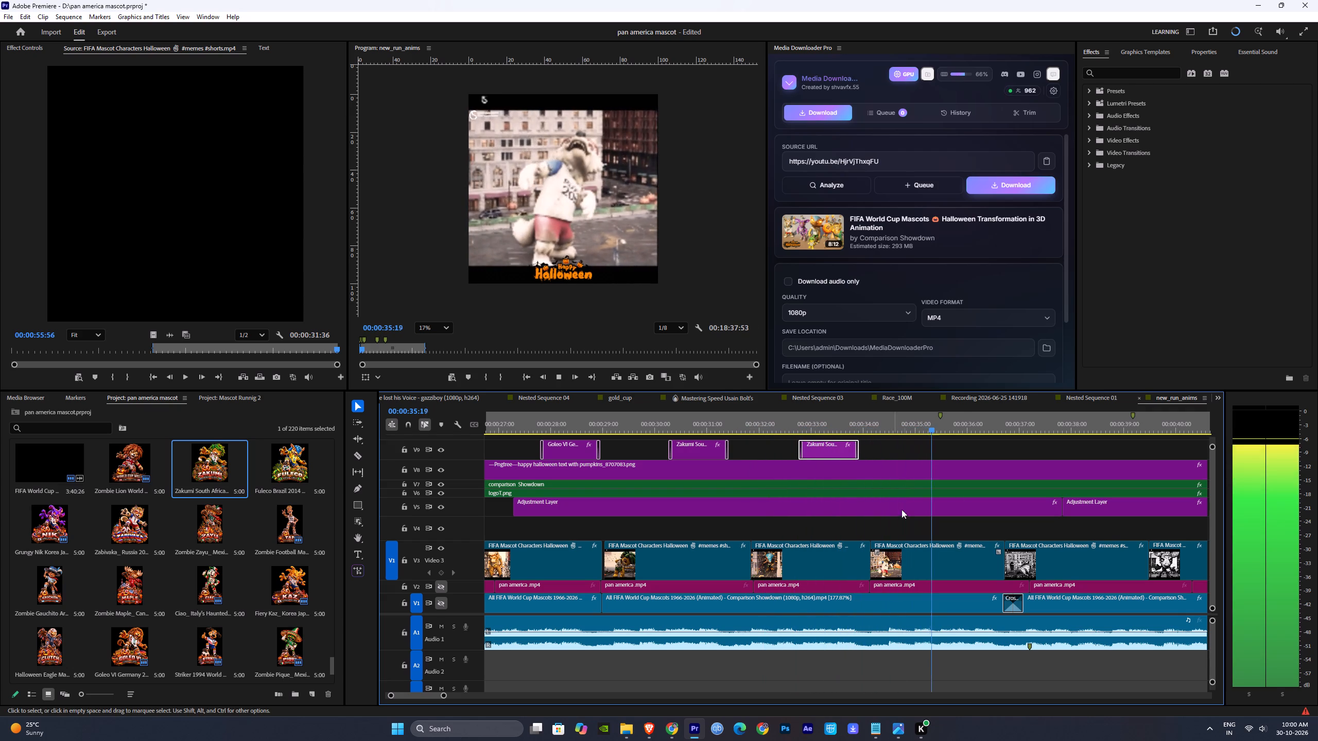
# Trim the start of the white wolf mascot clip on V3 to 00:00:34:30.
pyautogui.moveTo(890, 427); pyautogui.dragTo(891, 437)
pyautogui.moveTo(874, 567); pyautogui.dragTo(889, 568)
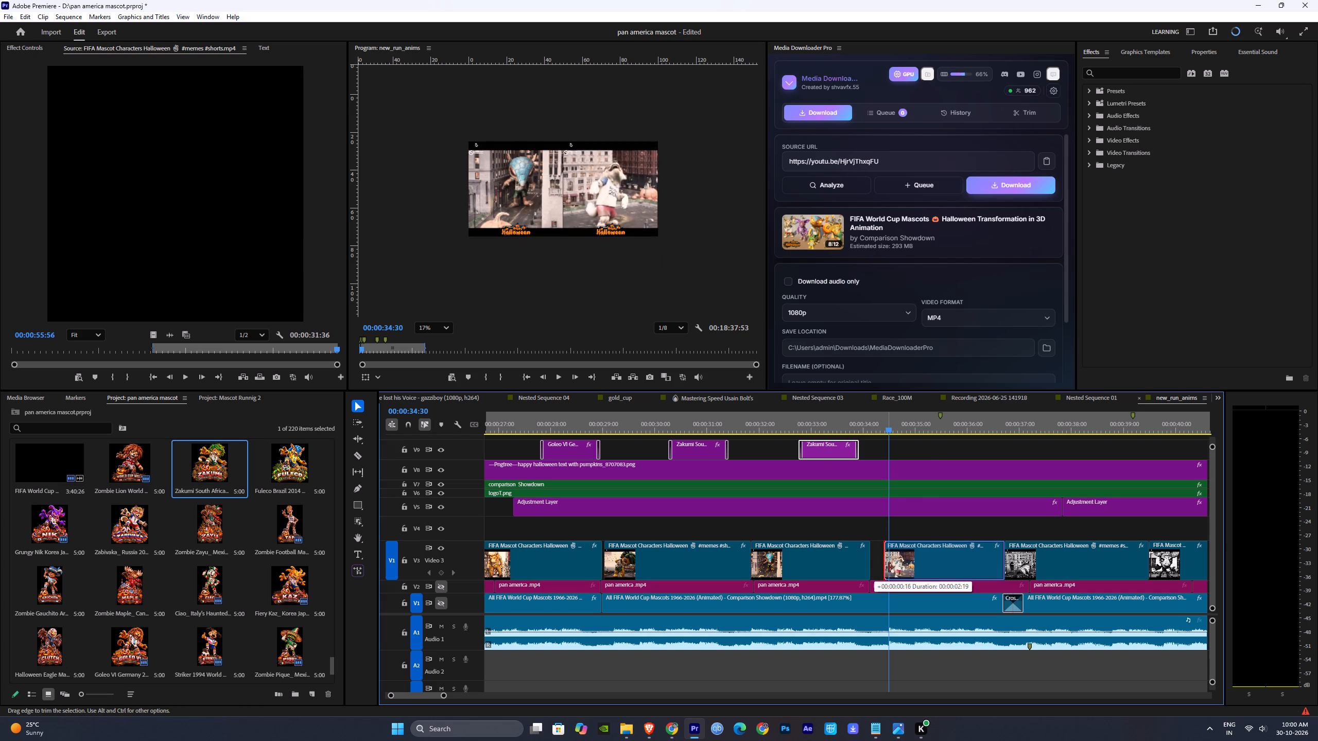
pyautogui.moveTo(889, 568); pyautogui.dragTo(893, 569)
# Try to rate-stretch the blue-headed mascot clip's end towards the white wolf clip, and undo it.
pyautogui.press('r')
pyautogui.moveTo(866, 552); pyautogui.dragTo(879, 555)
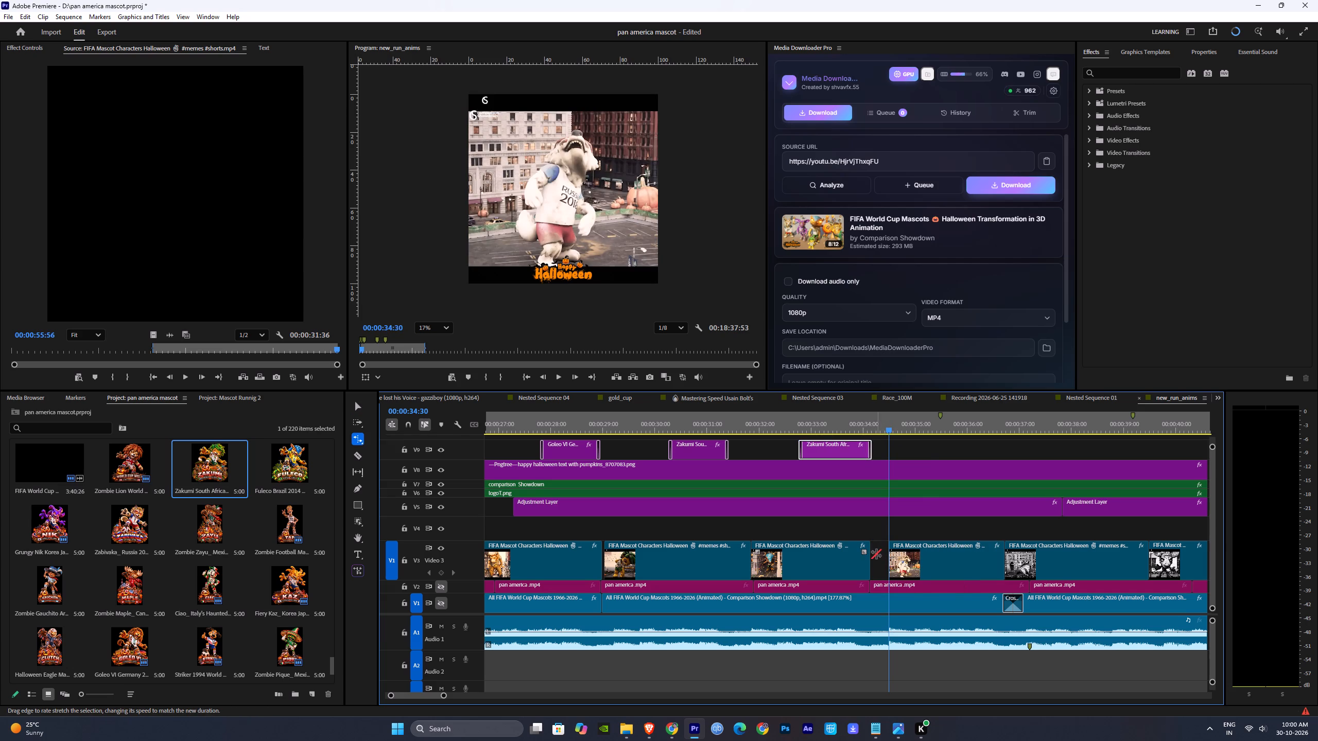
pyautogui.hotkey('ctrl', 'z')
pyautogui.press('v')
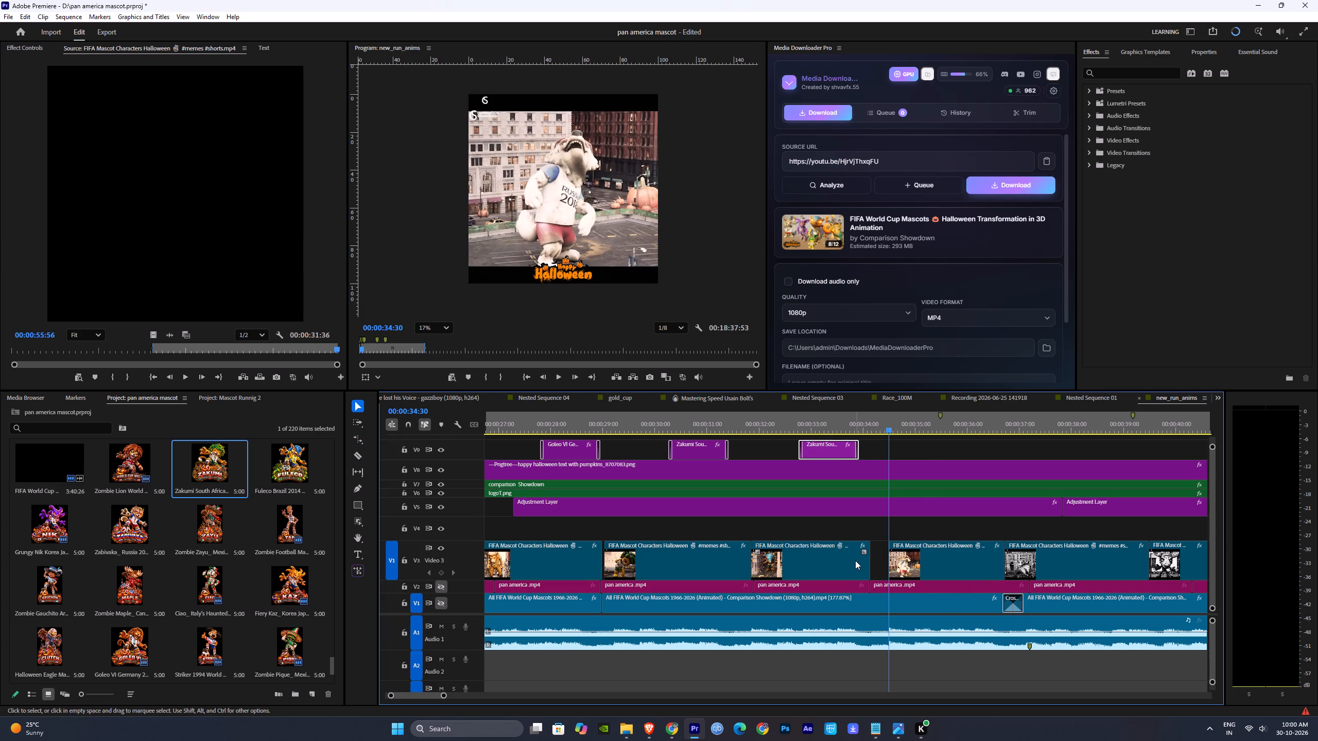
# Move the blue-headed mascot clip later on V3 so it ends at 00:00:34:30, against the white wolf clip.
pyautogui.click(855, 560)
pyautogui.moveTo(846, 566); pyautogui.dragTo(864, 570)
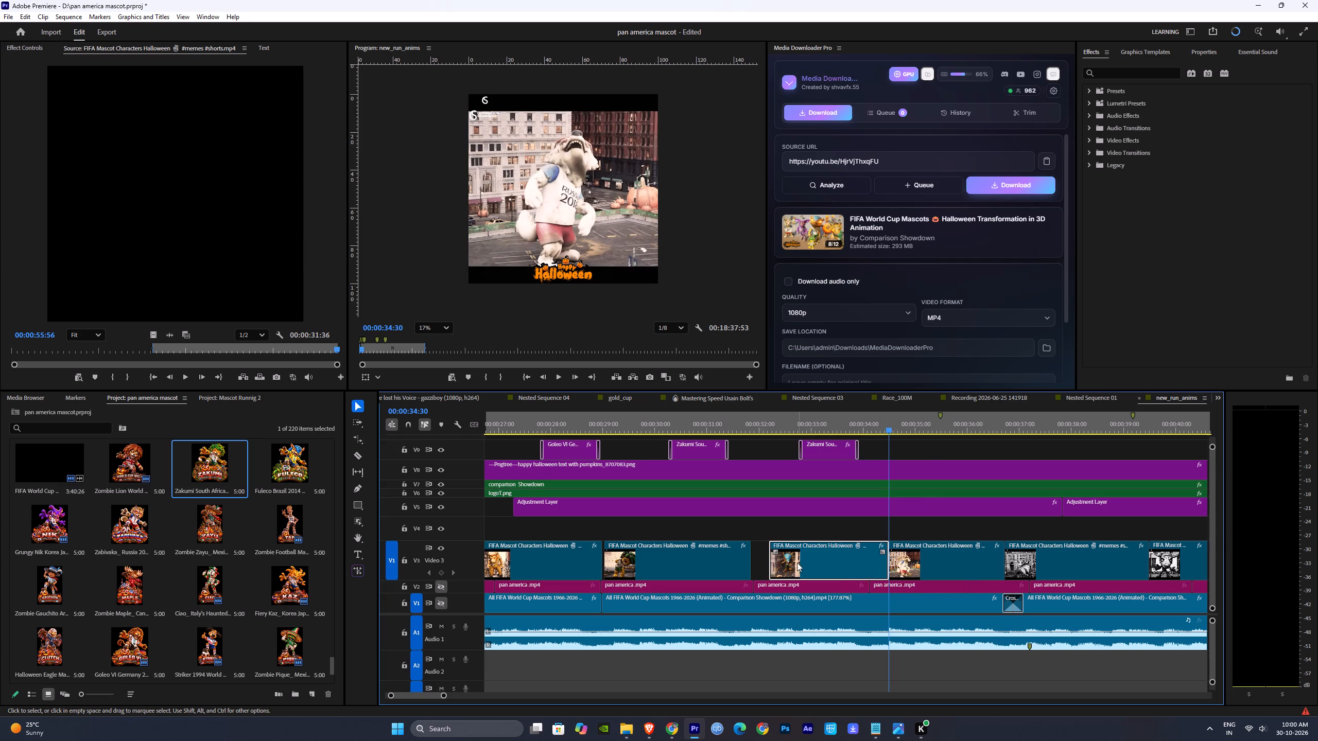
pyautogui.click(773, 553)
pyautogui.hotkey('ctrl', 'z')
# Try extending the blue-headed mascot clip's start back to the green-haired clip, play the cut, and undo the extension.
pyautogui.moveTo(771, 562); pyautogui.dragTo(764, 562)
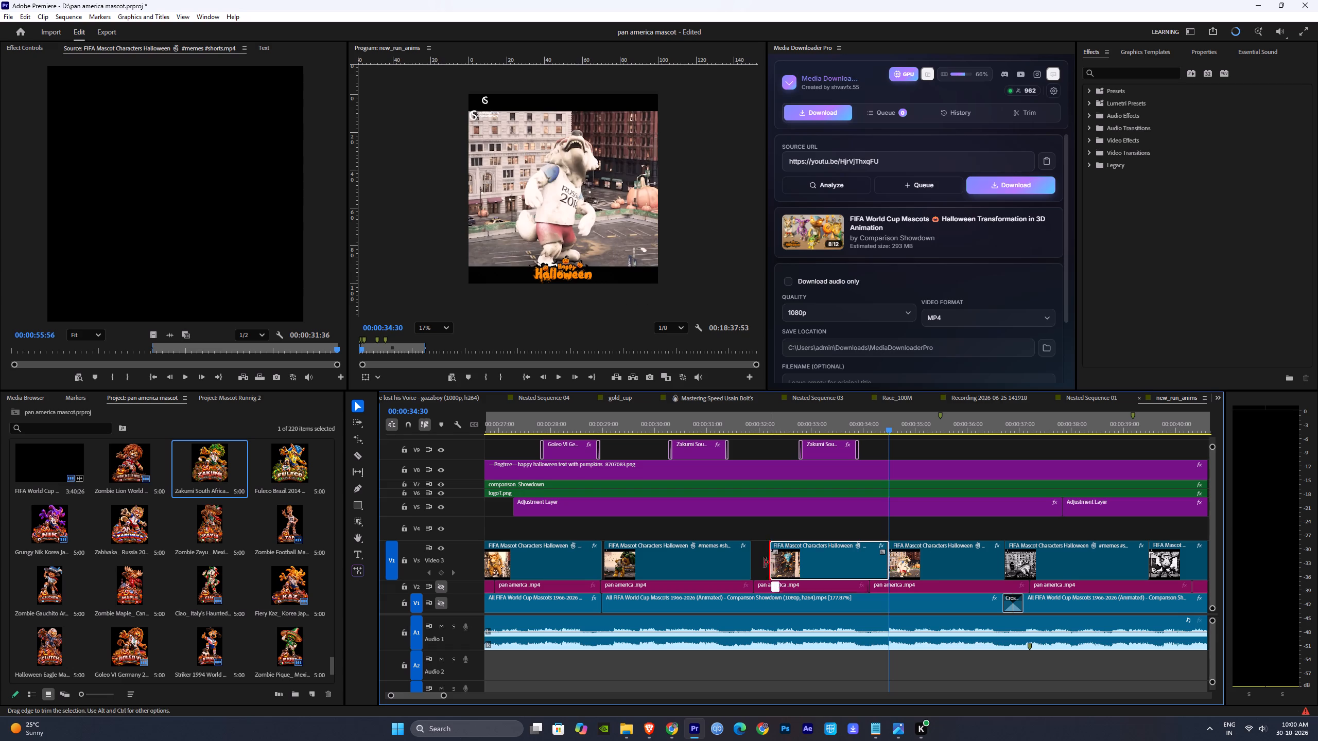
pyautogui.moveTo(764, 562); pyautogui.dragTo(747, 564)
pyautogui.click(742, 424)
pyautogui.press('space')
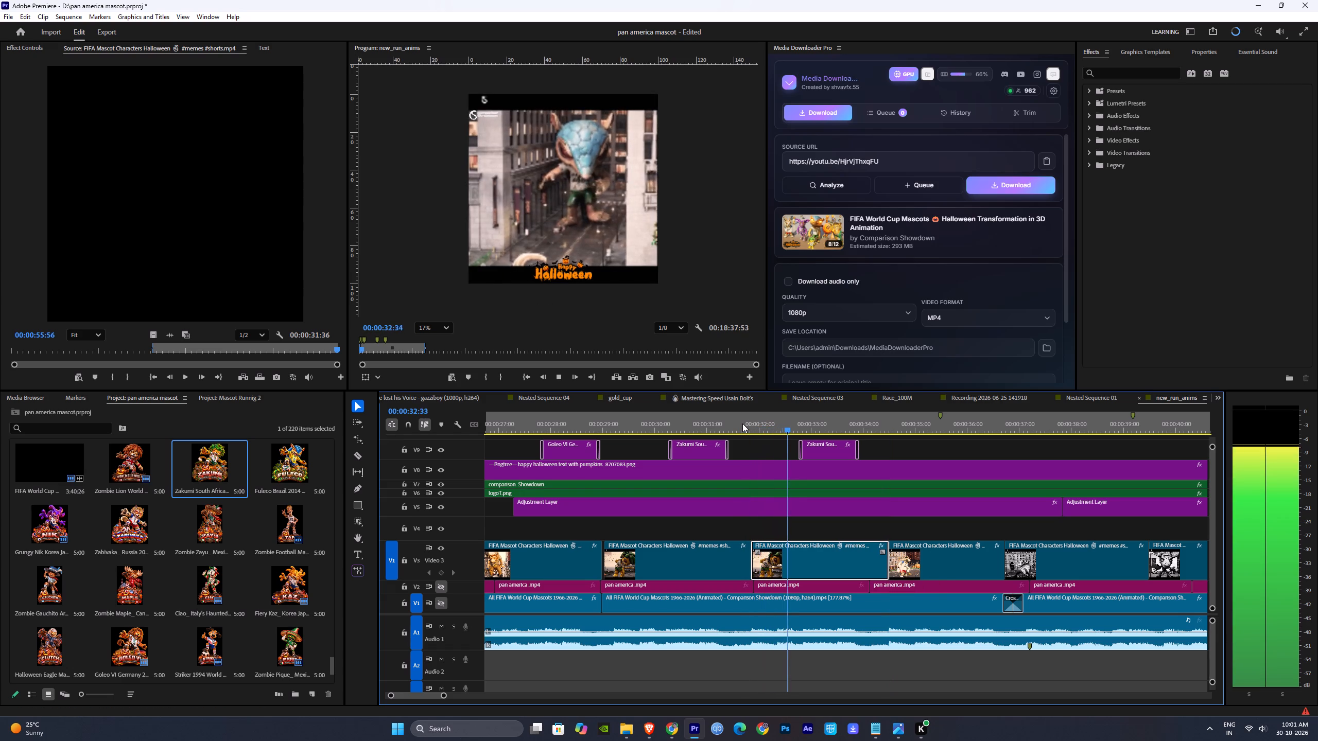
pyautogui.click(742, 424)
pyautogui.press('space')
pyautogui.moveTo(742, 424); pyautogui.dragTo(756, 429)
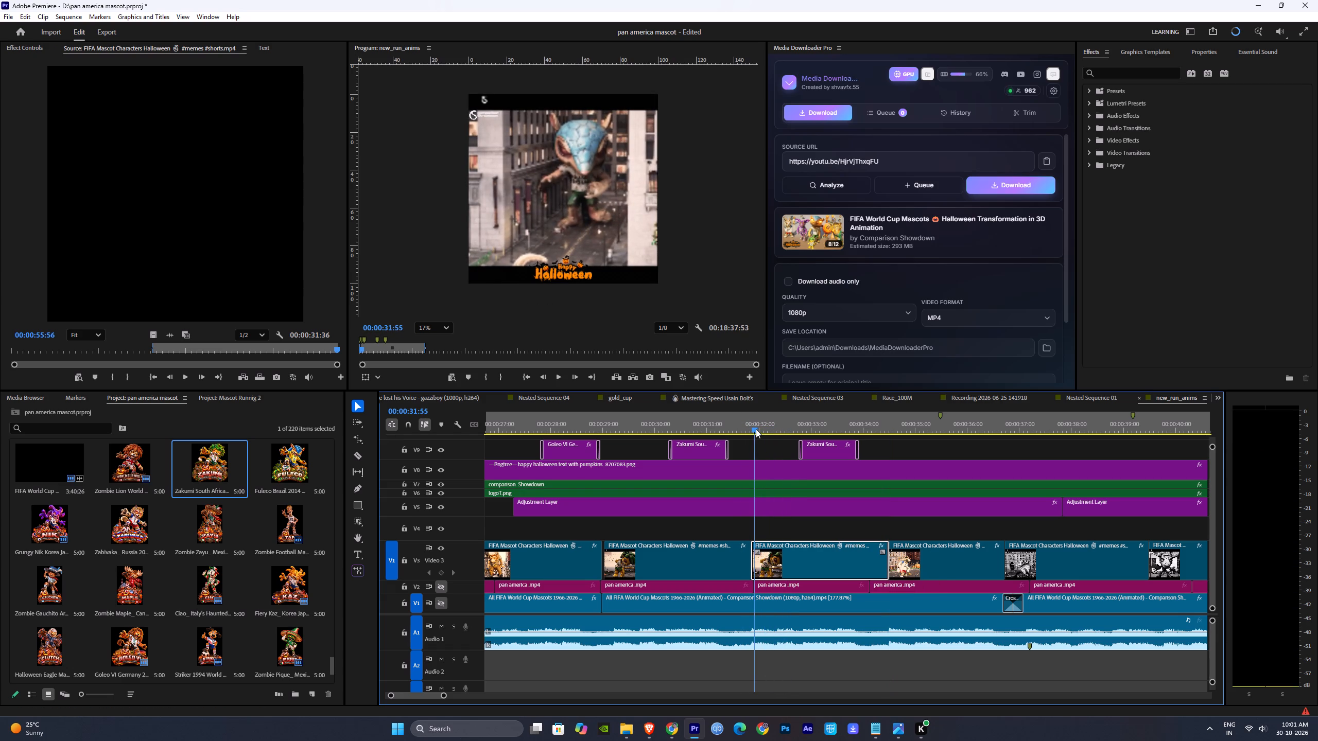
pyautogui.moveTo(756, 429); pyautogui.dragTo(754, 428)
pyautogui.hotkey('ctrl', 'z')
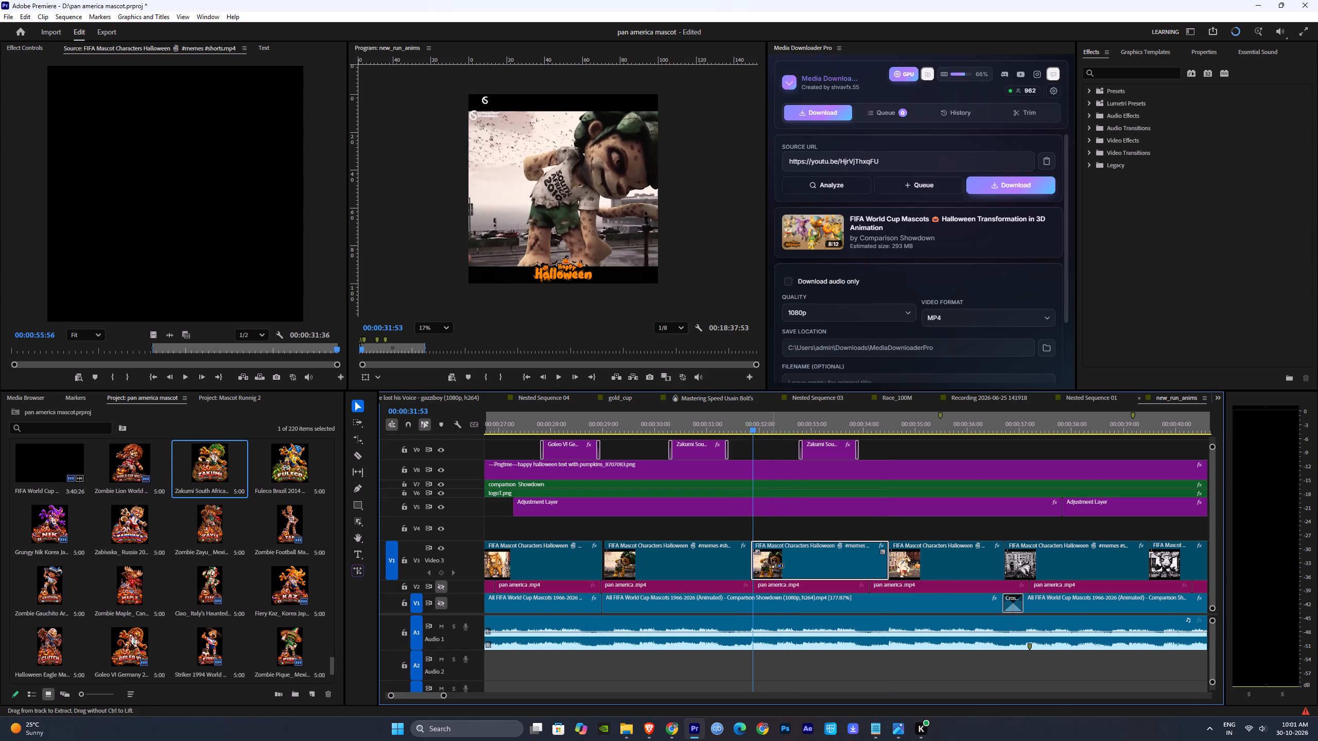
# Extend the blue-headed clip's start slightly, rate-stretch it to meet the green-haired clip at about 00:00:31:51, and play it back.
pyautogui.moveTo(772, 559); pyautogui.dragTo(758, 557)
pyautogui.press('r')
pyautogui.moveTo(758, 550); pyautogui.dragTo(755, 549)
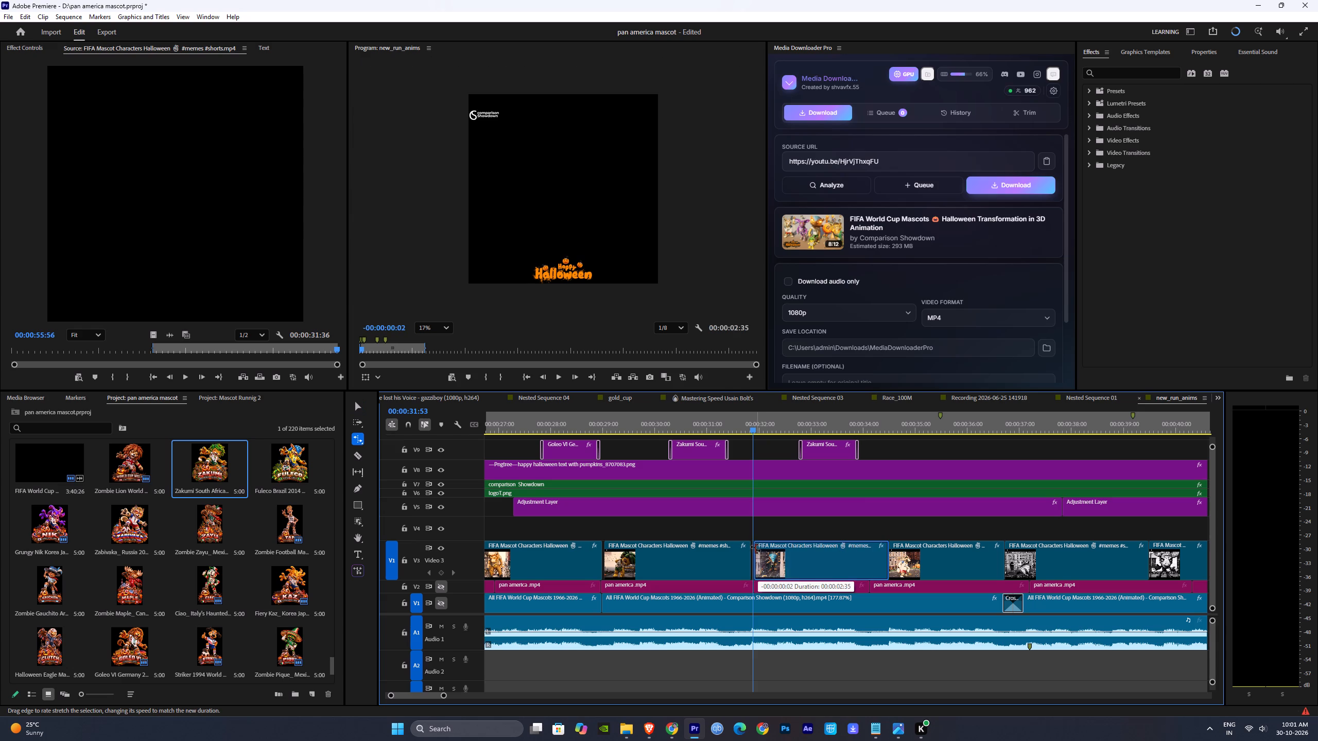
pyautogui.moveTo(755, 549); pyautogui.dragTo(750, 546)
pyautogui.press('v')
pyautogui.click(750, 424)
pyautogui.press('space')
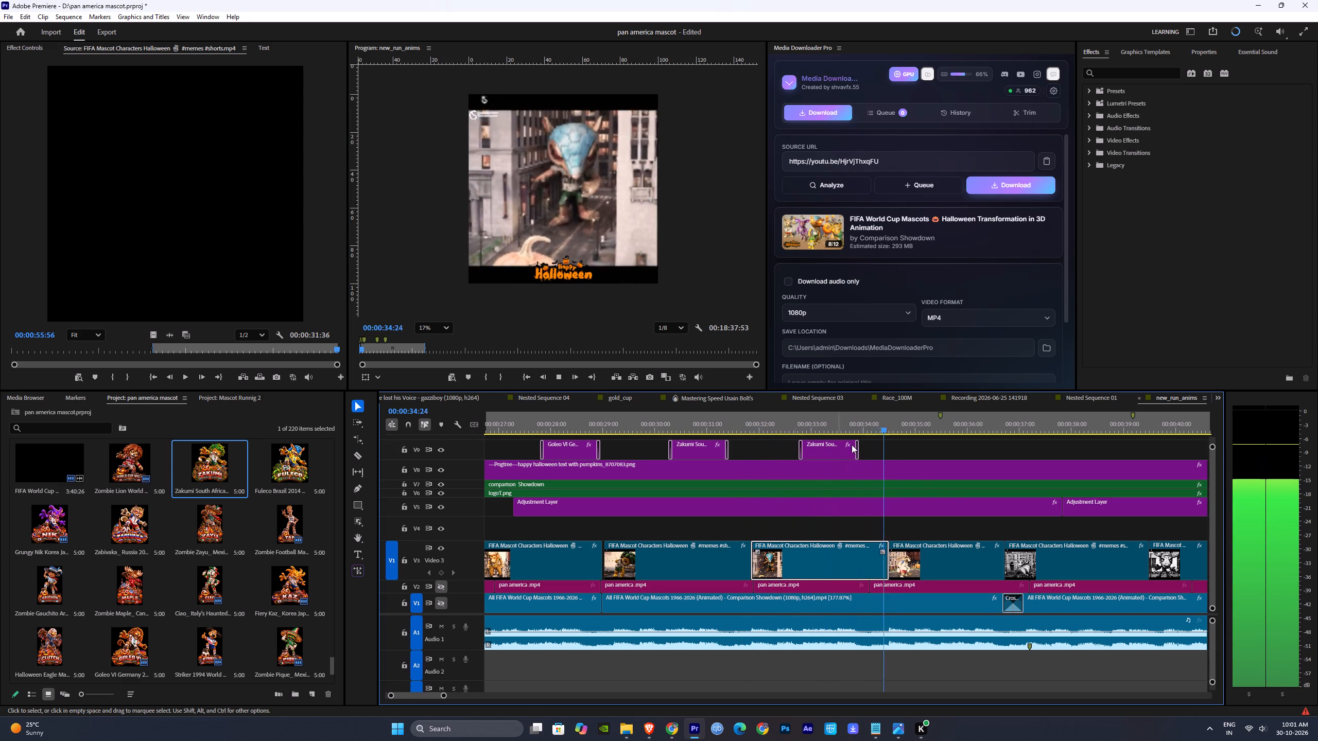
pyautogui.press('space')
# Duplicate the Zakumi emblem on the topmost video track over the white wolf mascot, starting at about 00:00:34:57, and play it back.
pyautogui.moveTo(898, 426); pyautogui.dragTo(889, 435)
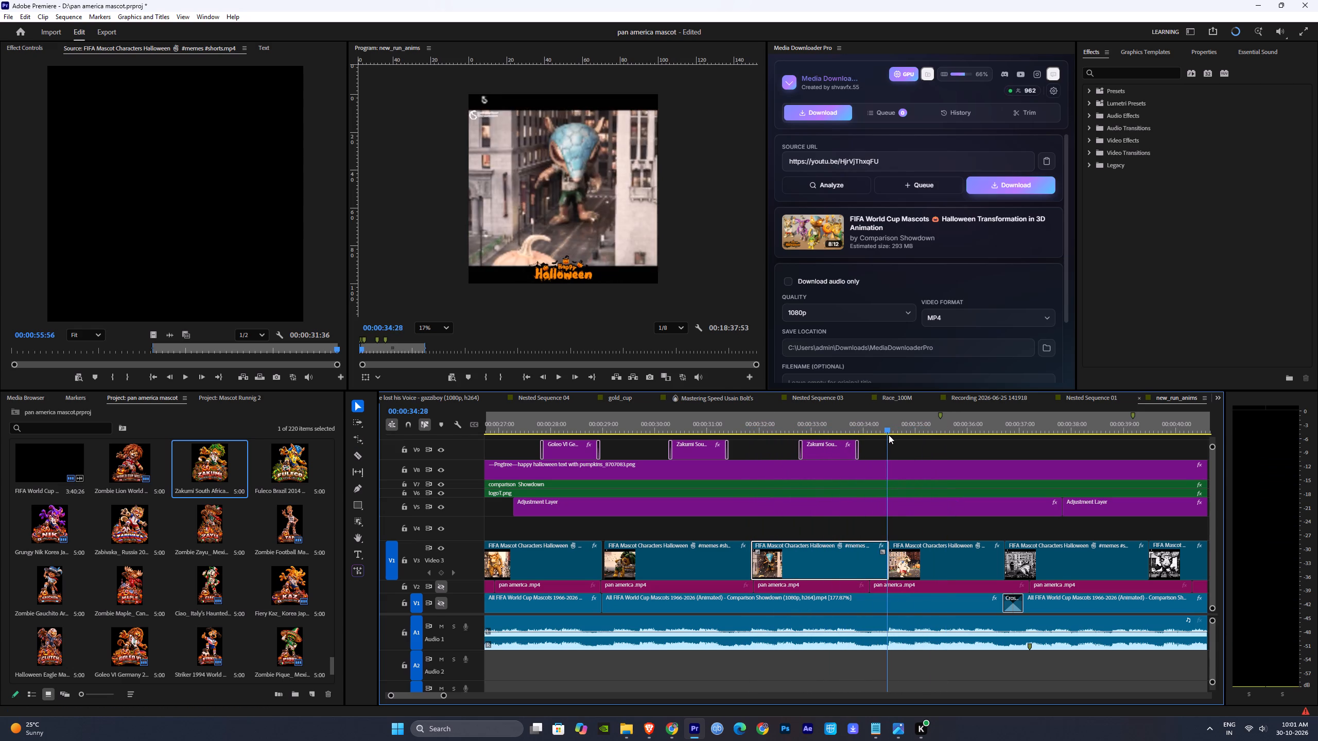
pyautogui.moveTo(889, 435); pyautogui.dragTo(657, 511)
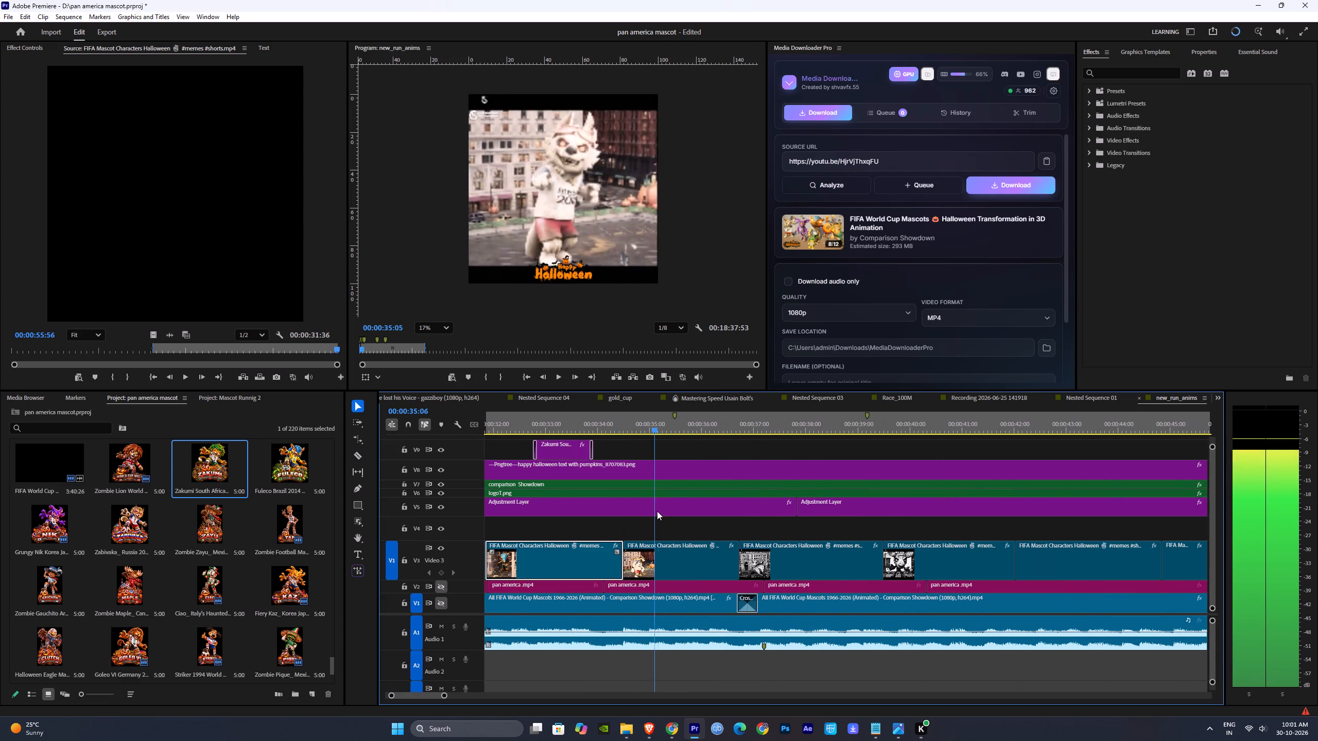
pyautogui.moveTo(657, 511); pyautogui.dragTo(659, 511)
pyautogui.keyDown('alt'); pyautogui.moveTo(556, 452); pyautogui.dragTo(623, 453); pyautogui.keyUp('alt')
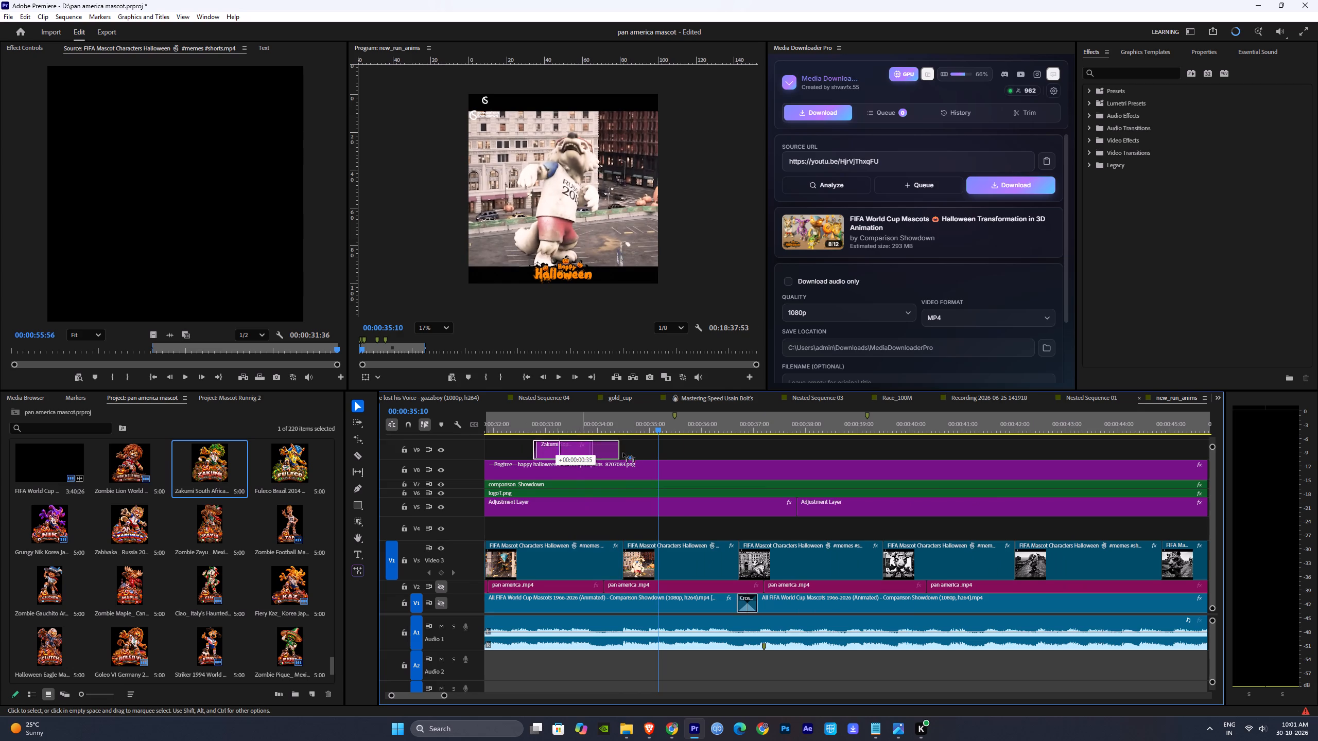
pyautogui.keyDown('alt'); pyautogui.moveTo(623, 453); pyautogui.dragTo(652, 453); pyautogui.keyUp('alt')
pyautogui.moveTo(639, 422); pyautogui.dragTo(626, 424)
pyautogui.moveTo(657, 450); pyautogui.dragTo(661, 450)
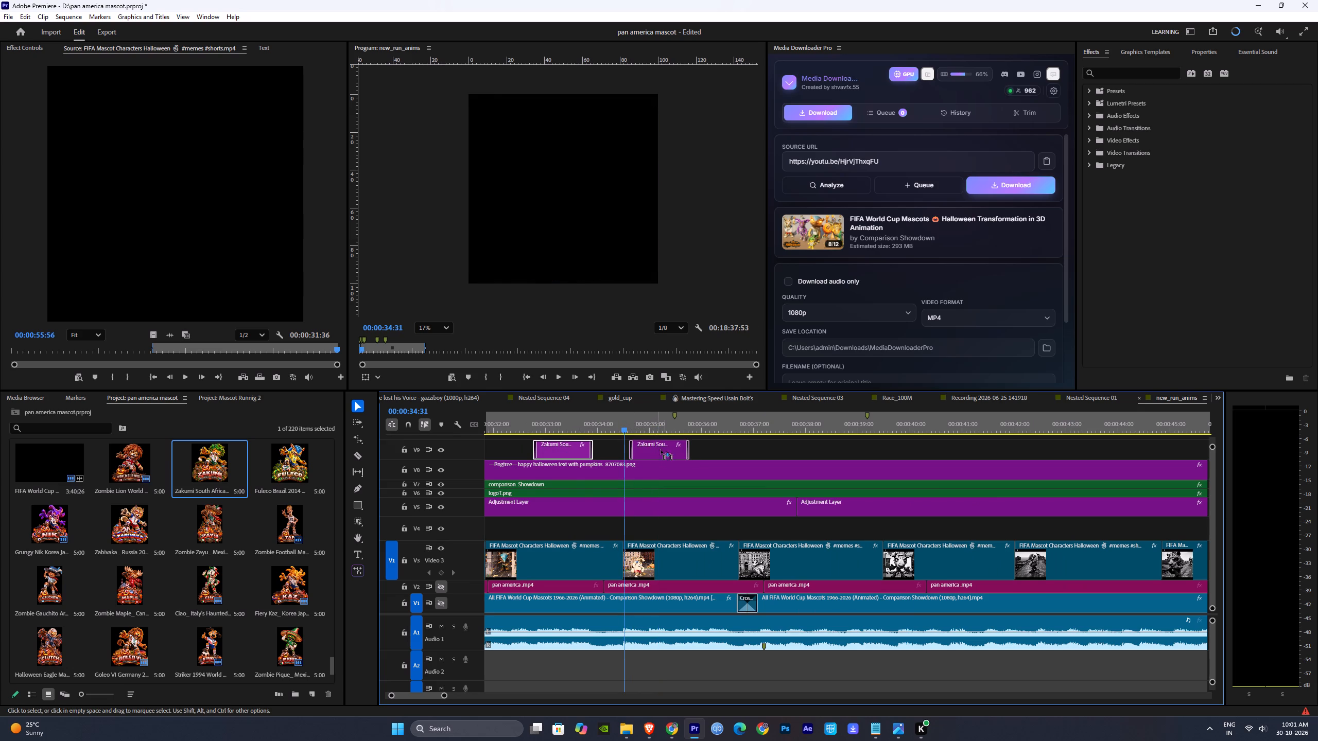
pyautogui.moveTo(661, 450); pyautogui.dragTo(673, 452)
pyautogui.press('space')
pyautogui.press('space')
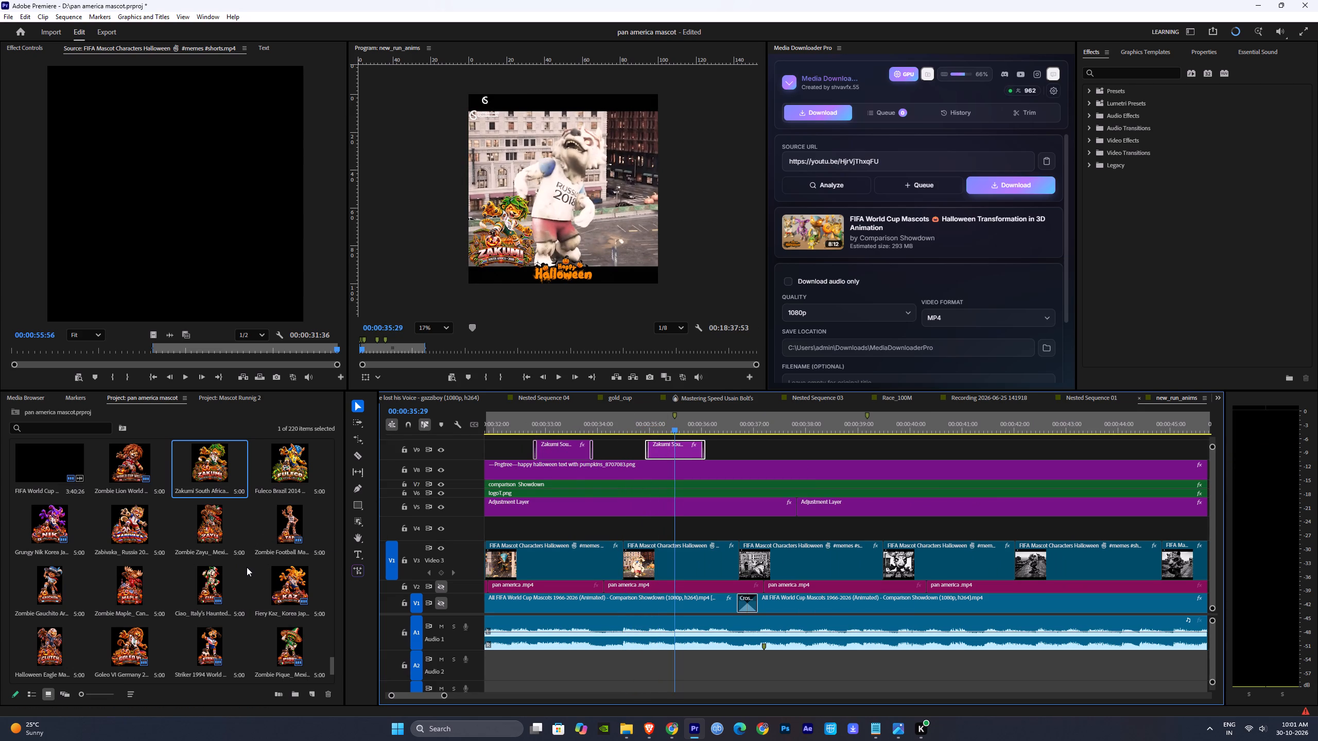
# Replace the emblem over the white wolf mascot with the Zabivaka Russia emblem, play it back, and save the project.
pyautogui.click(131, 537)
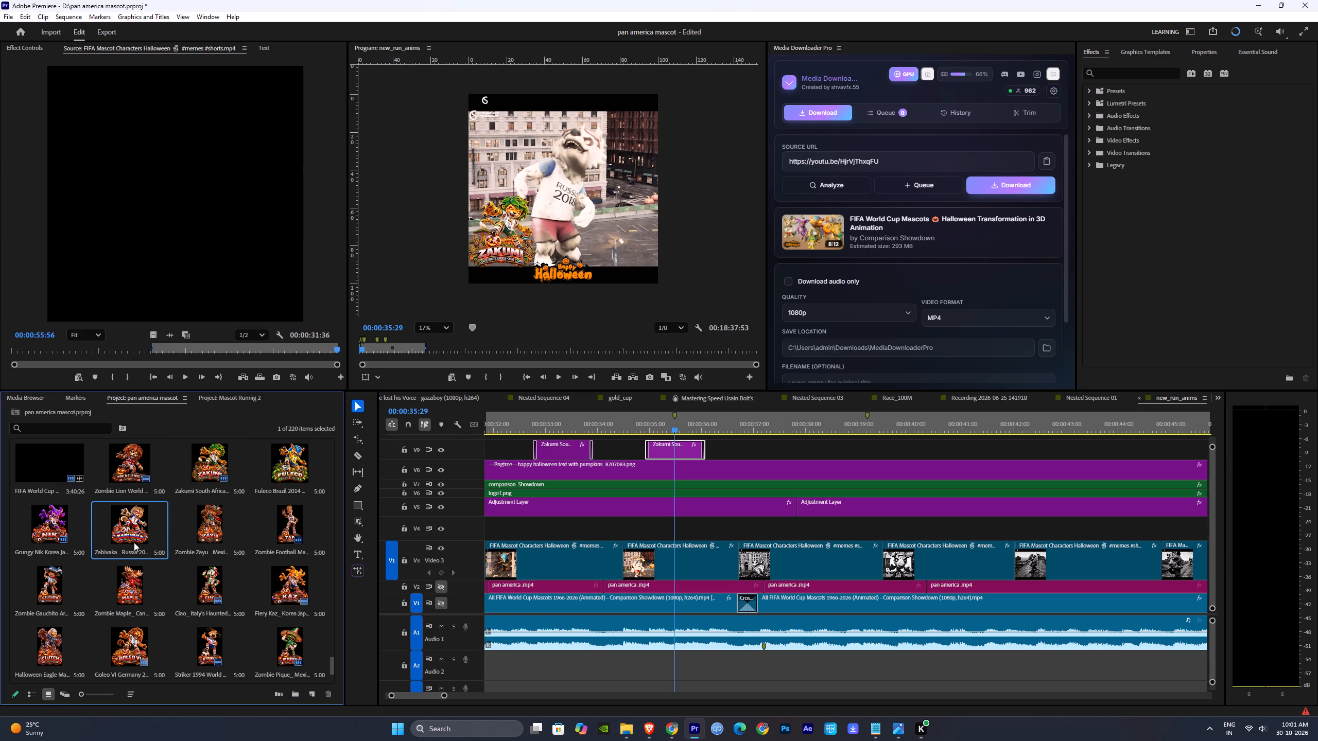
pyautogui.keyDown('alt'); pyautogui.moveTo(131, 534); pyautogui.dragTo(658, 450); pyautogui.keyUp('alt')
pyautogui.click(641, 422)
pyautogui.press('space')
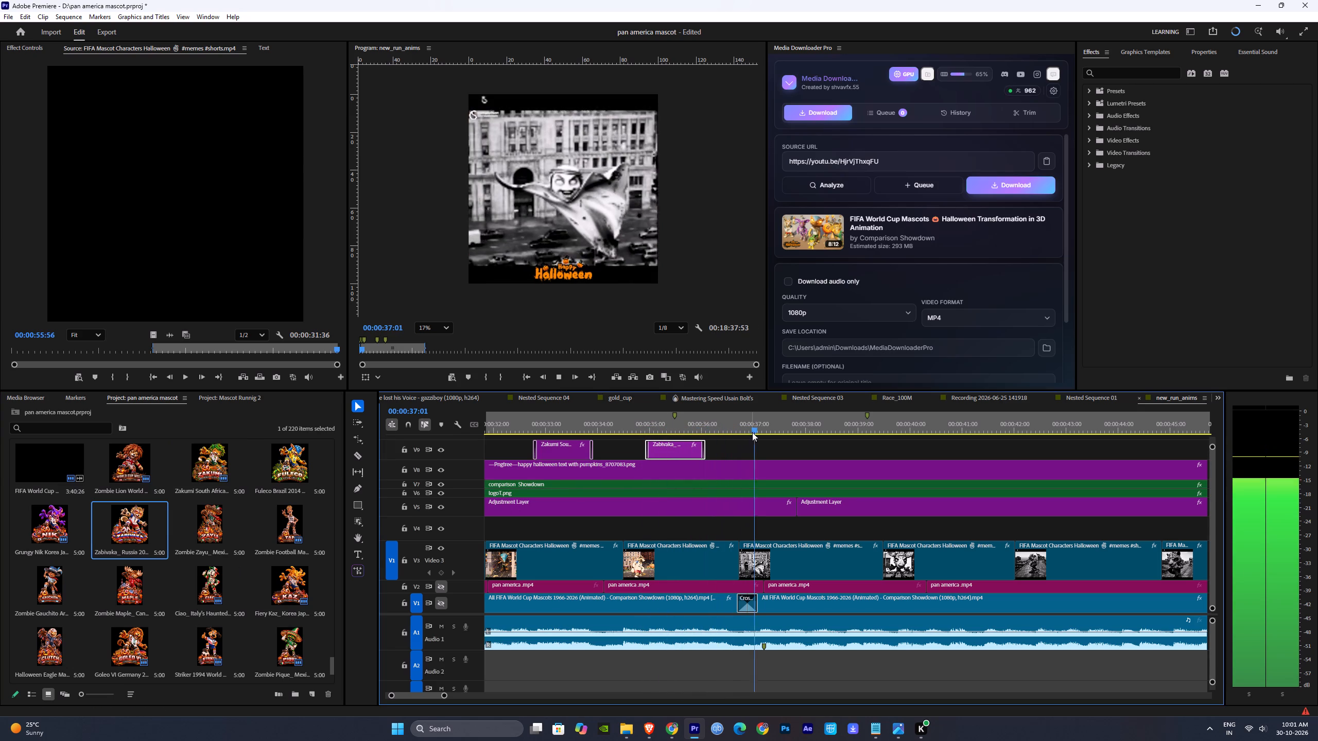
pyautogui.press('space')
pyautogui.hotkey('ctrl', 's')
# Play back the white wolf mascot section to check the Zabivaka emblem's timing and the cut to the caped ghost mascot.
pyautogui.moveTo(717, 422); pyautogui.dragTo(686, 424)
pyautogui.press('space')
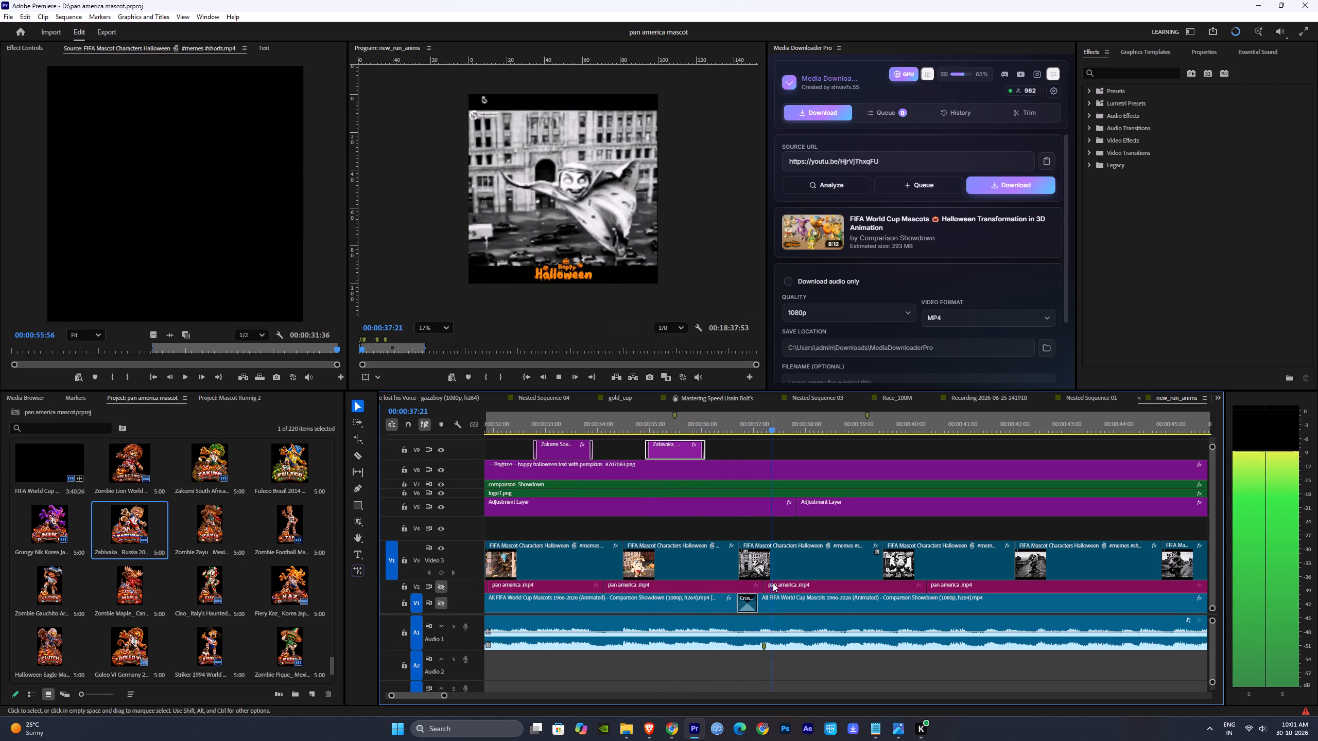
pyautogui.press('space')
pyautogui.moveTo(738, 424); pyautogui.dragTo(652, 426)
pyautogui.press('space')
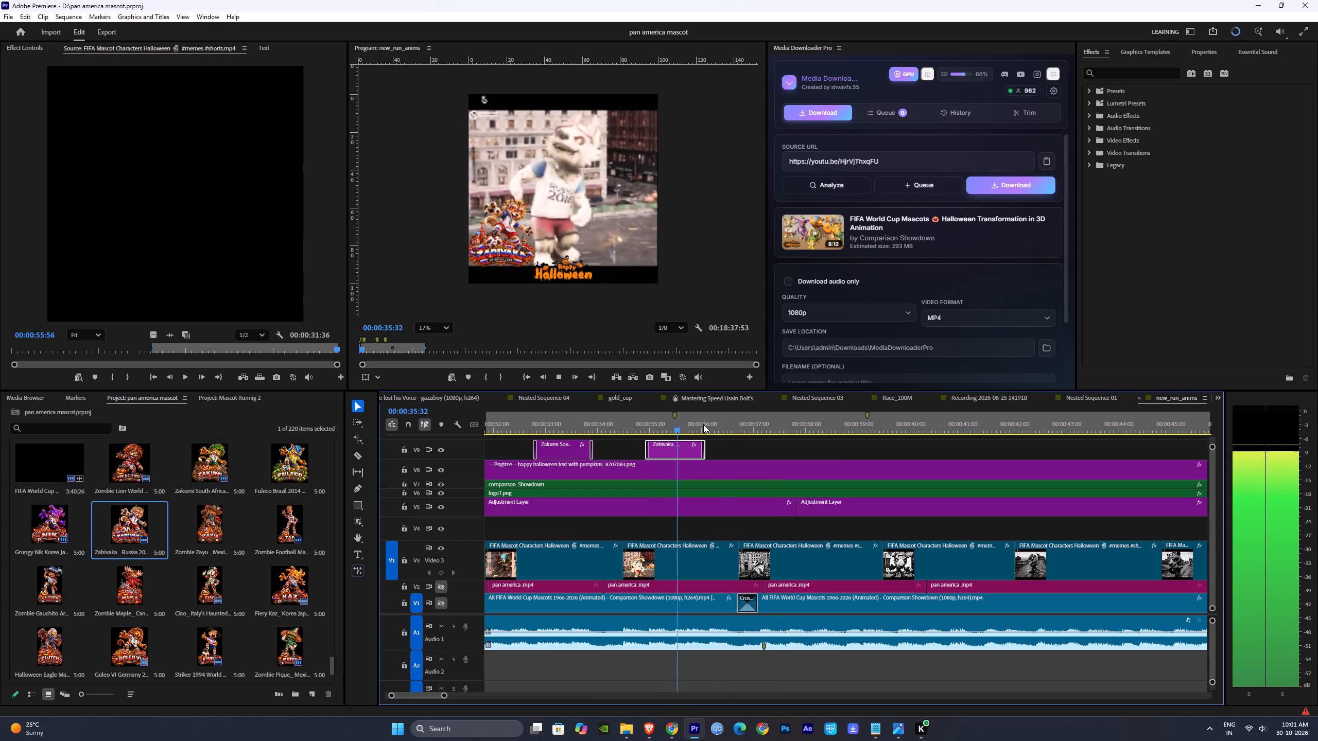
pyautogui.moveTo(708, 422); pyautogui.dragTo(725, 422)
pyautogui.press('space')
pyautogui.click(726, 421)
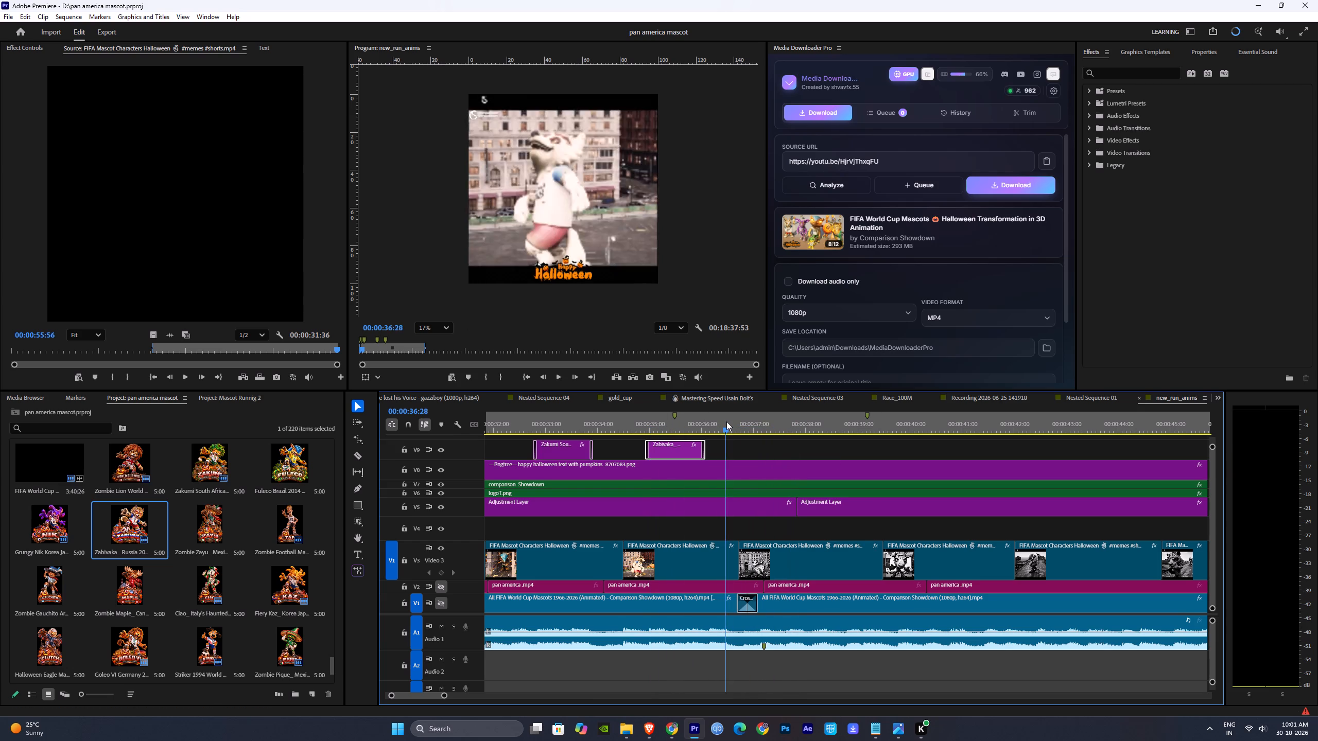
pyautogui.press('space')
pyautogui.press('space')
# Trim the caped ghost mascot clip's start to 00:00:37:07, rate-stretch the white wolf clip to meet it, and play the cut.
pyautogui.moveTo(738, 421); pyautogui.dragTo(757, 425)
pyautogui.press('space')
pyautogui.moveTo(776, 424); pyautogui.dragTo(761, 427)
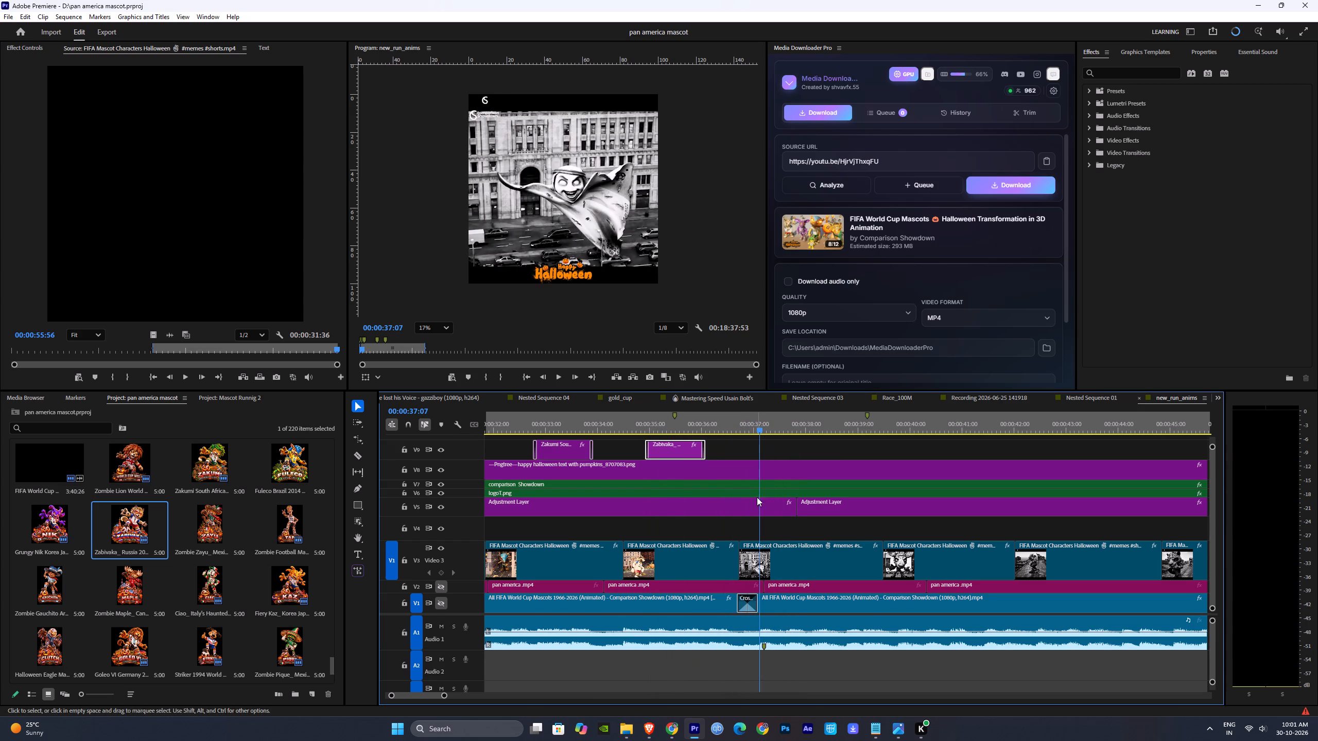
pyautogui.moveTo(741, 557); pyautogui.dragTo(761, 571)
pyautogui.press('r')
pyautogui.moveTo(735, 556); pyautogui.dragTo(759, 566)
pyautogui.press('v')
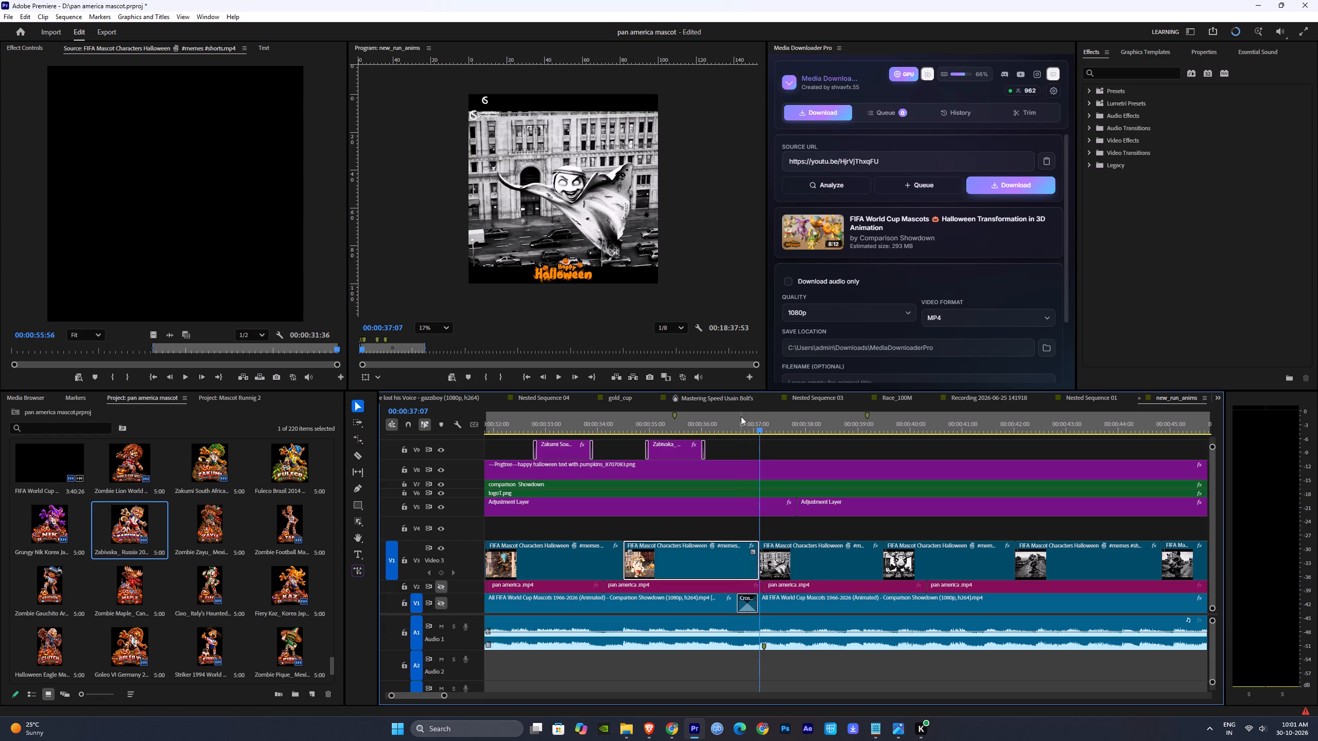
pyautogui.click(741, 417)
pyautogui.press('space')
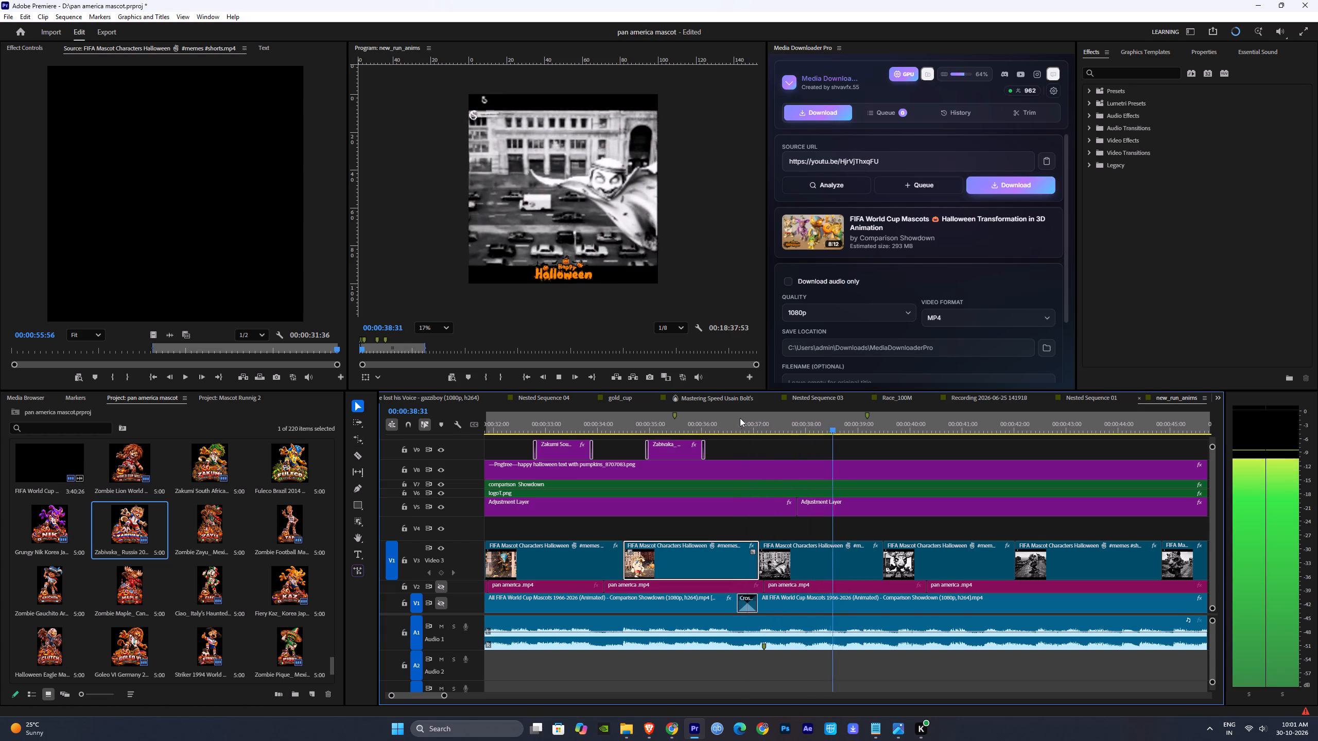
pyautogui.press('space')
# Duplicate the Zabivaka emblem over the caped ghost mascot, starting at about 00:00:37:54, and play it back.
pyautogui.keyDown('alt'); pyautogui.moveTo(664, 445); pyautogui.dragTo(820, 456); pyautogui.keyUp('alt')
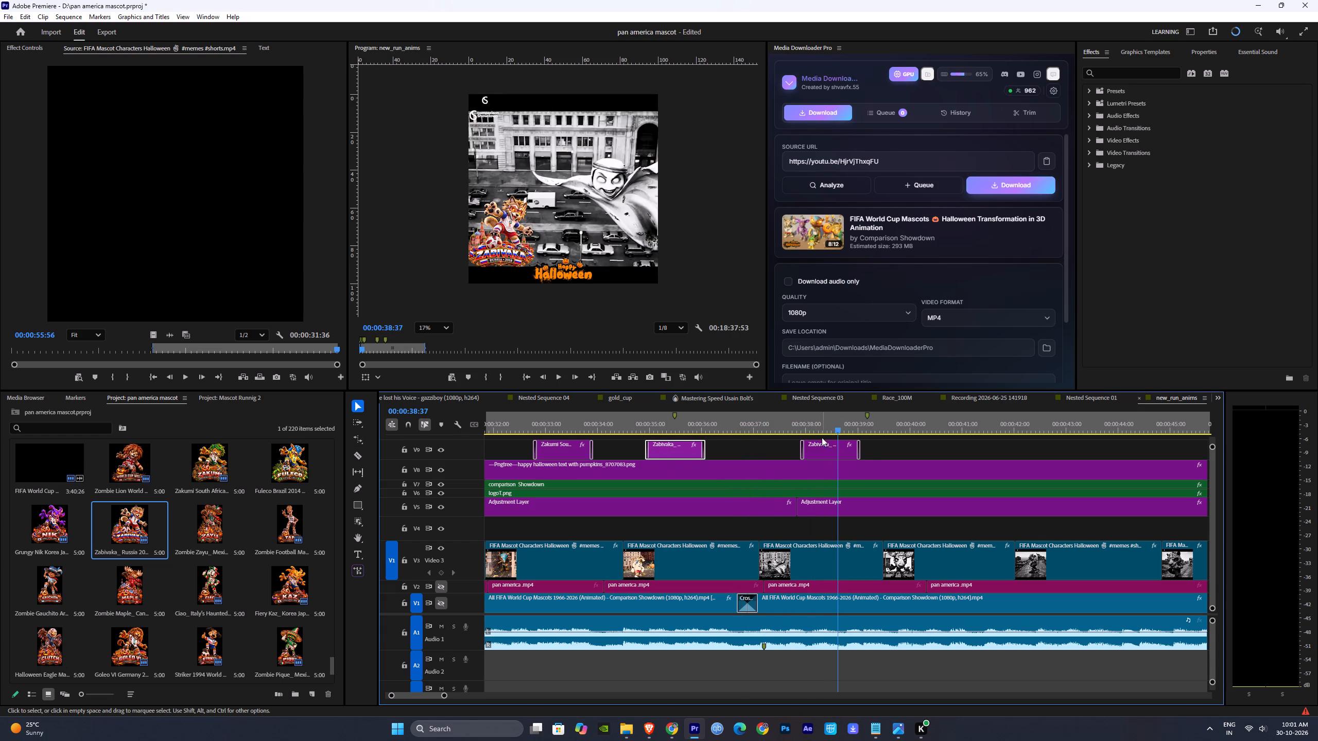
pyautogui.moveTo(811, 420); pyautogui.dragTo(793, 420)
pyautogui.press('space')
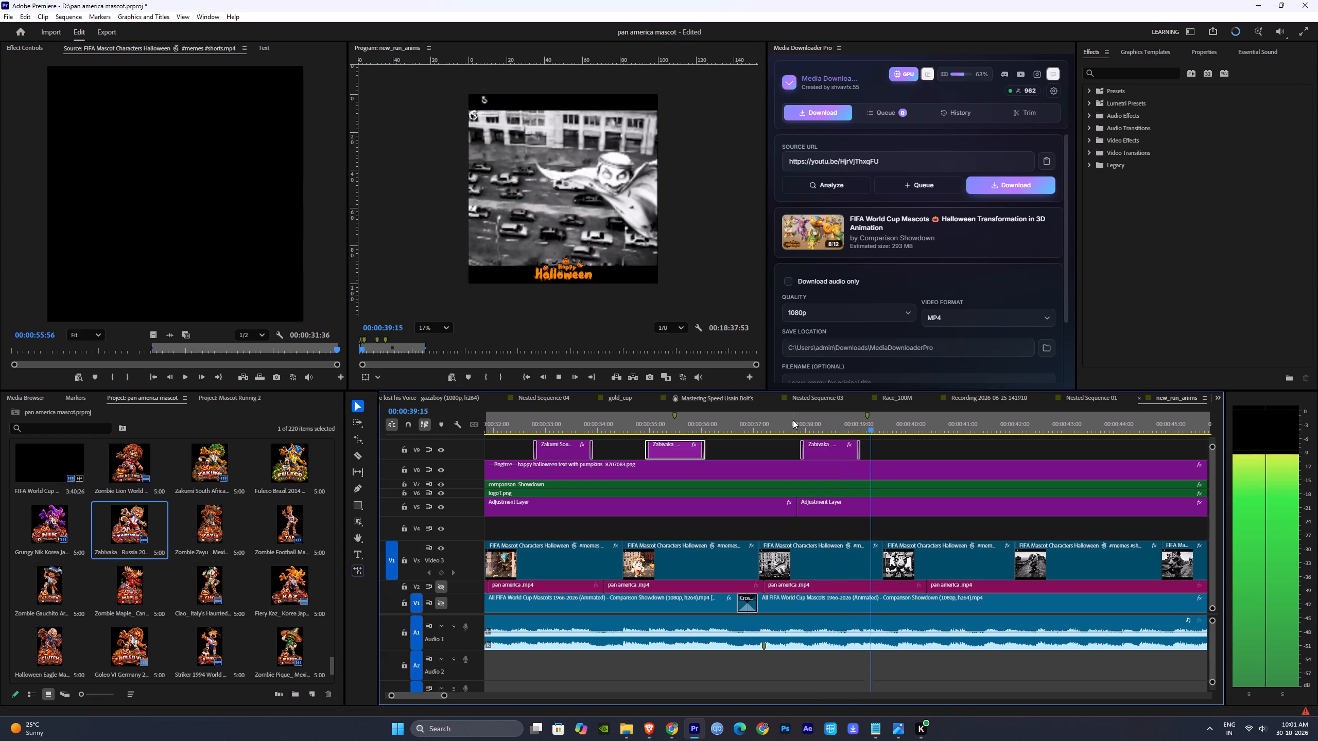
pyautogui.press('space')
# Trim the following horned mascot clip's start to 00:00:39:46, rate-stretch the caped ghost clip to meet it, and play back.
pyautogui.moveTo(902, 428); pyautogui.dragTo(897, 429)
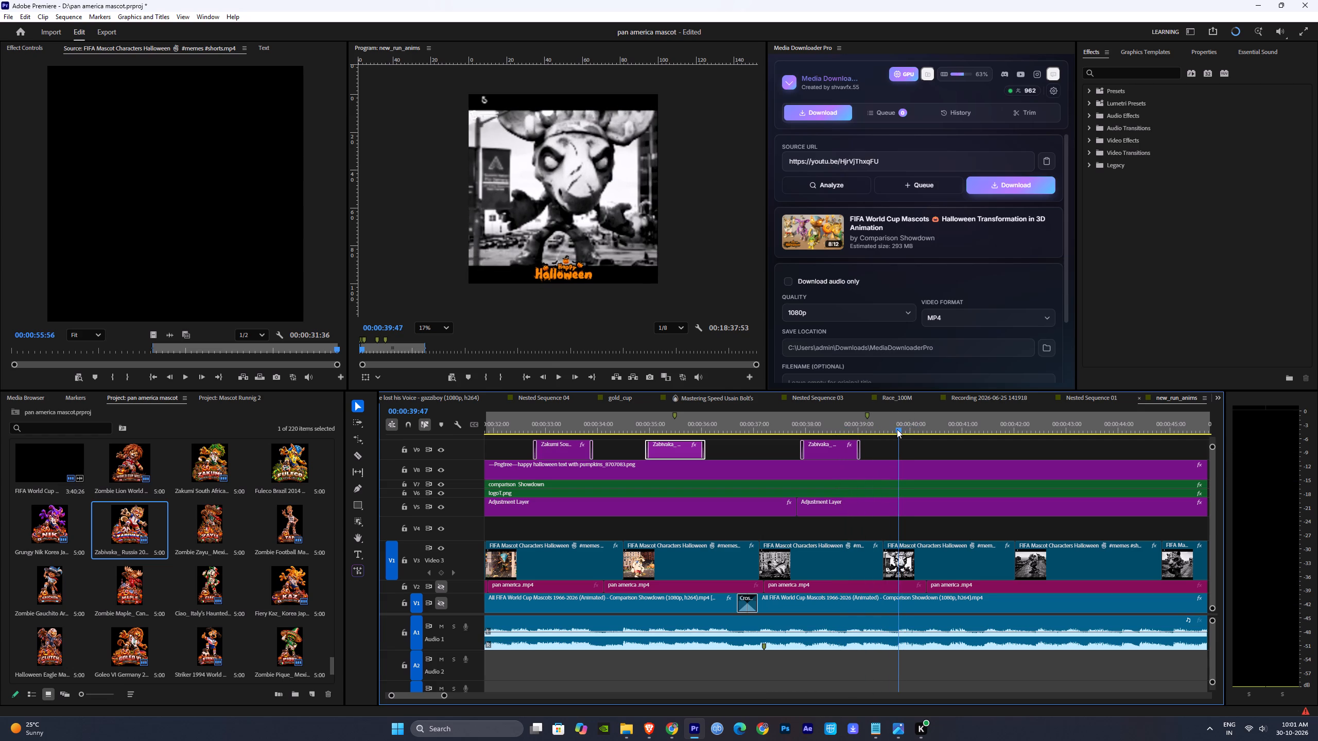
pyautogui.moveTo(897, 429); pyautogui.dragTo(896, 429)
pyautogui.moveTo(886, 558); pyautogui.dragTo(901, 568)
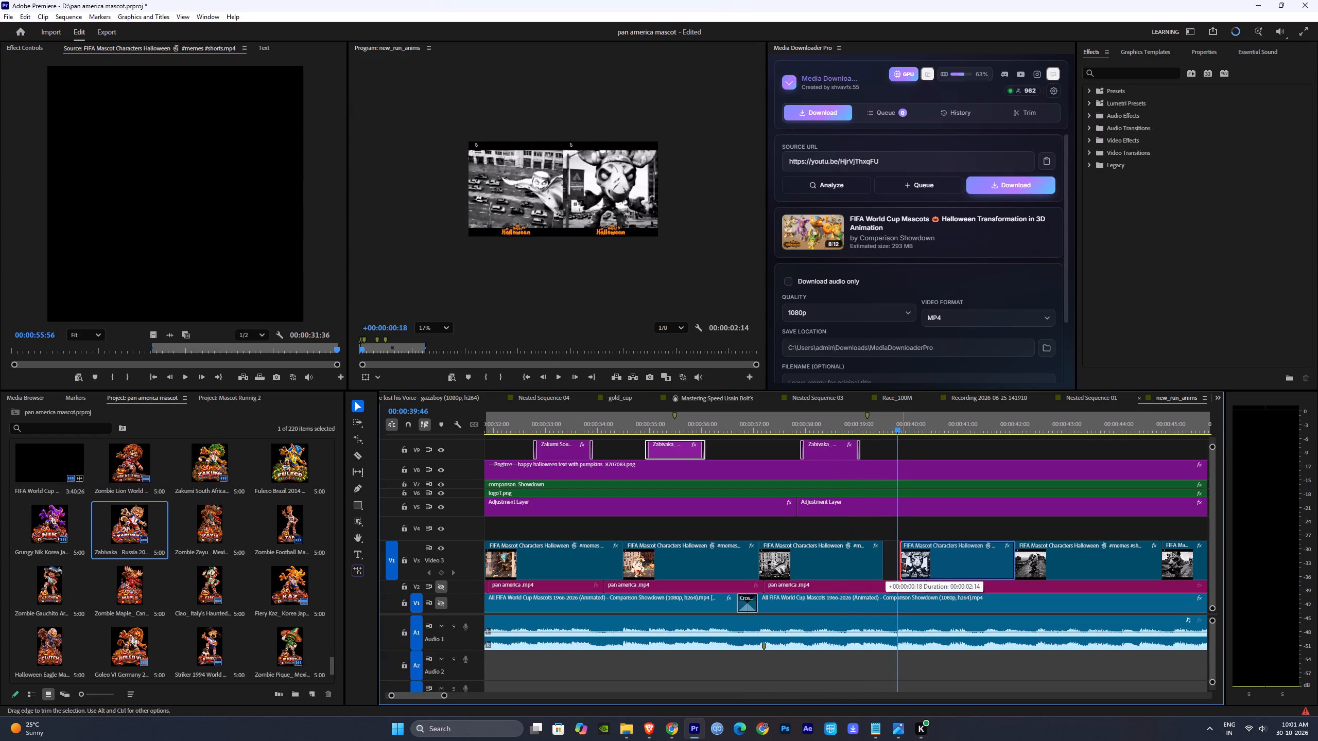
pyautogui.moveTo(901, 568); pyautogui.dragTo(899, 568)
pyautogui.press('r')
pyautogui.moveTo(881, 552); pyautogui.dragTo(898, 559)
pyautogui.press('v')
pyautogui.moveTo(833, 410); pyautogui.dragTo(786, 419)
pyautogui.moveTo(813, 419); pyautogui.dragTo(778, 428)
pyautogui.press('space')
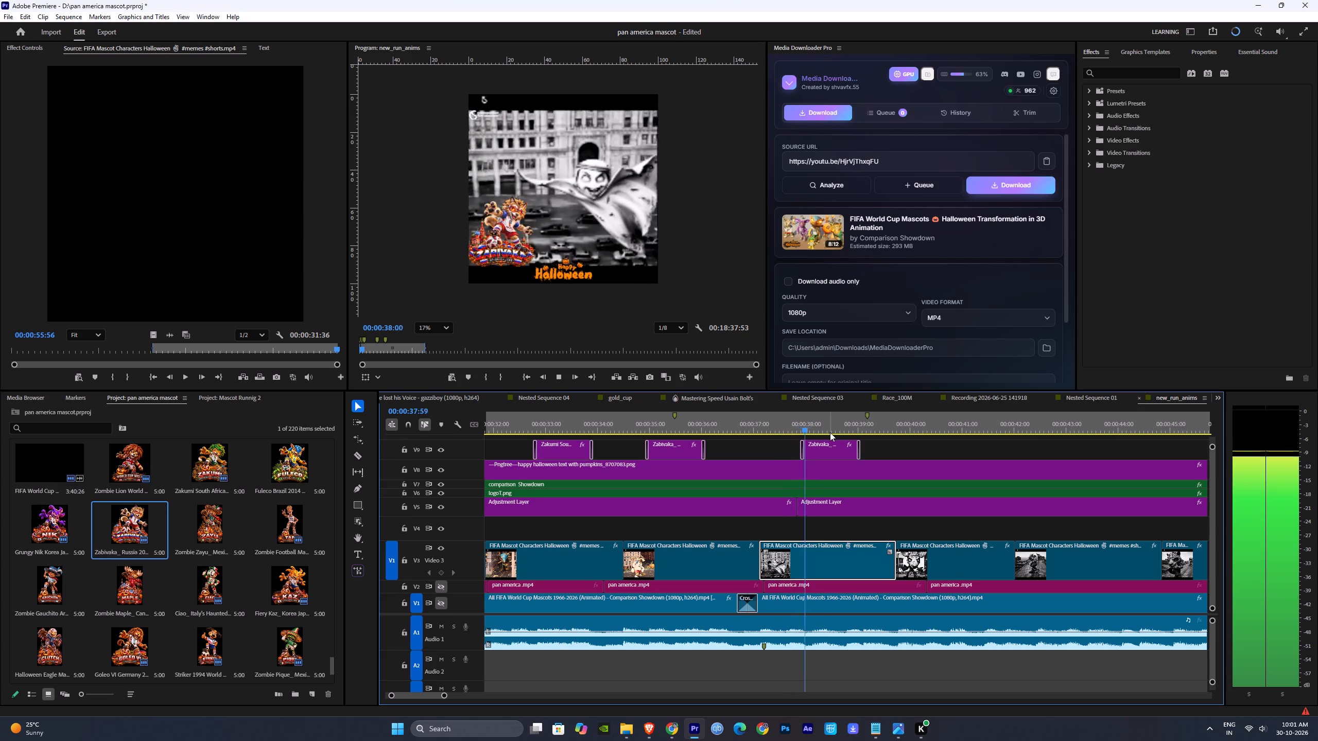
pyautogui.press('space')
# Replace the emblem over the caped ghost mascot with the La'eeb Qatar 2022 emblem and play it back.
pyautogui.click(830, 442)
pyautogui.scroll(-2, 245, 624)
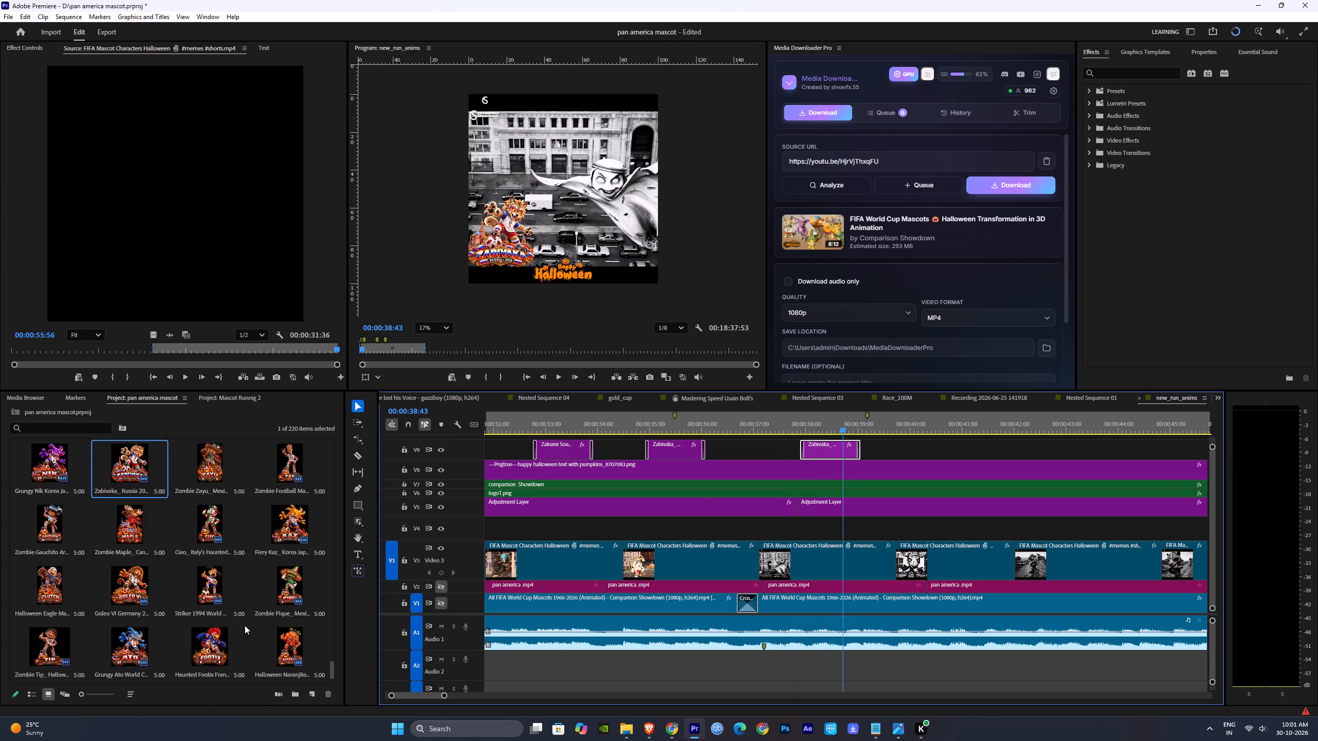
pyautogui.scroll(-3, 245, 625)
pyautogui.keyDown('alt'); pyautogui.moveTo(127, 651); pyautogui.dragTo(822, 460); pyautogui.keyUp('alt')
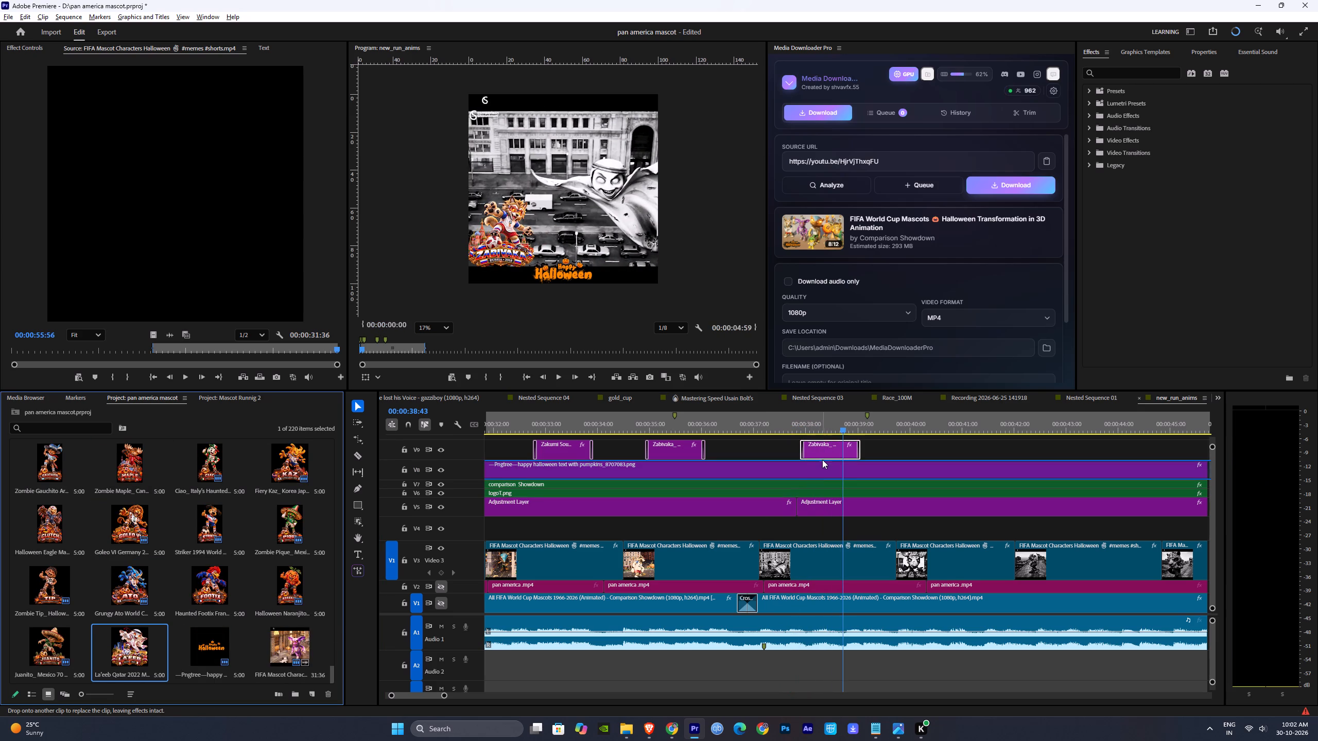
pyautogui.keyDown('alt'); pyautogui.moveTo(822, 460); pyautogui.dragTo(824, 455); pyautogui.keyUp('alt')
pyautogui.press('space')
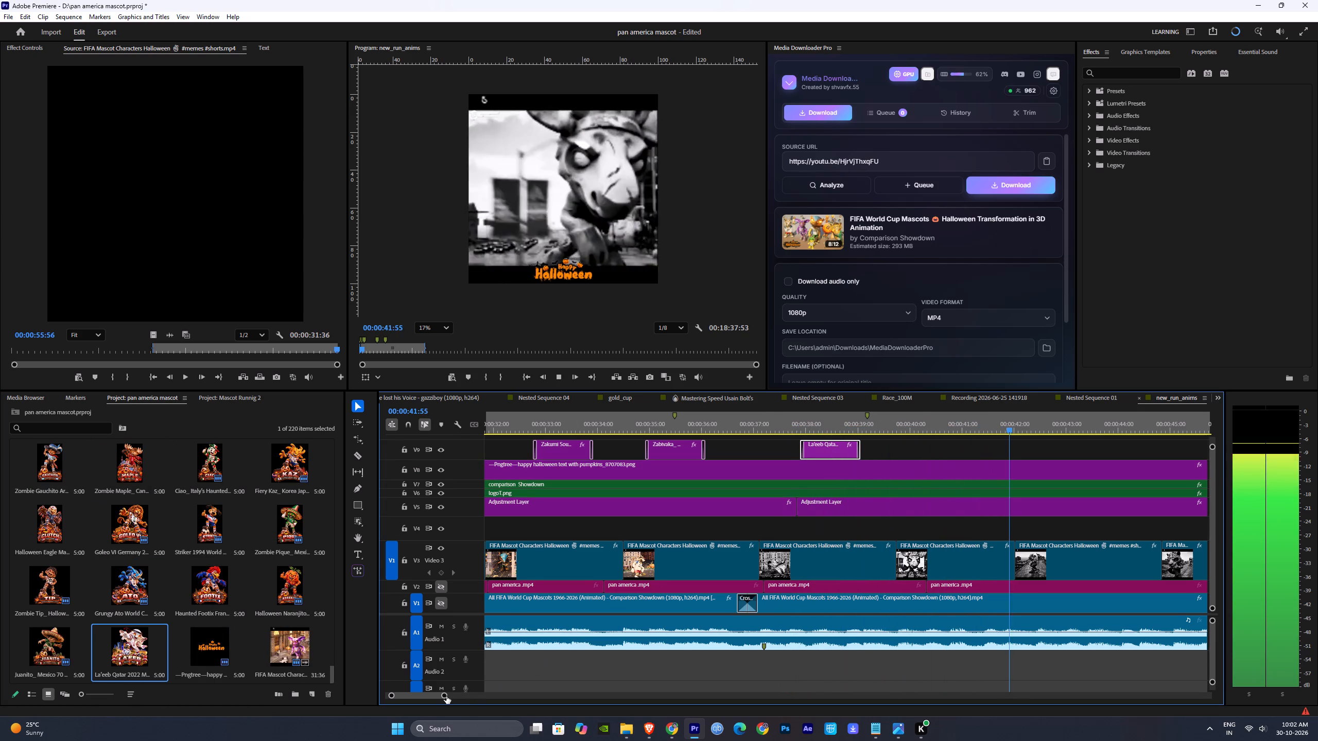
# Play through the remaining mascot clips from about 00:00:45 to check the footage up to the sequence's end.
pyautogui.moveTo(446, 696); pyautogui.dragTo(475, 695)
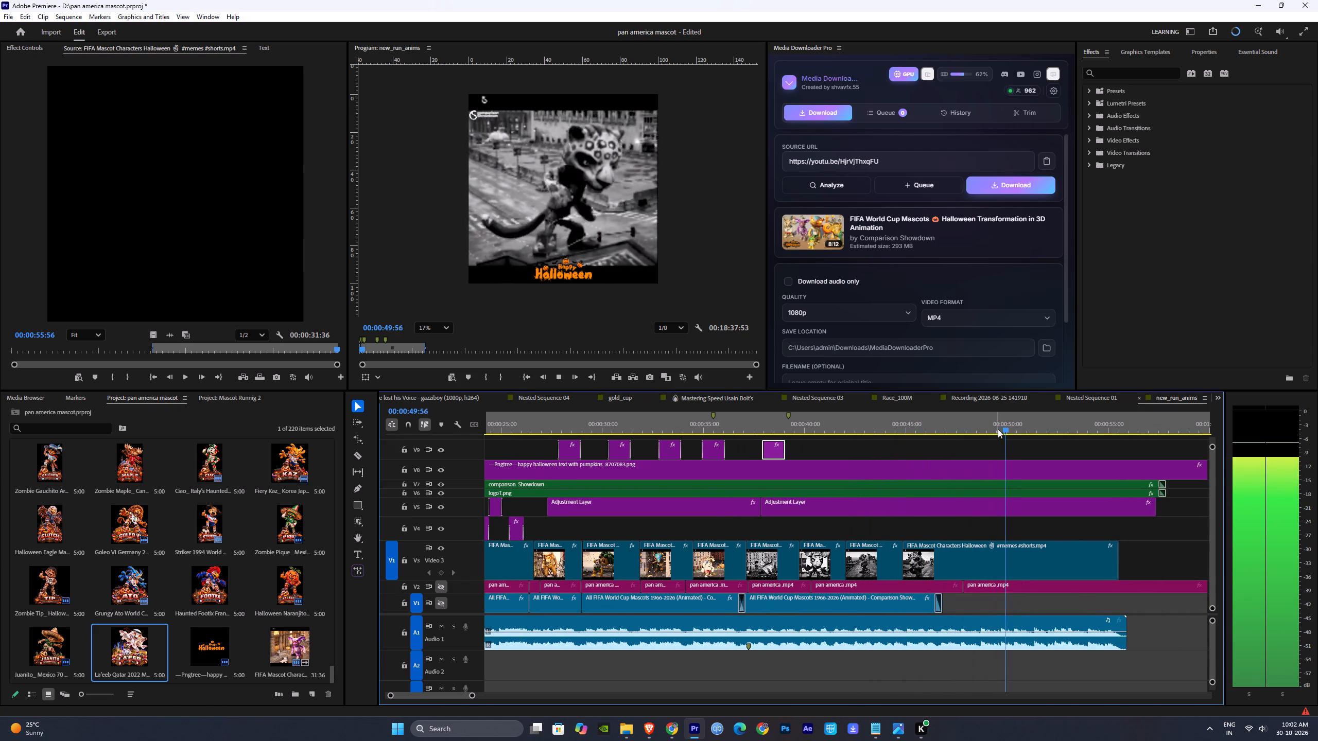
pyautogui.moveTo(1004, 426); pyautogui.dragTo(903, 430)
pyautogui.press('space')
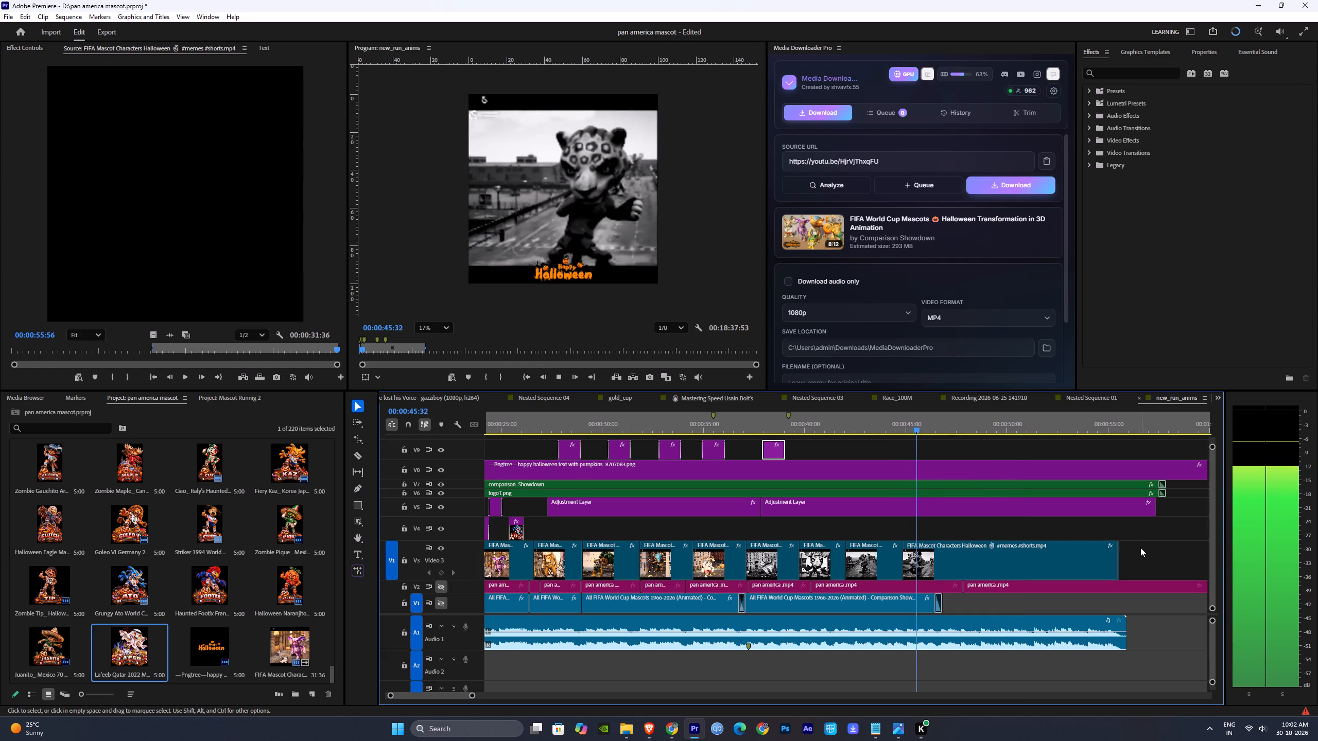
pyautogui.click(1143, 541)
pyautogui.click(1156, 541)
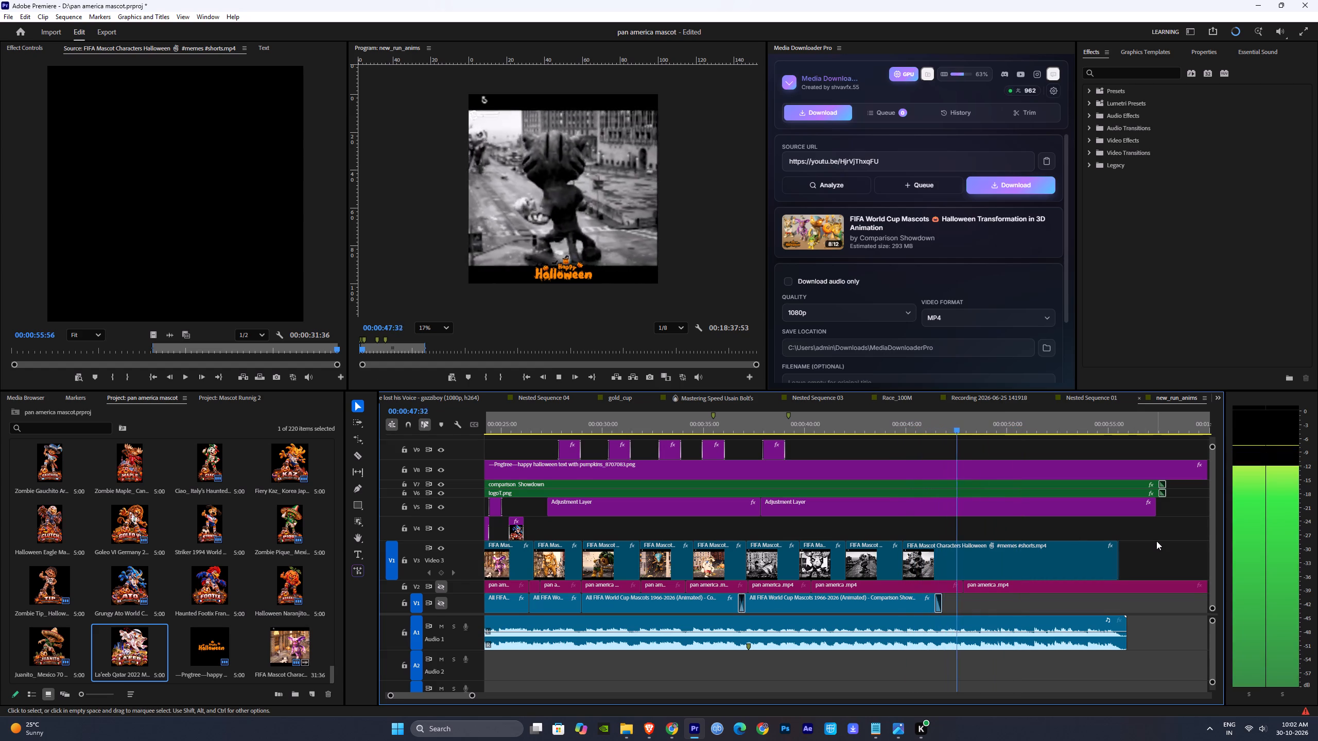
pyautogui.moveTo(977, 426); pyautogui.dragTo(959, 422)
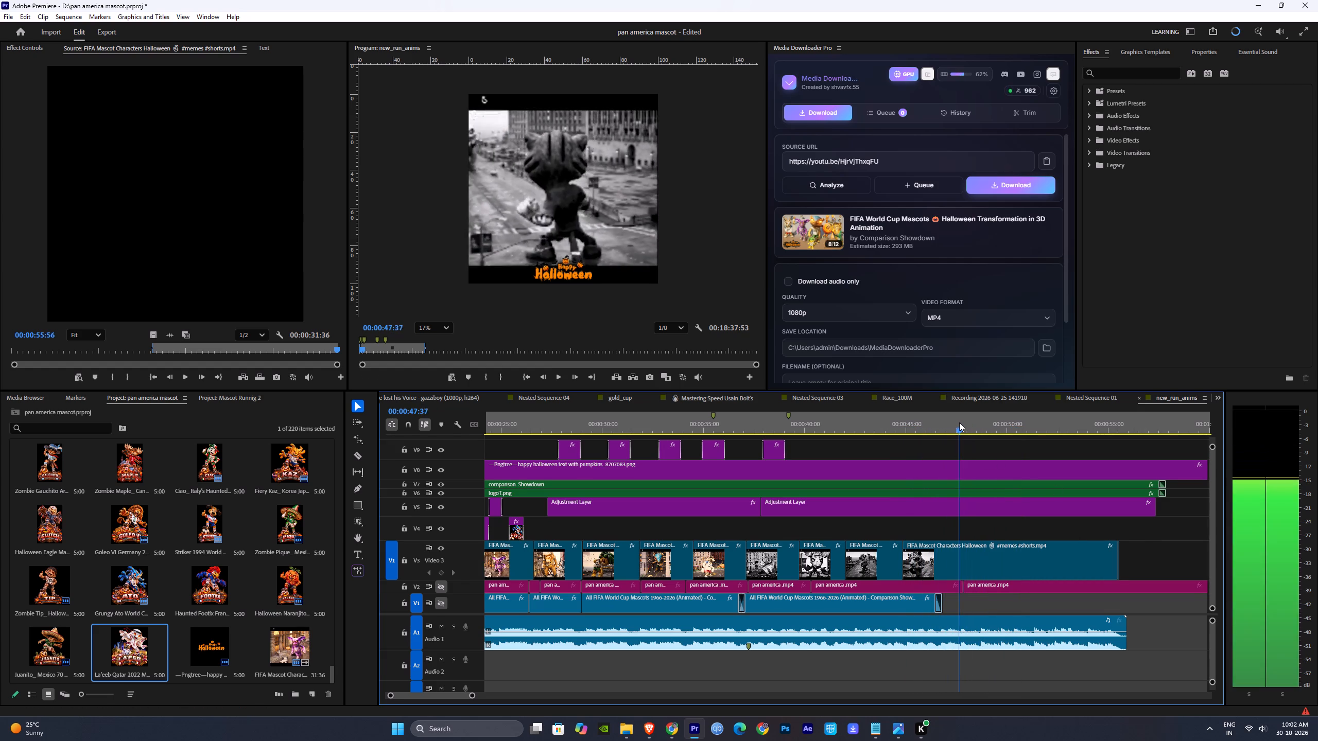
pyautogui.moveTo(959, 422); pyautogui.dragTo(957, 421)
pyautogui.press('space')
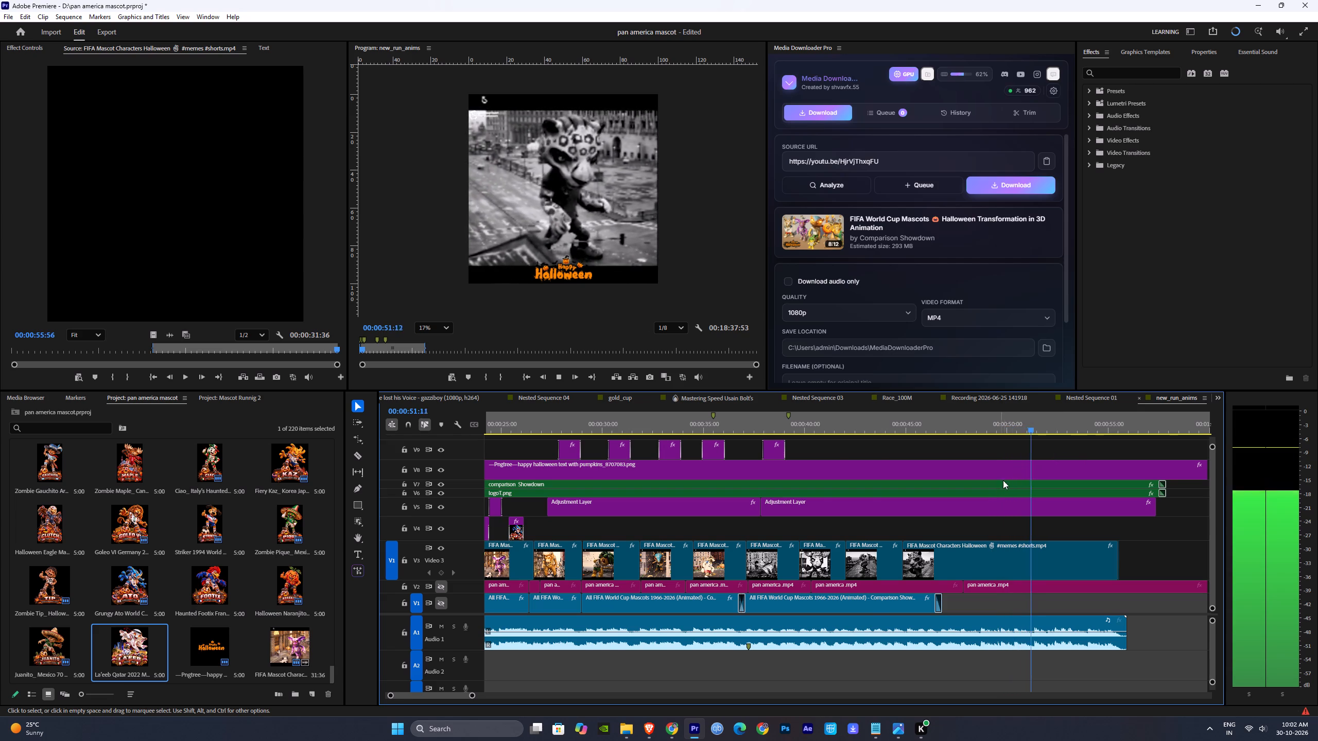
pyautogui.keyDown('alt'); pyautogui.scroll(-10, 1011, 471); pyautogui.keyUp('alt')
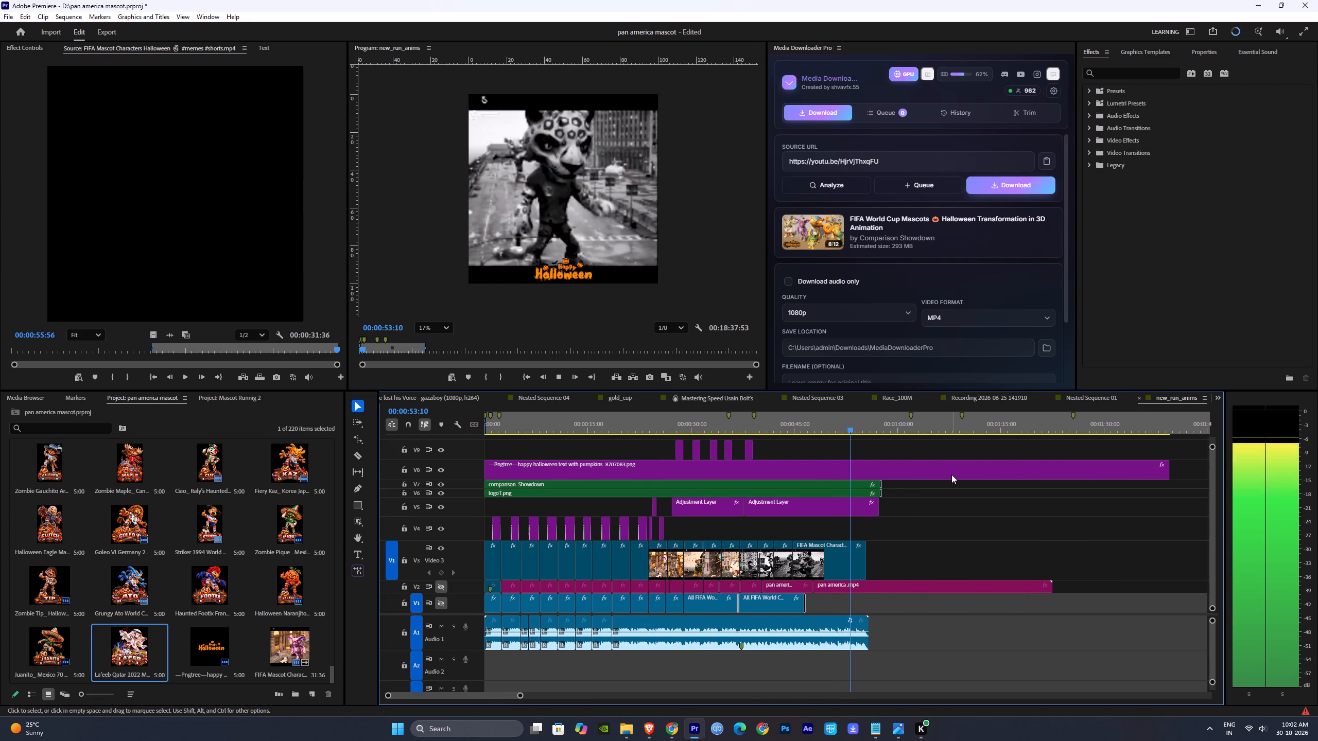
# Set the sequence's out point at the end of the last mascot clip, for an in-to-out duration of 00:00:55:57.
pyautogui.press('o')
pyautogui.moveTo(854, 422); pyautogui.dragTo(859, 424)
pyautogui.press('space')
pyautogui.moveTo(860, 420); pyautogui.dragTo(865, 425)
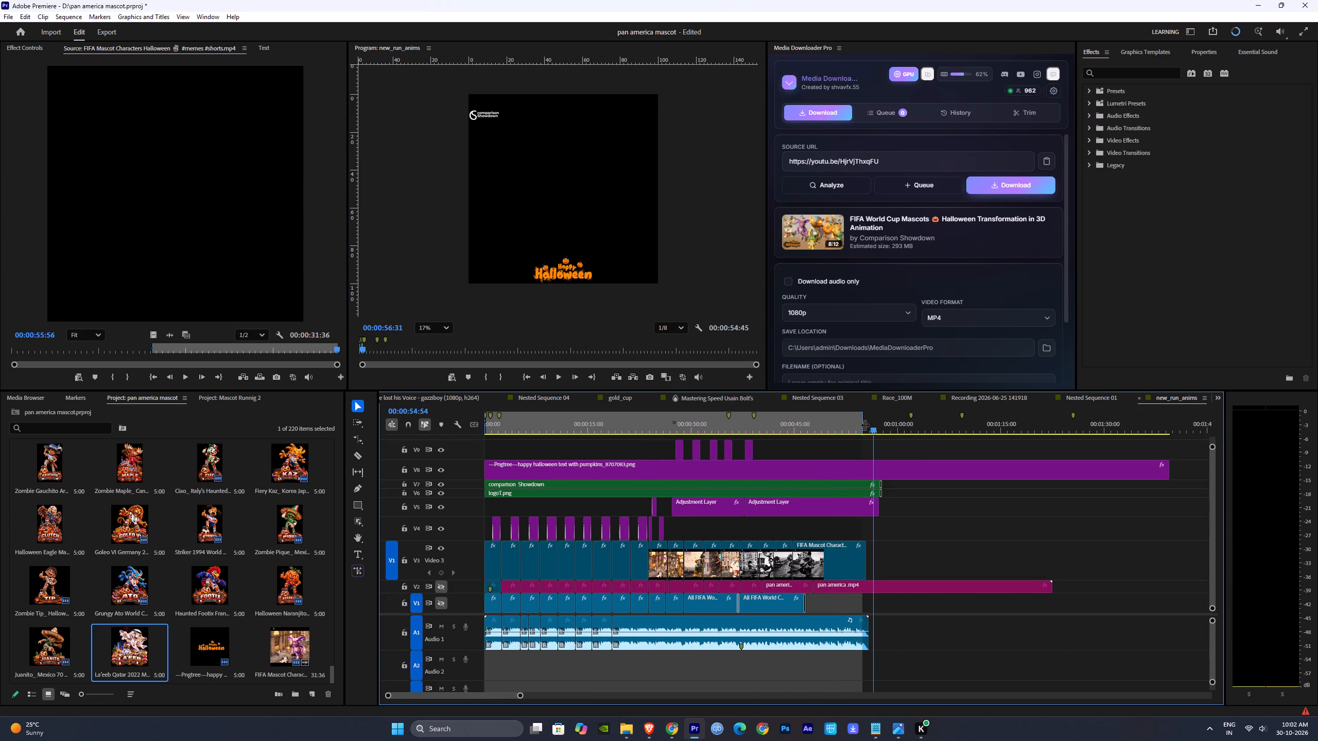
pyautogui.moveTo(865, 425); pyautogui.dragTo(872, 432)
# Play the monochrome section, delete the second adjustment layer over the later mascot clips, and play the sequence again.
pyautogui.moveTo(844, 424); pyautogui.dragTo(833, 424)
pyautogui.press('space')
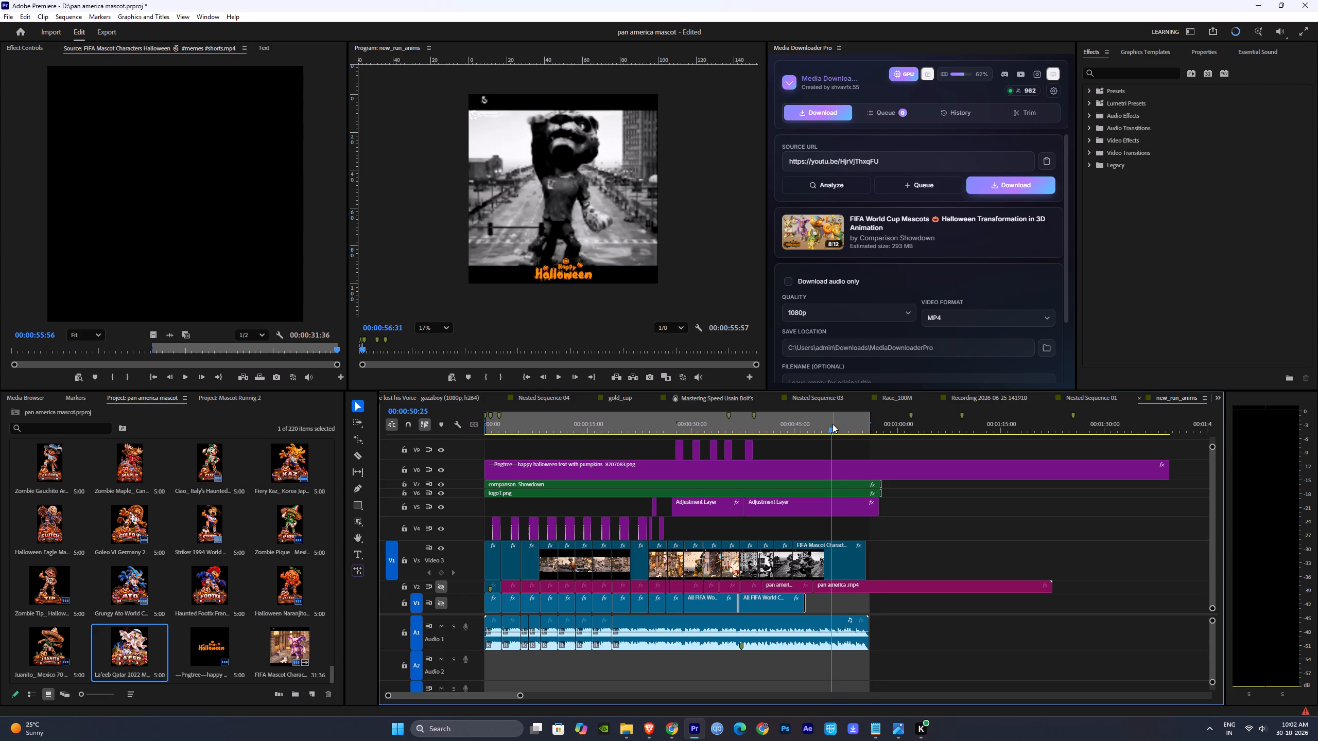
pyautogui.moveTo(821, 422); pyautogui.dragTo(737, 427)
pyautogui.press('space')
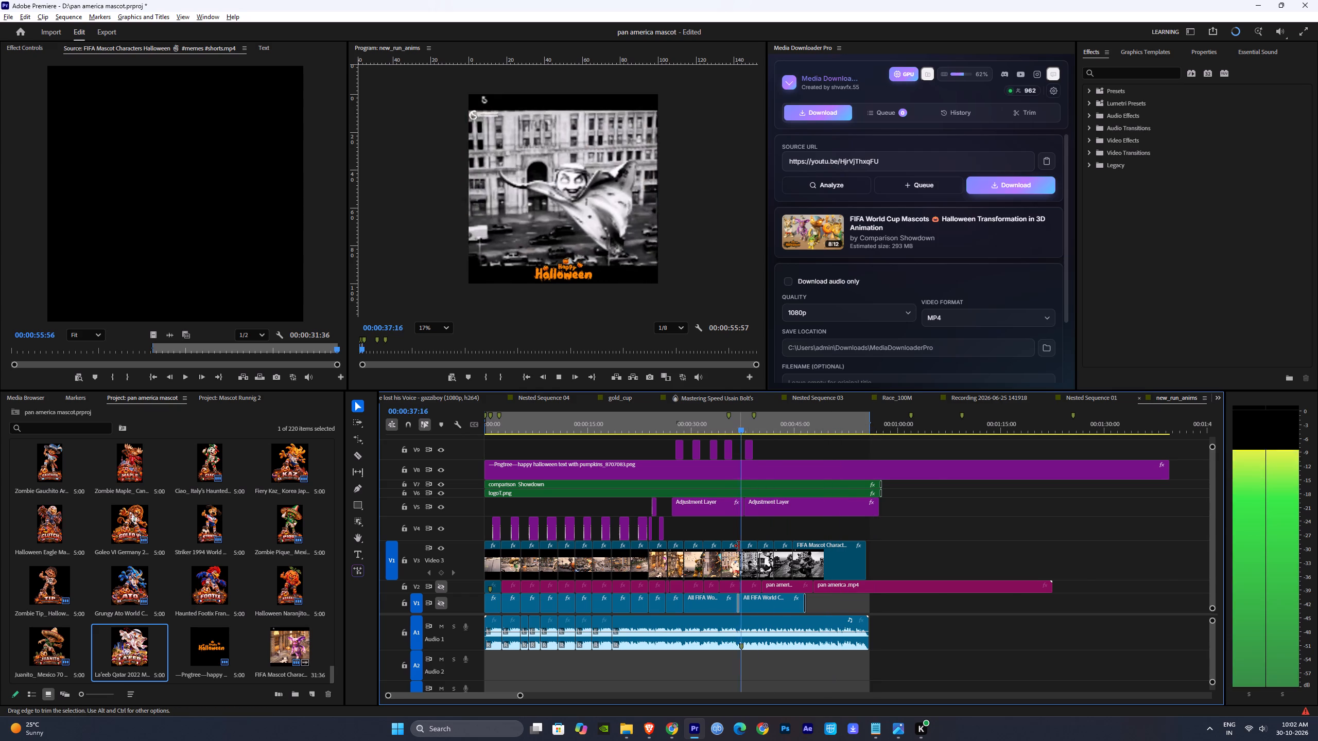
pyautogui.keyDown('alt'); pyautogui.scroll(7, 739, 546); pyautogui.keyUp('alt')
pyautogui.moveTo(840, 523); pyautogui.dragTo(813, 514)
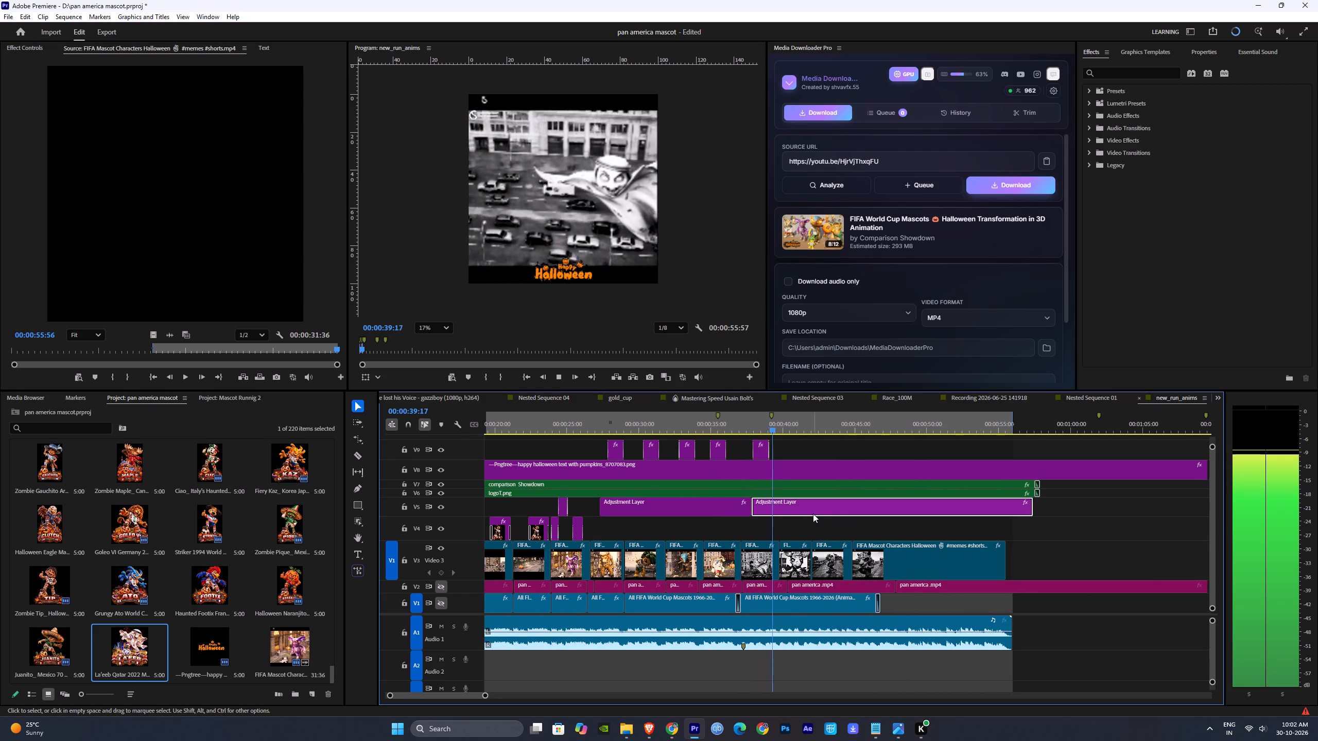
pyautogui.press('Delete')
pyautogui.click(685, 425)
pyautogui.press('space')
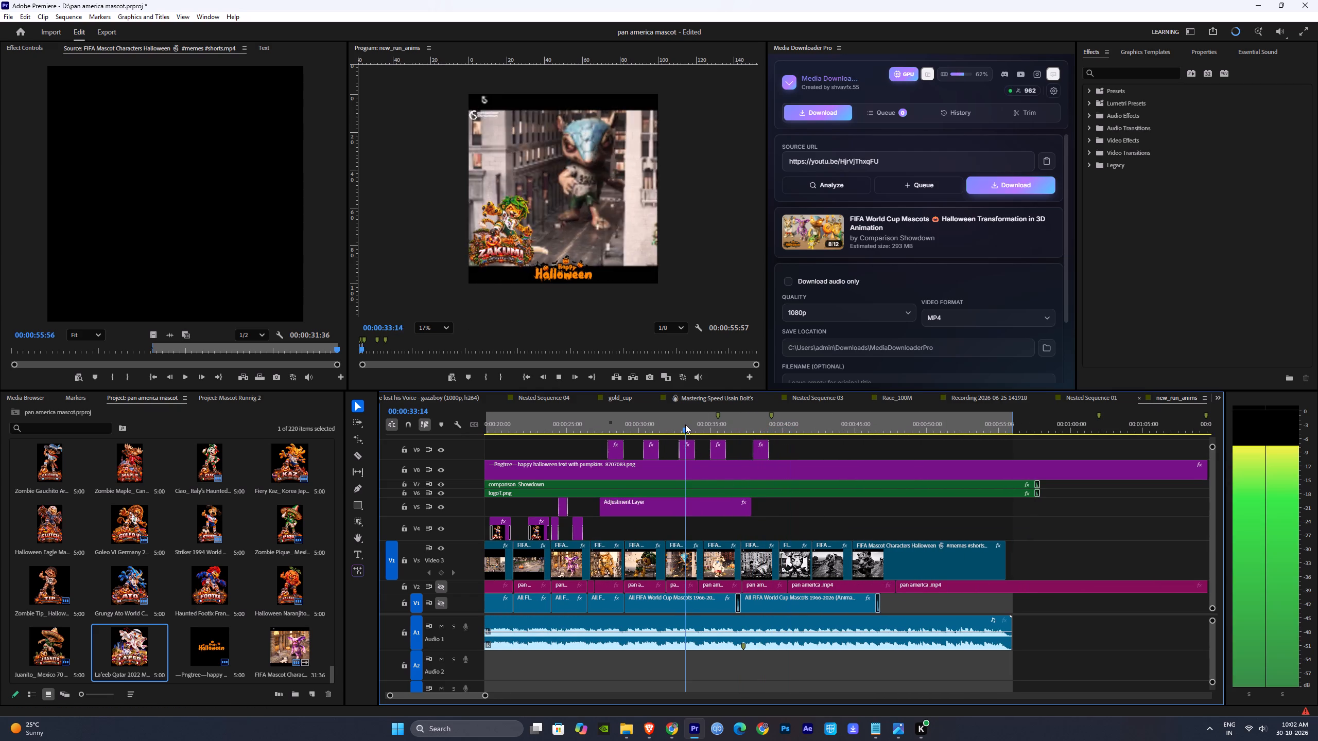
# Shift the remaining long adjustment layer earlier, extend its start to 00:00:26:37 at the clip cut, and play the result.
pyautogui.moveTo(685, 425); pyautogui.dragTo(593, 422)
pyautogui.press('space')
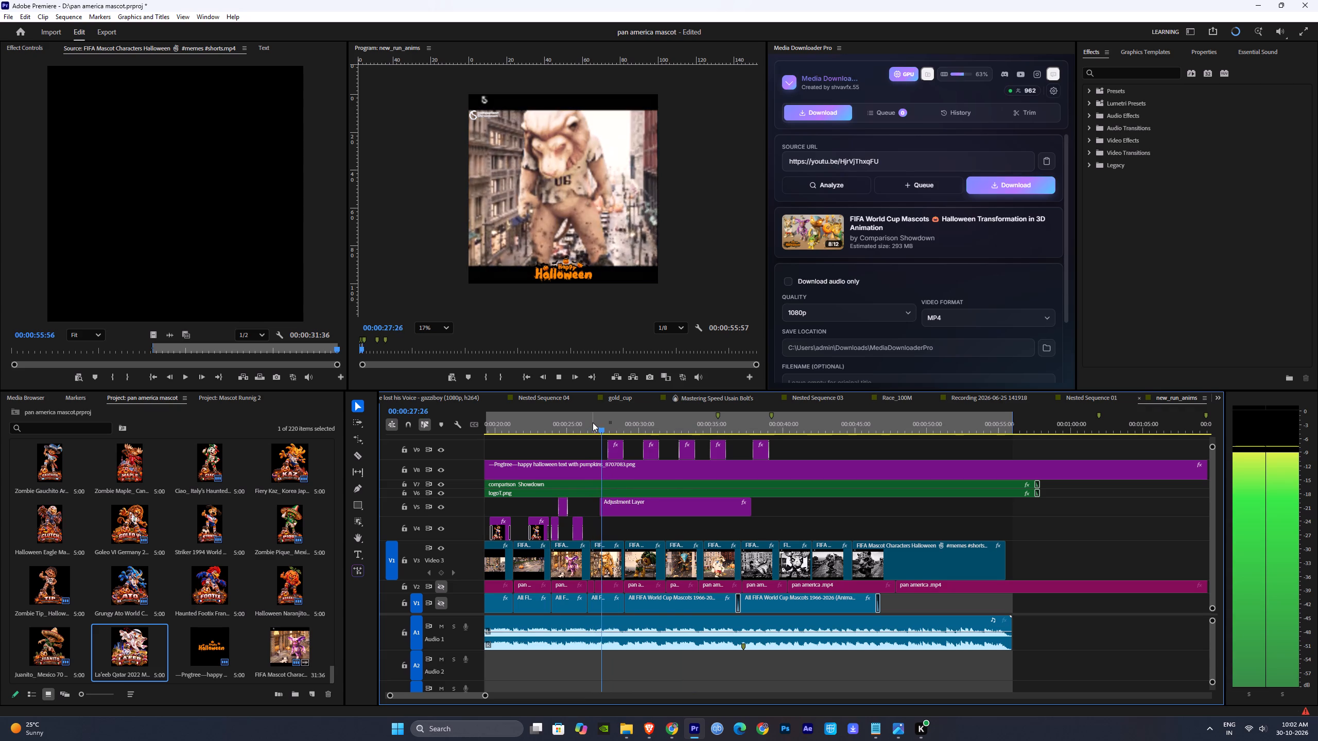
pyautogui.moveTo(595, 422); pyautogui.dragTo(587, 422)
pyautogui.press('space')
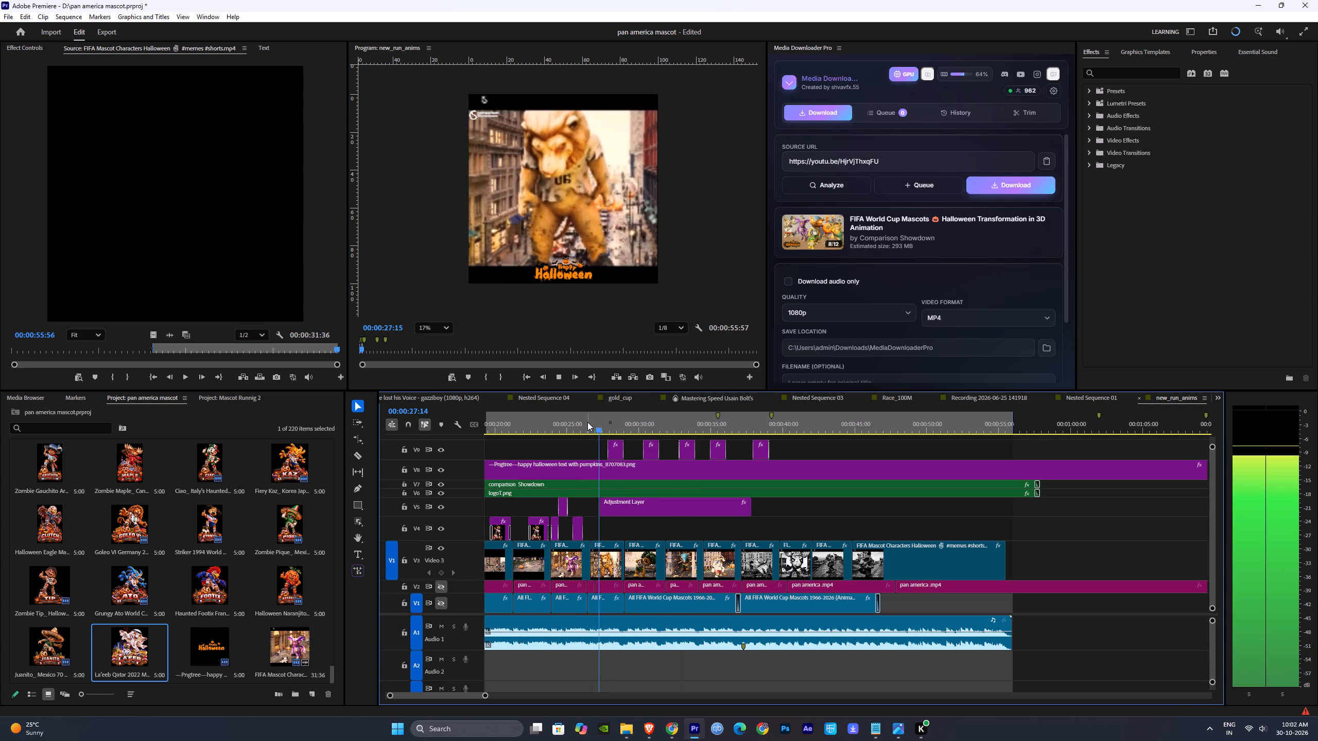
pyautogui.moveTo(587, 422); pyautogui.dragTo(578, 422)
pyautogui.press('space')
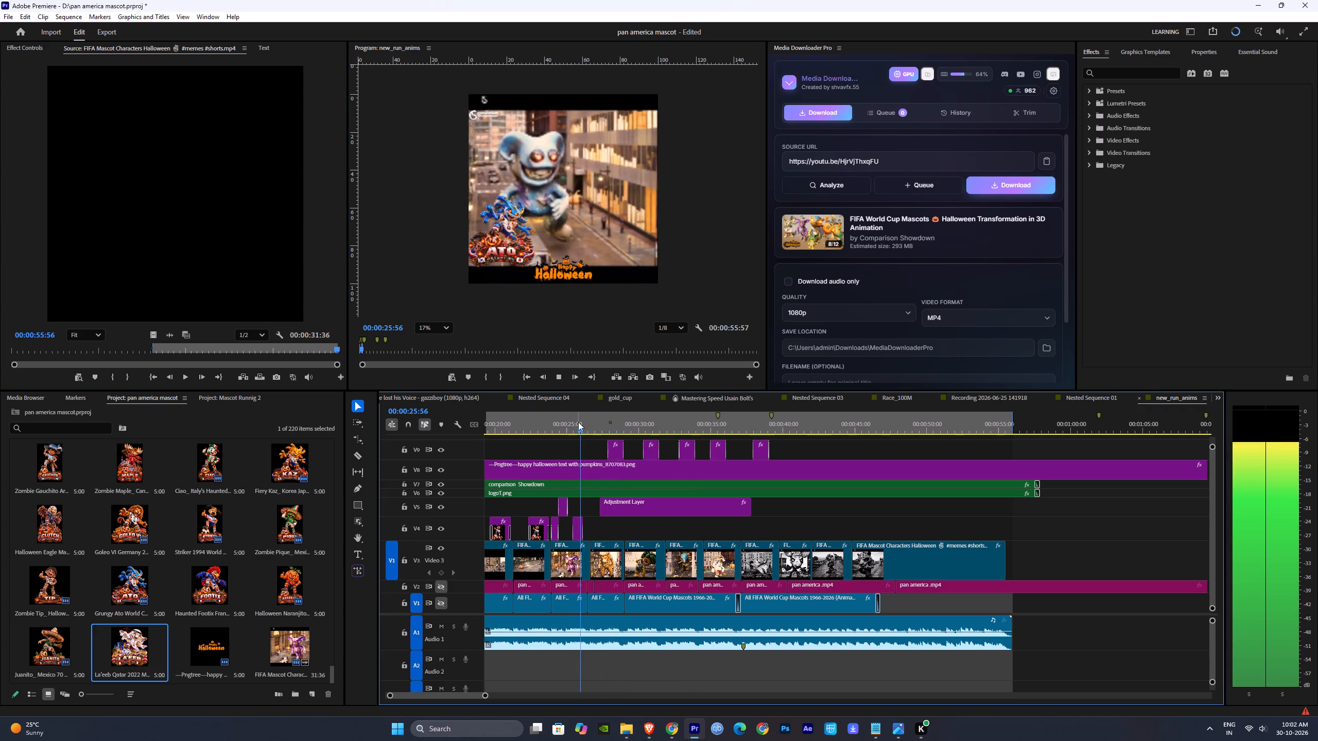
pyautogui.press('space')
pyautogui.click(618, 509)
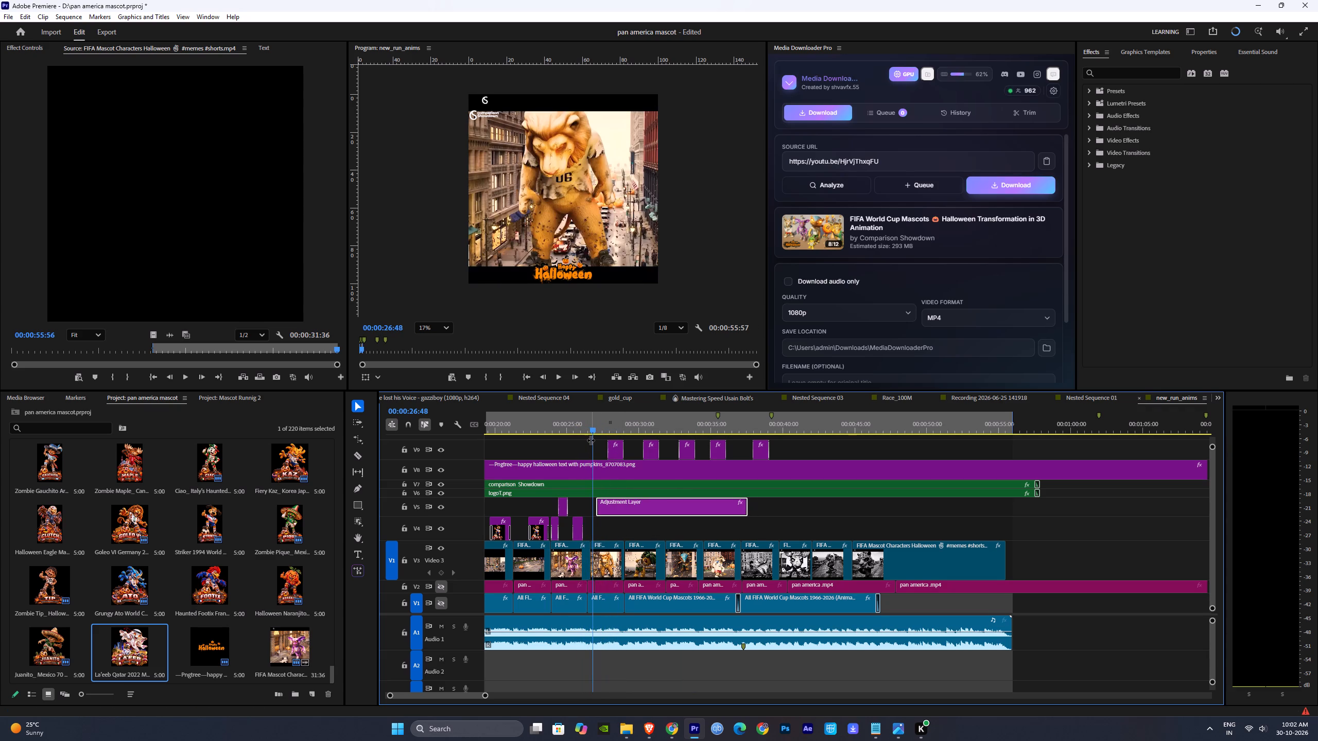
pyautogui.click(592, 432)
pyautogui.moveTo(599, 506); pyautogui.dragTo(595, 506)
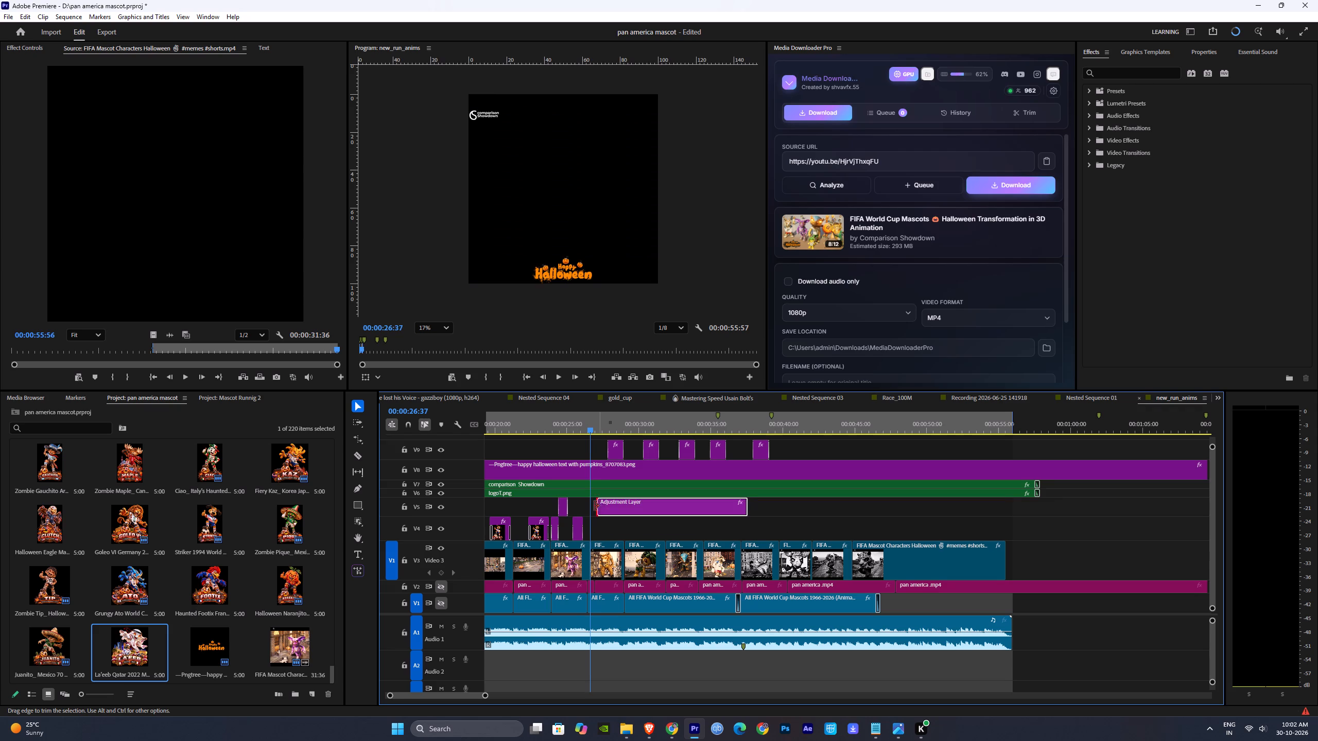
pyautogui.moveTo(595, 506); pyautogui.dragTo(592, 506)
pyautogui.press('space')
pyautogui.moveTo(599, 429); pyautogui.dragTo(583, 427)
pyautogui.press('space')
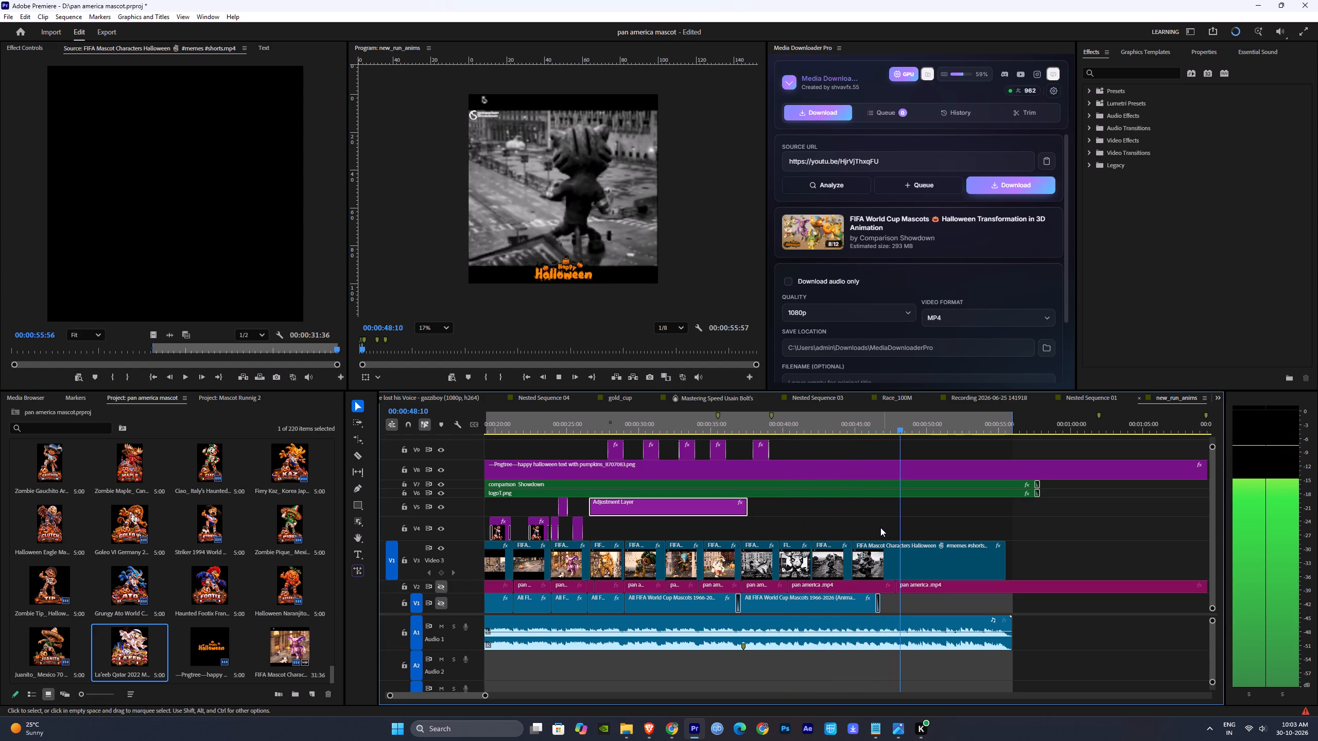
pyautogui.press('space')
# Duplicate the Zabivaka and La'eeb emblems further along, place the Zabivaka copy over the horned mascot at about 00:00:40:21, and play it.
pyautogui.moveTo(807, 444); pyautogui.dragTo(719, 451)
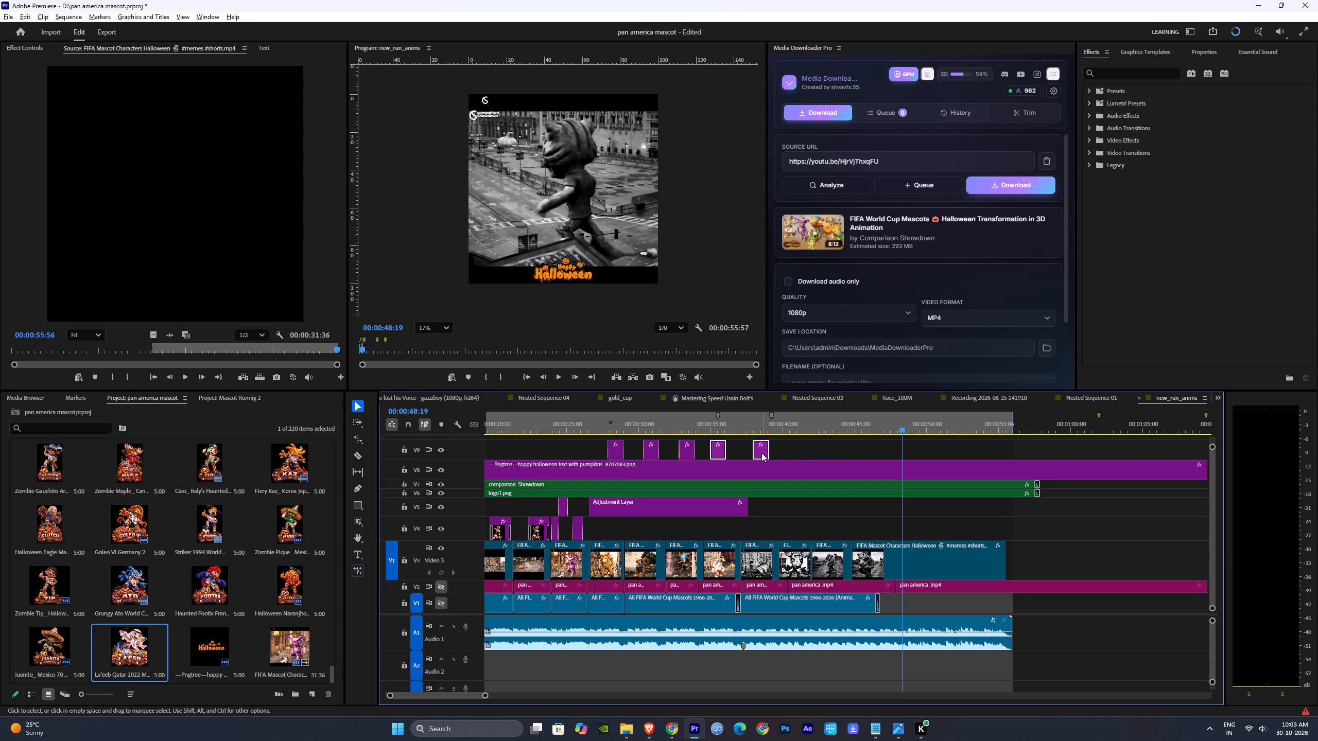
pyautogui.keyDown('alt'); pyautogui.moveTo(761, 453); pyautogui.dragTo(901, 456); pyautogui.keyUp('alt')
pyautogui.moveTo(816, 421); pyautogui.dragTo(784, 424)
pyautogui.keyDown('alt'); pyautogui.scroll(6, 834, 523); pyautogui.keyUp('alt')
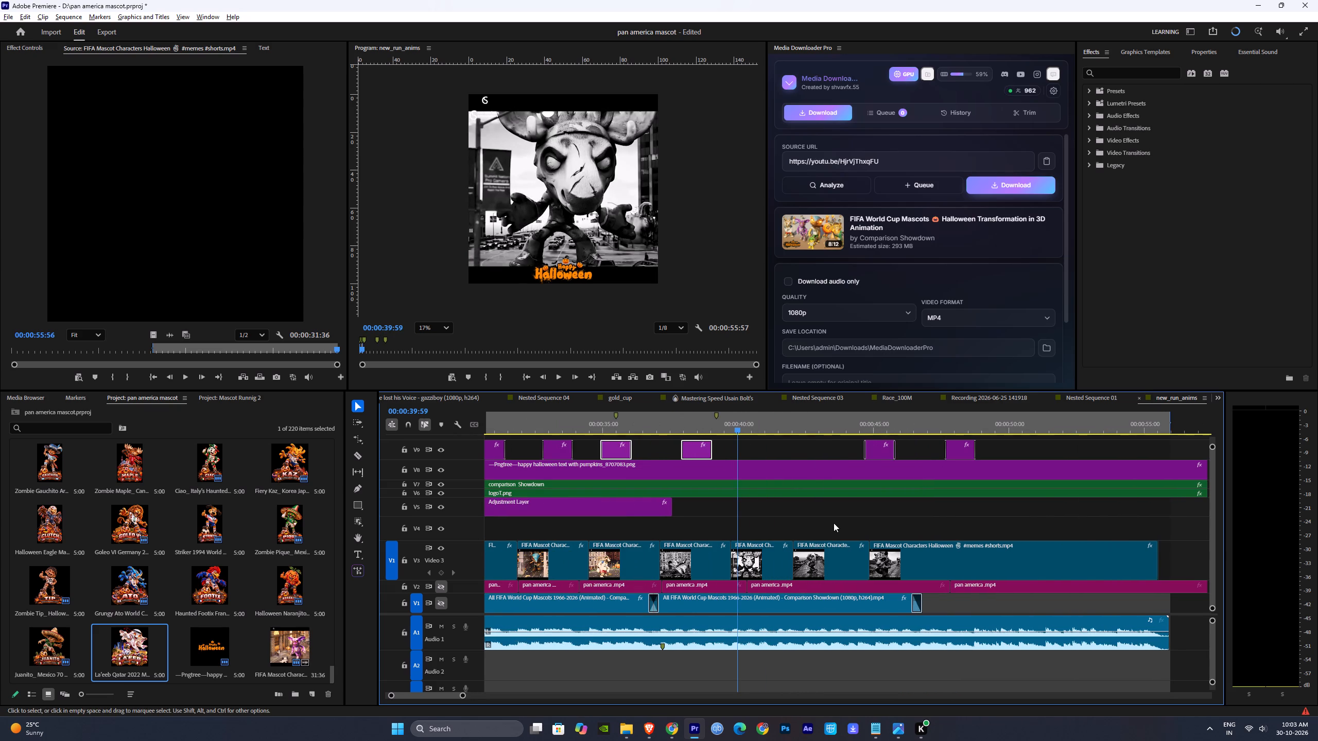
pyautogui.moveTo(722, 424); pyautogui.dragTo(764, 427)
pyautogui.moveTo(877, 455); pyautogui.dragTo(770, 456)
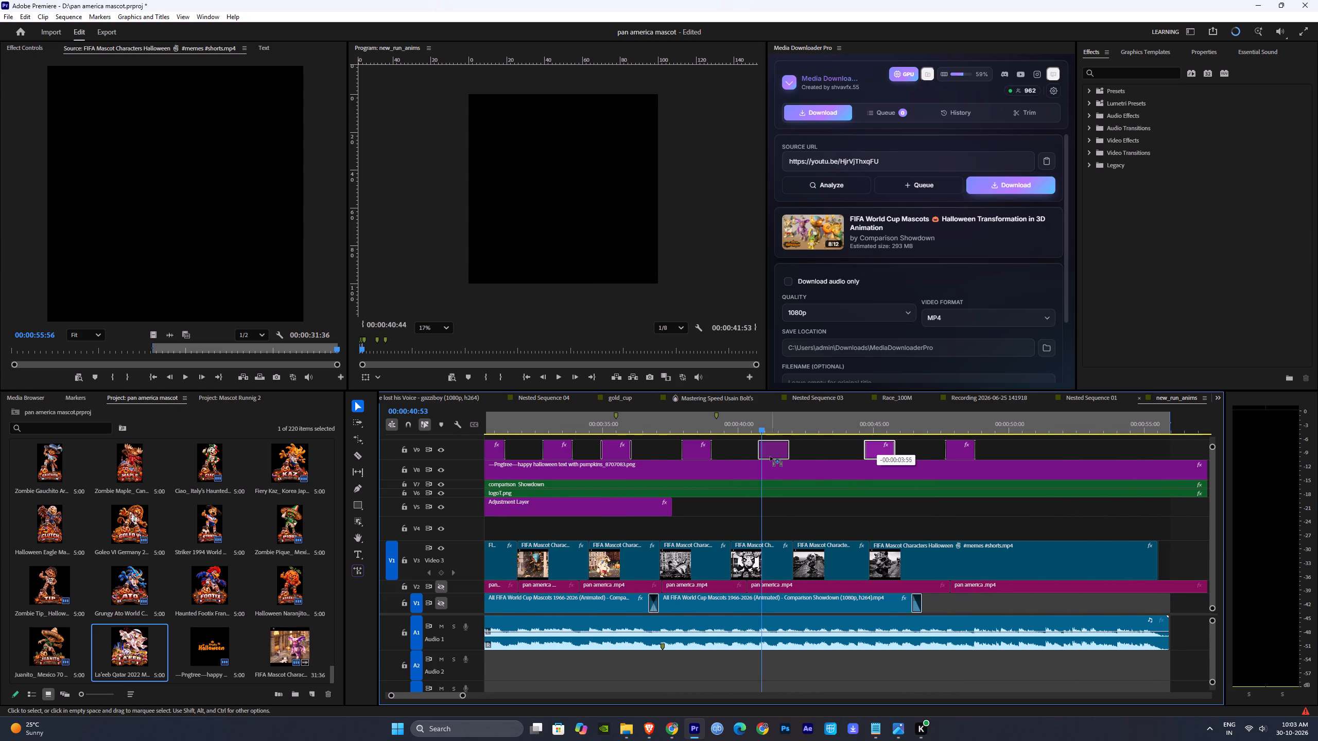
pyautogui.moveTo(770, 456); pyautogui.dragTo(761, 456)
pyautogui.click(754, 418)
pyautogui.press('space')
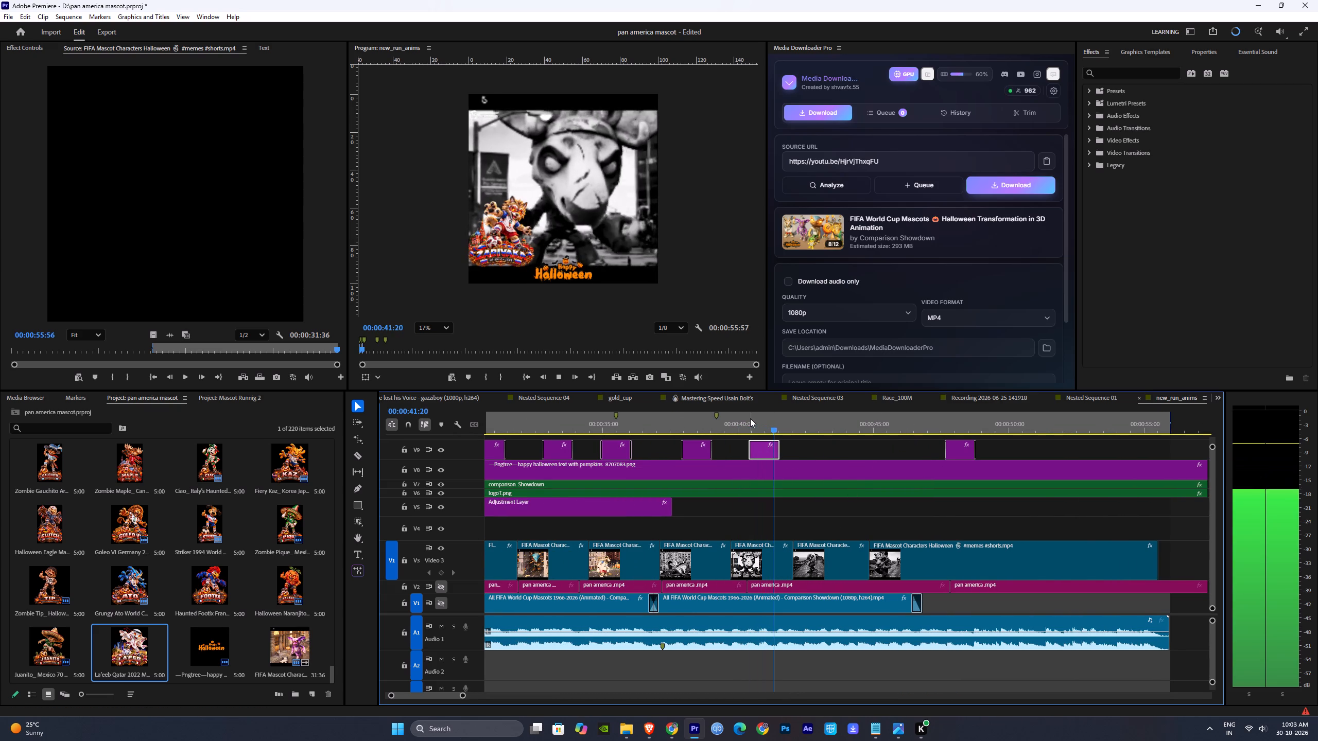
pyautogui.press('space')
# Replace the Zabivaka emblem over the horned mascot with the Zombie Maple Canada emblem and check its frame.
pyautogui.scroll(-1, 197, 589)
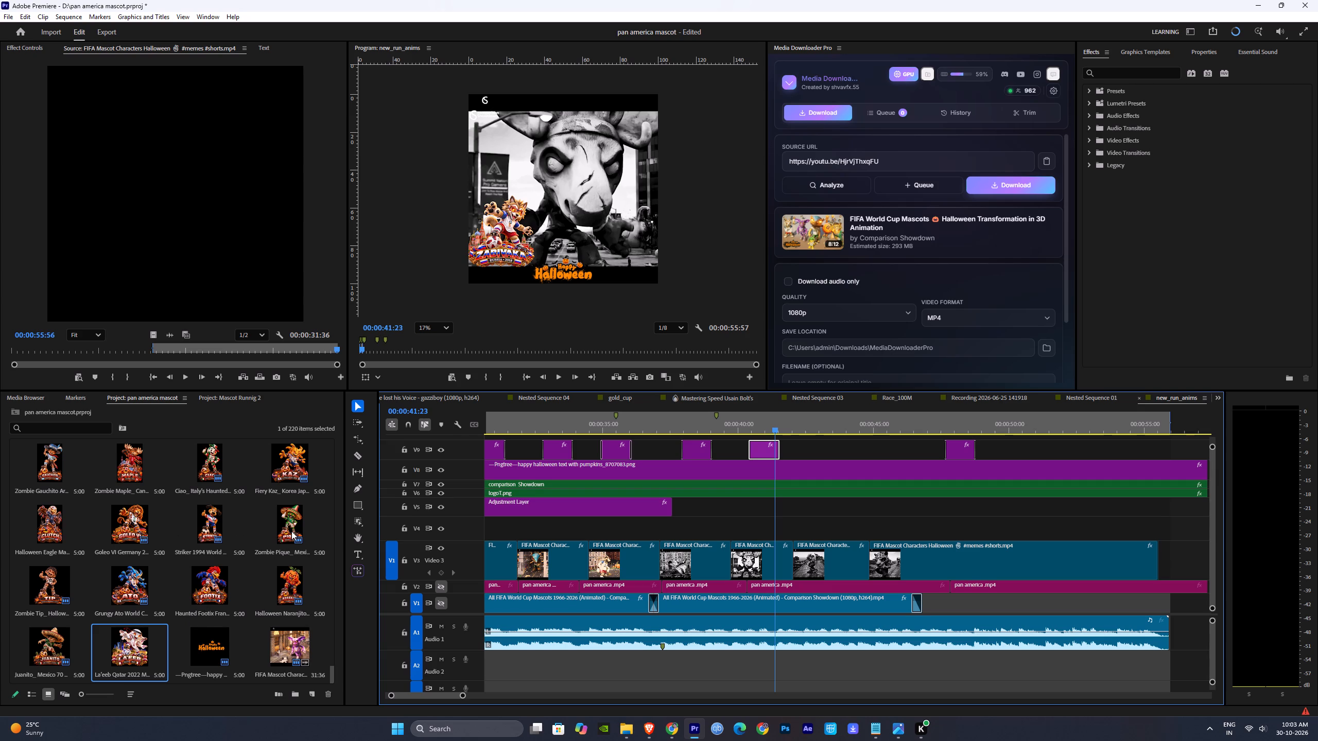
pyautogui.click(129, 478)
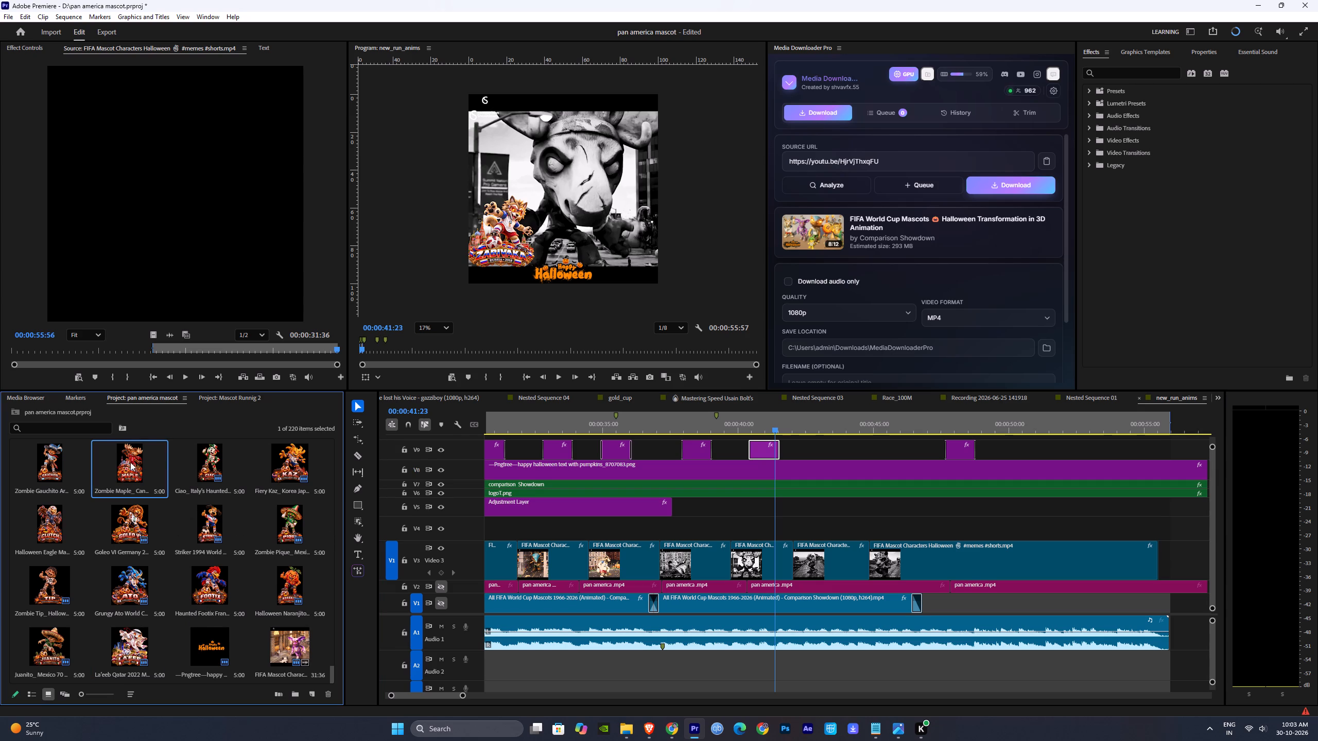
pyautogui.keyDown('alt'); pyautogui.moveTo(130, 462); pyautogui.dragTo(758, 451); pyautogui.keyUp('alt')
pyautogui.click(761, 426)
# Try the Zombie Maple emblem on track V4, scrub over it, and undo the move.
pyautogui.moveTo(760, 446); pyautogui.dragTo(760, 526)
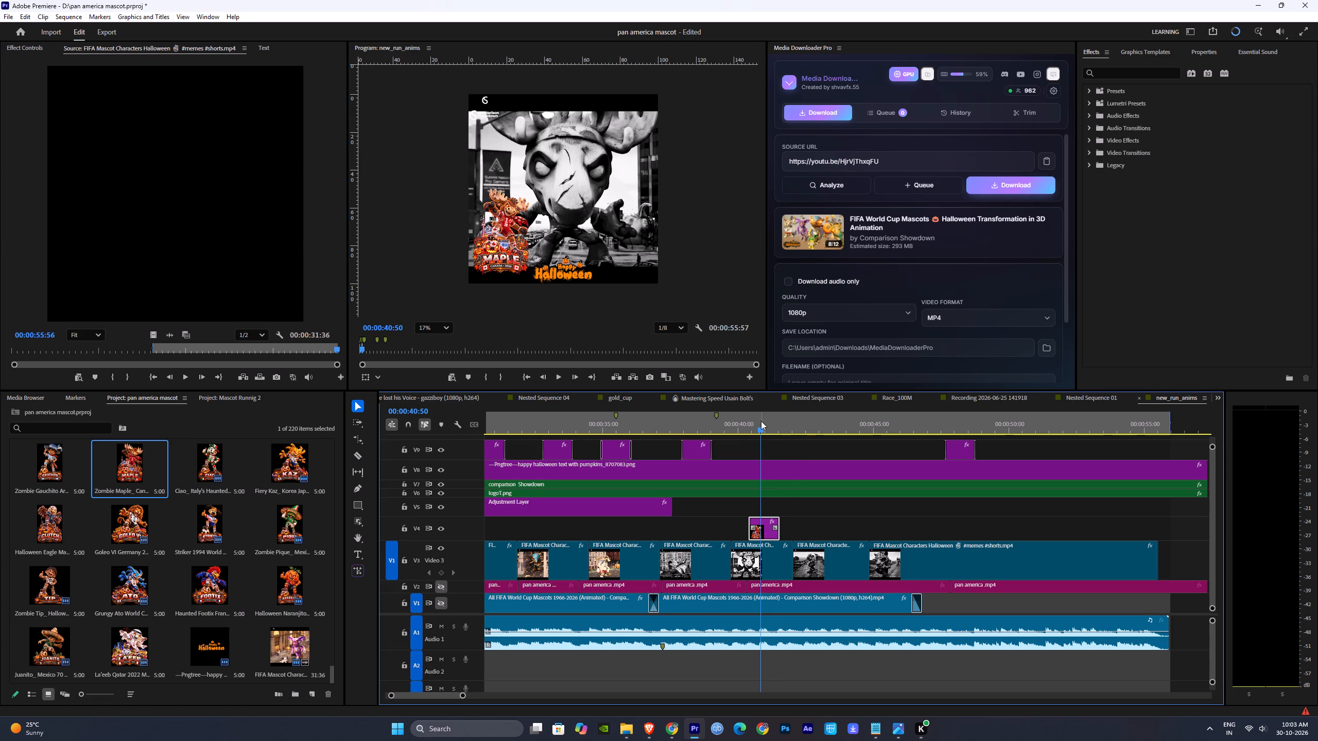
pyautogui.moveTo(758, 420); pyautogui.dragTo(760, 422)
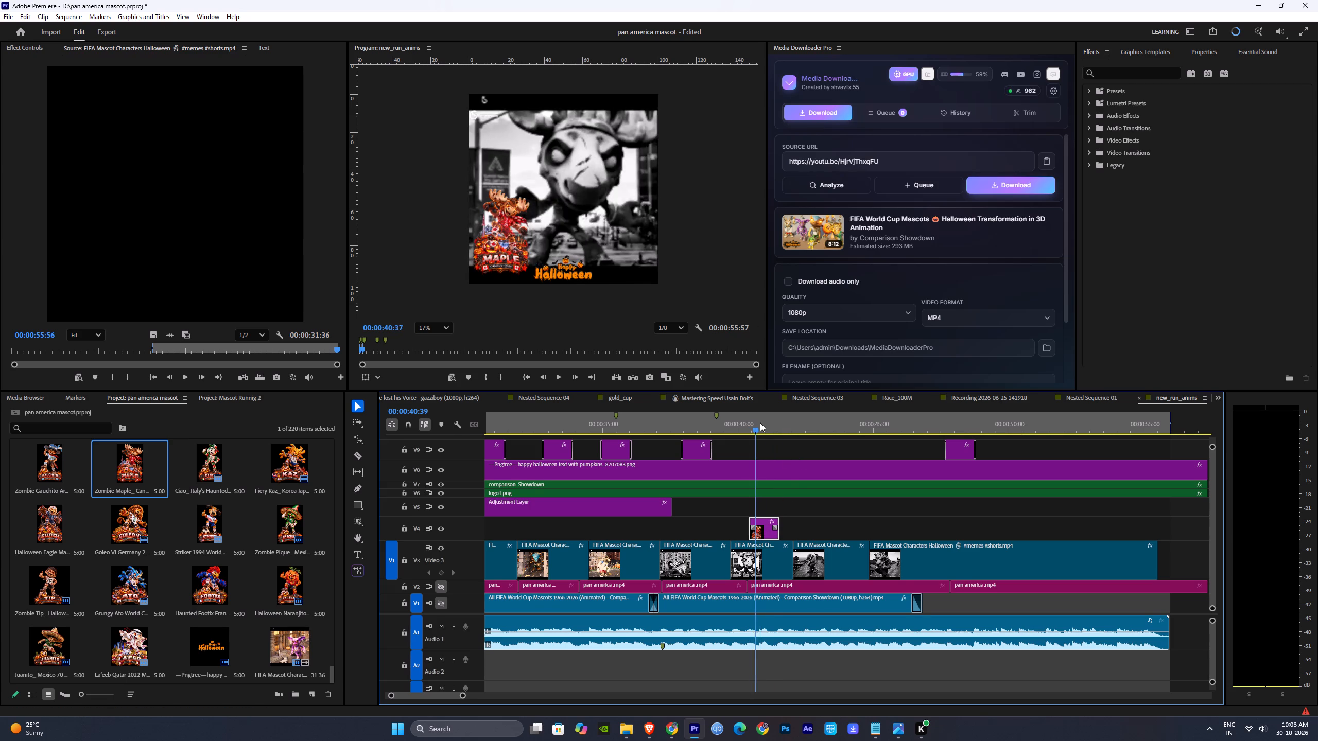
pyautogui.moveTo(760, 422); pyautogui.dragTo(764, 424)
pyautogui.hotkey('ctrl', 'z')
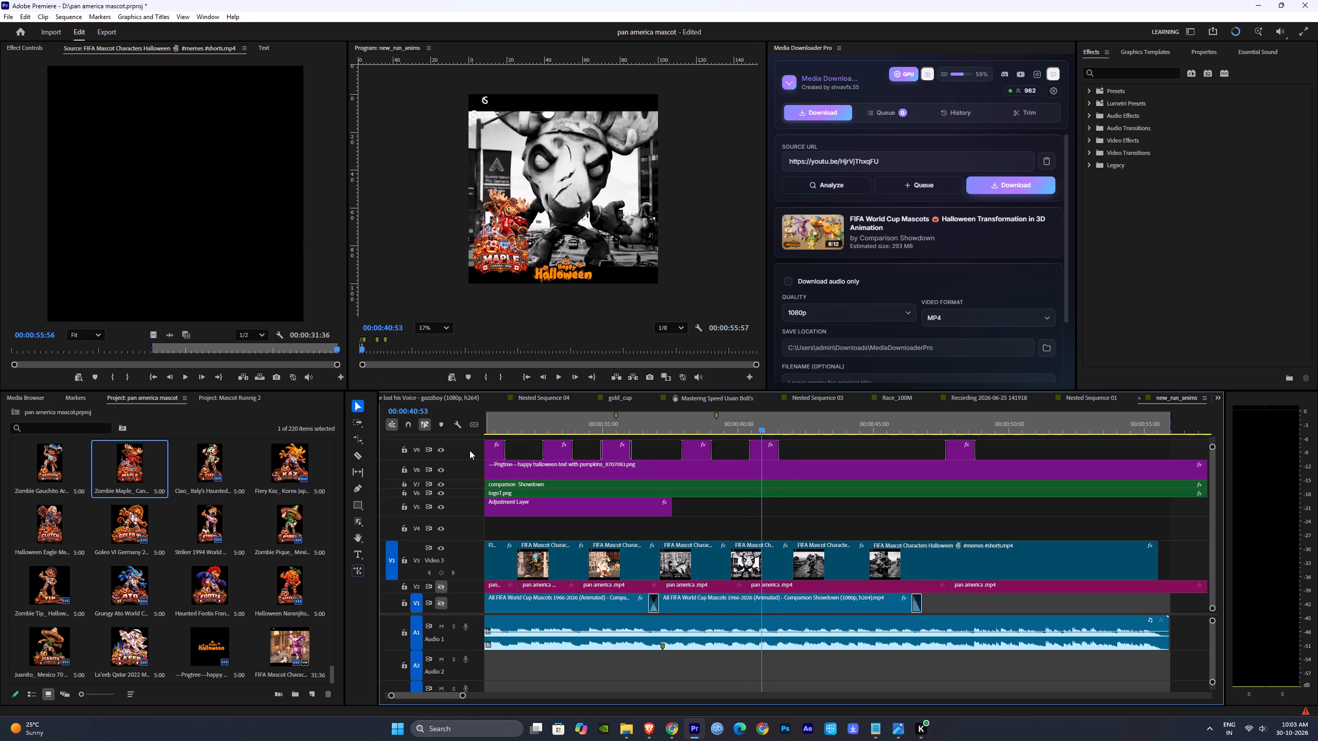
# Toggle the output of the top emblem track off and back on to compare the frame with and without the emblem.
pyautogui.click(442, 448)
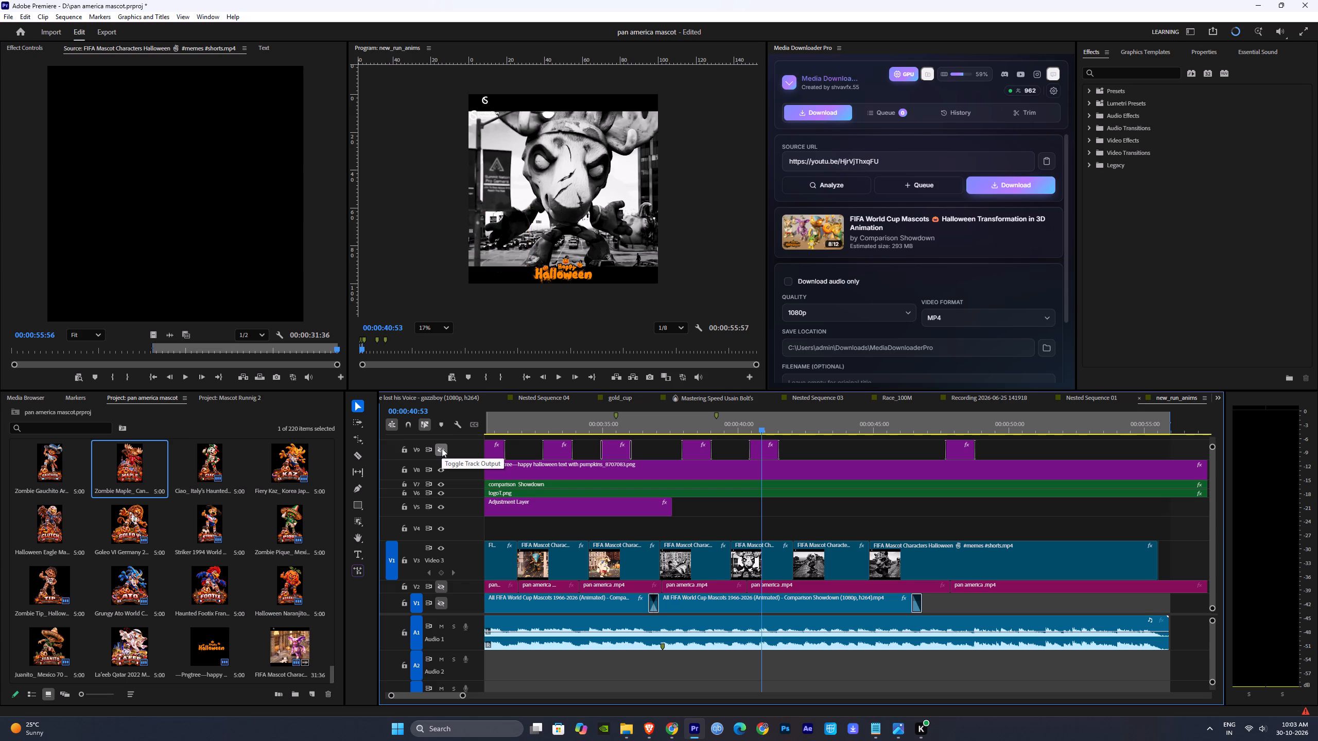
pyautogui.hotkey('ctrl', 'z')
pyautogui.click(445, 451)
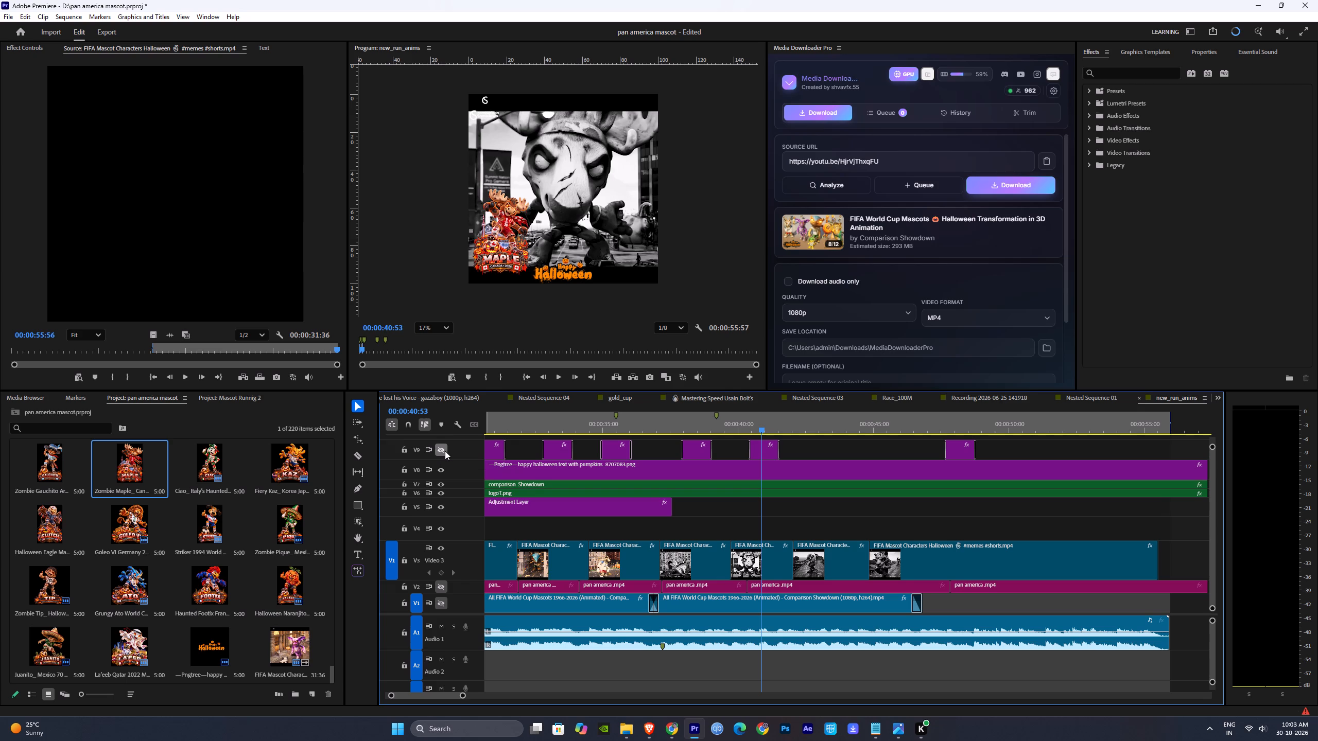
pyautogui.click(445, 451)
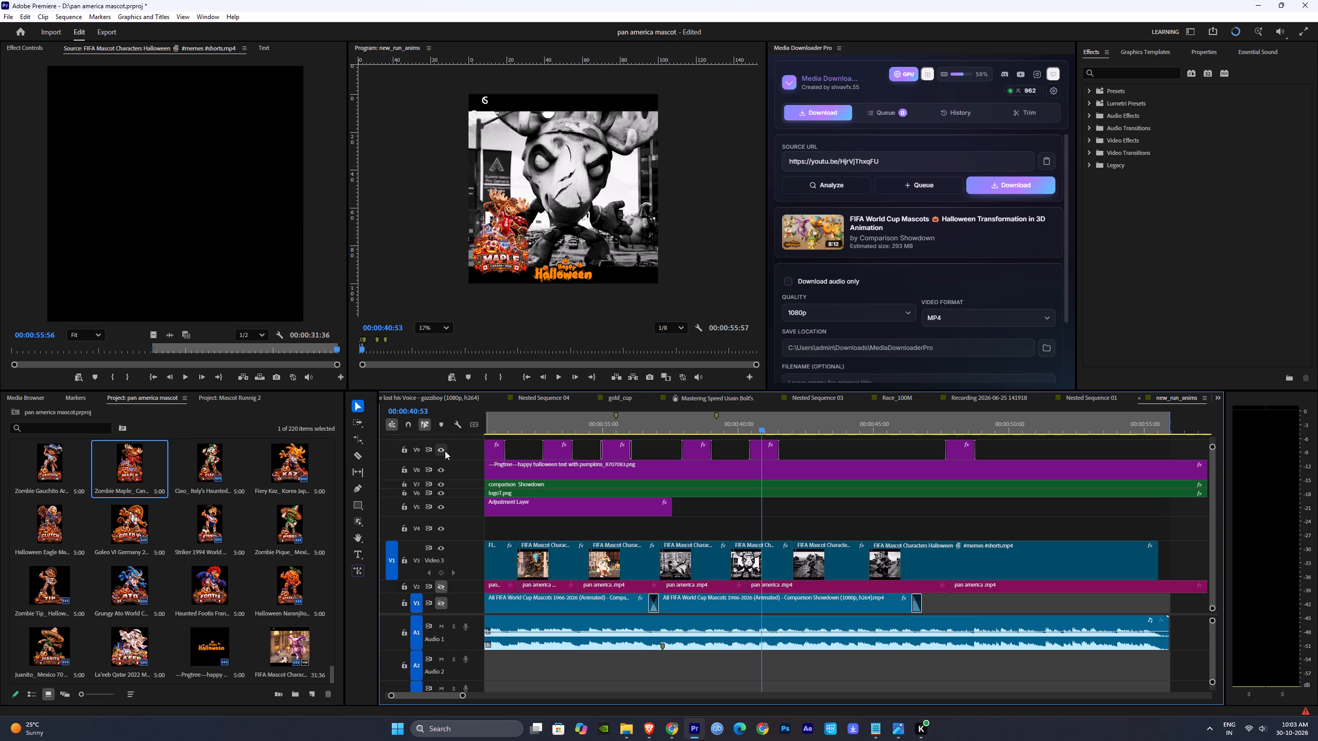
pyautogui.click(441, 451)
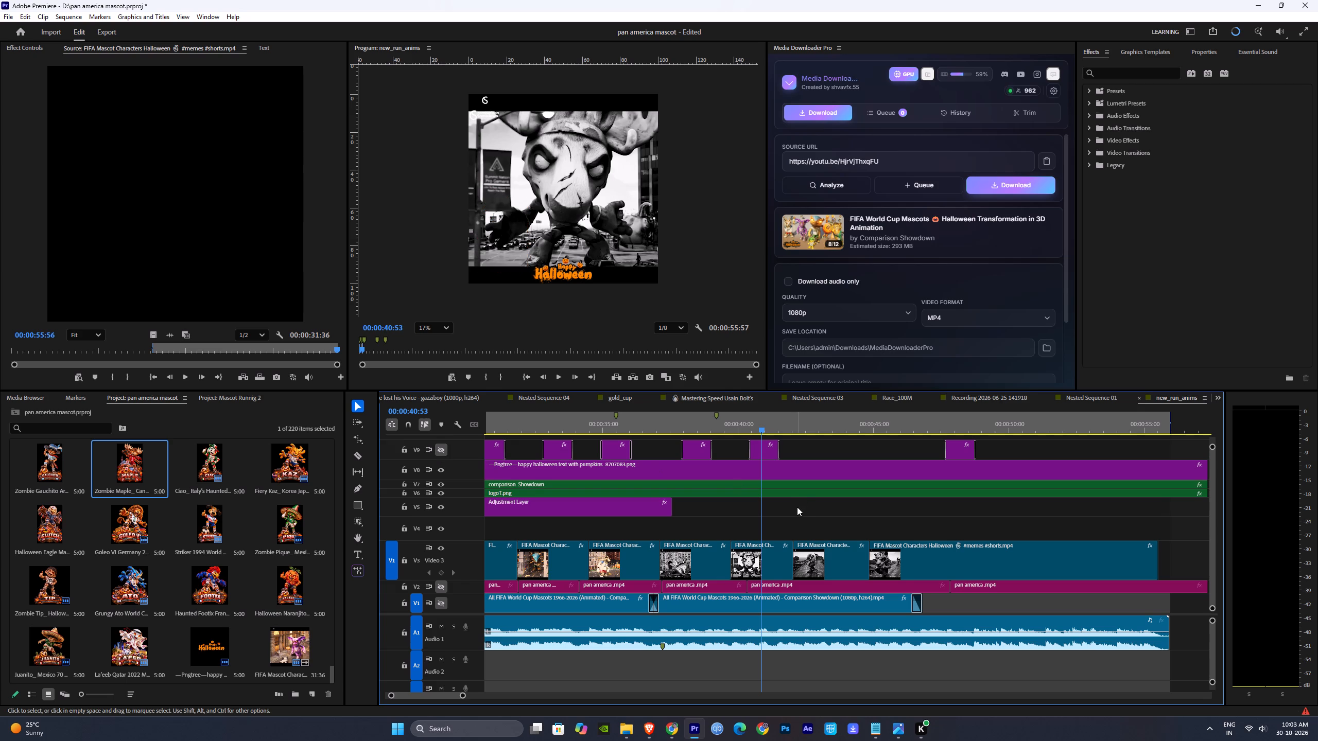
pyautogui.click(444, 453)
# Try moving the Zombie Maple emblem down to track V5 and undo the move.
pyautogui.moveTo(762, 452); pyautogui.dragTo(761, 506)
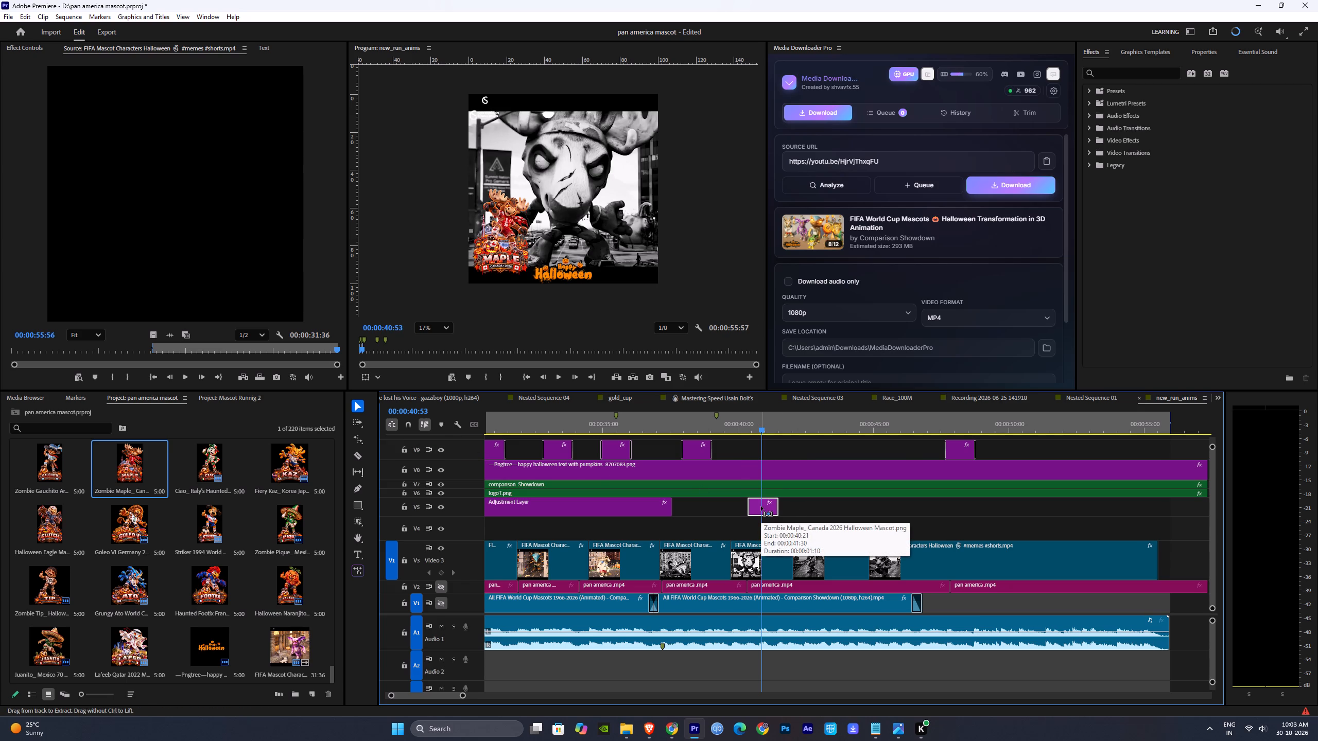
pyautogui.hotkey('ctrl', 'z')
# Duplicate the Zombie Maple emblem over the following eagle mascot clip, around 00:00:43:16.
pyautogui.moveTo(768, 419); pyautogui.dragTo(827, 436)
pyautogui.keyDown('alt'); pyautogui.moveTo(758, 454); pyautogui.dragTo(770, 452); pyautogui.keyUp('alt')
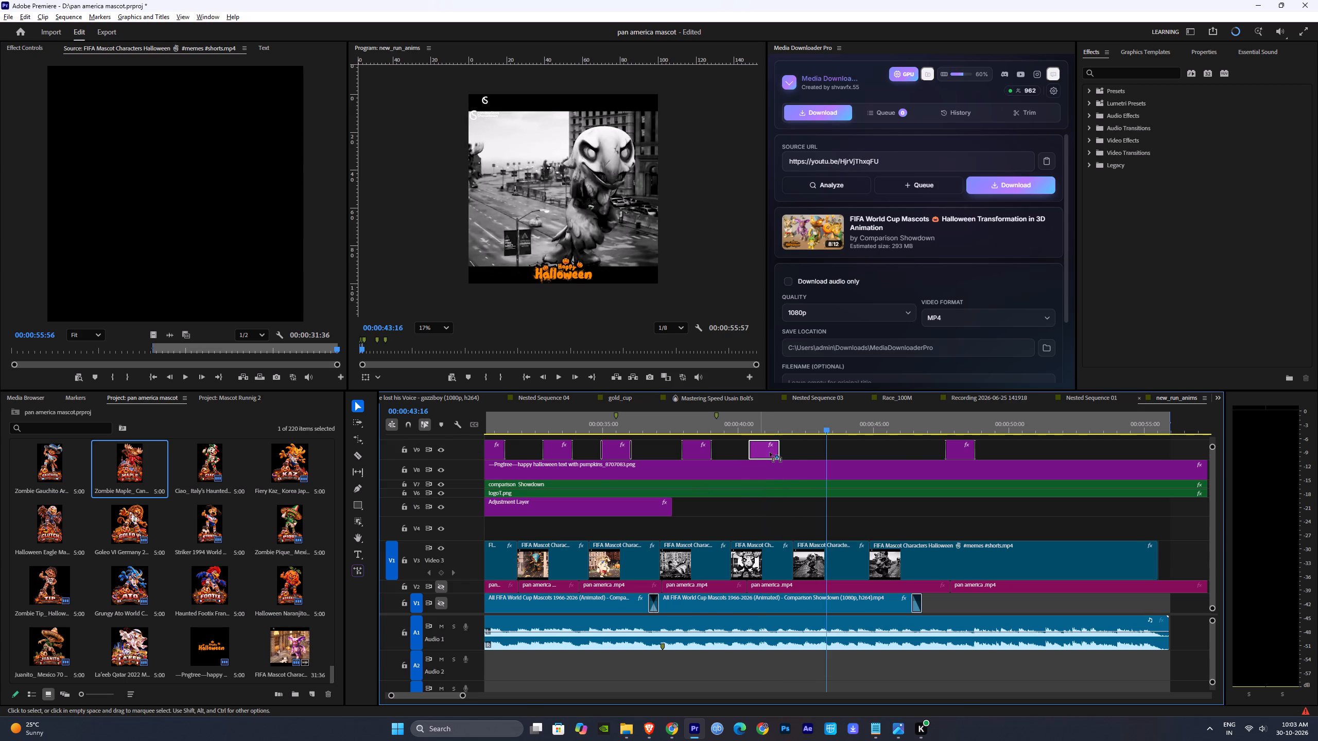
pyautogui.keyDown('alt'); pyautogui.moveTo(770, 452); pyautogui.dragTo(825, 456); pyautogui.keyUp('alt')
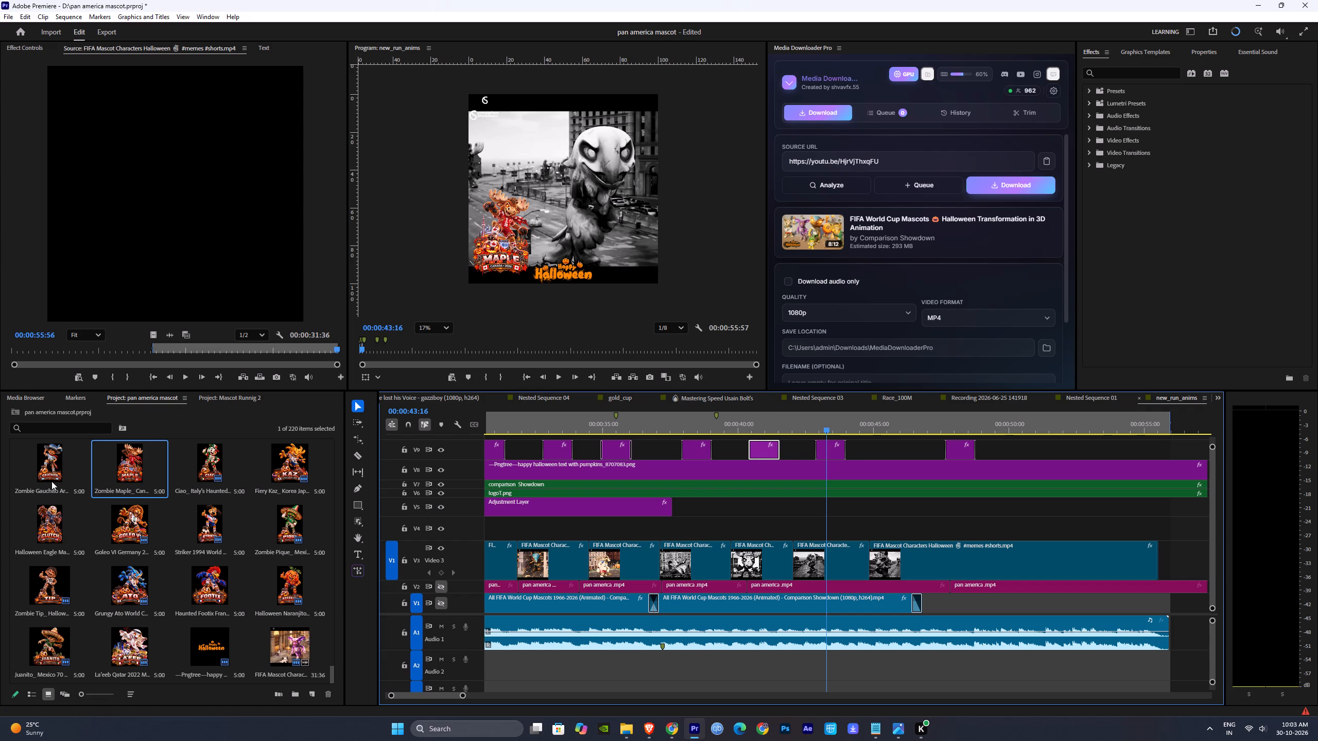
# Replace the duplicated emblem over the eagle mascot with the Halloween Eagle emblem and scrub ahead to the leopard mascot clip.
pyautogui.click(46, 513)
pyautogui.keyDown('alt'); pyautogui.moveTo(48, 532); pyautogui.dragTo(839, 445); pyautogui.keyUp('alt')
pyautogui.moveTo(861, 423); pyautogui.dragTo(877, 428)
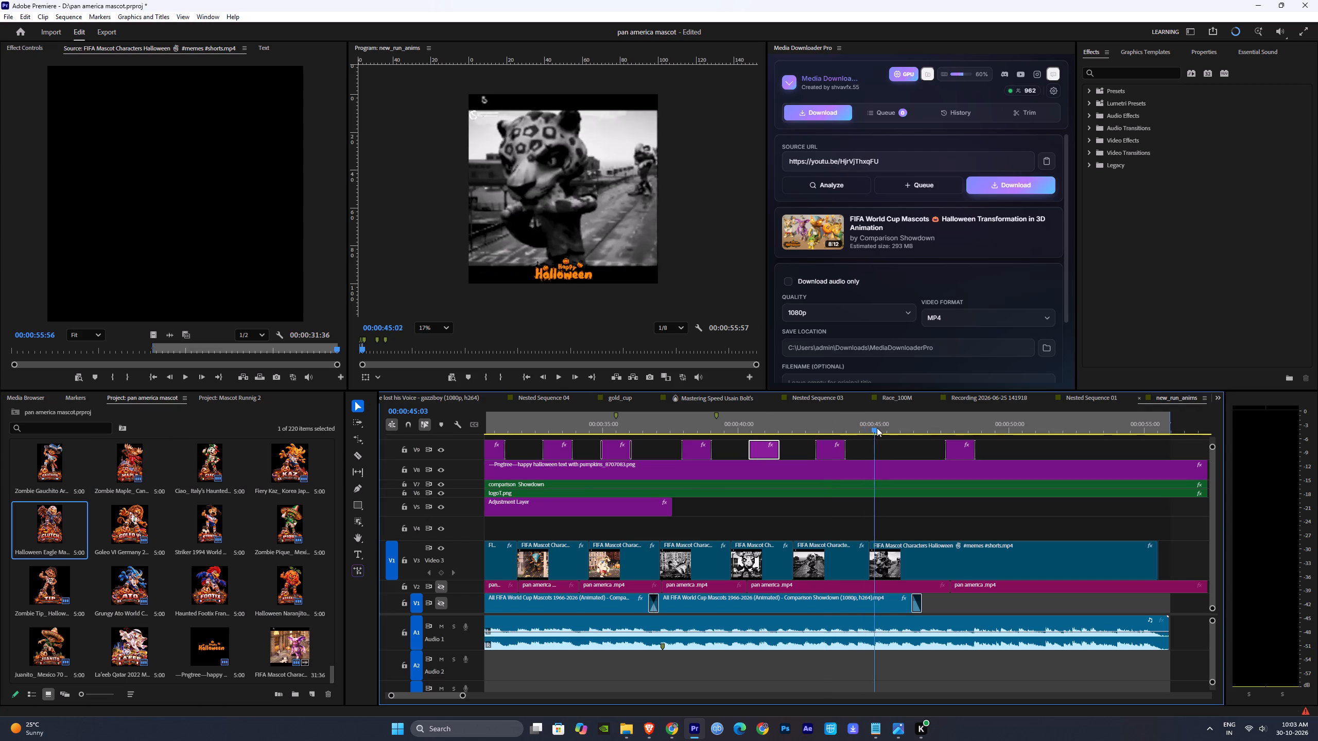
# Move the last emblem on the top emblem track back over the leopard mascot clip, starting at 00:00:45:25.
pyautogui.moveTo(877, 428); pyautogui.dragTo(886, 430)
pyautogui.moveTo(964, 456); pyautogui.dragTo(905, 455)
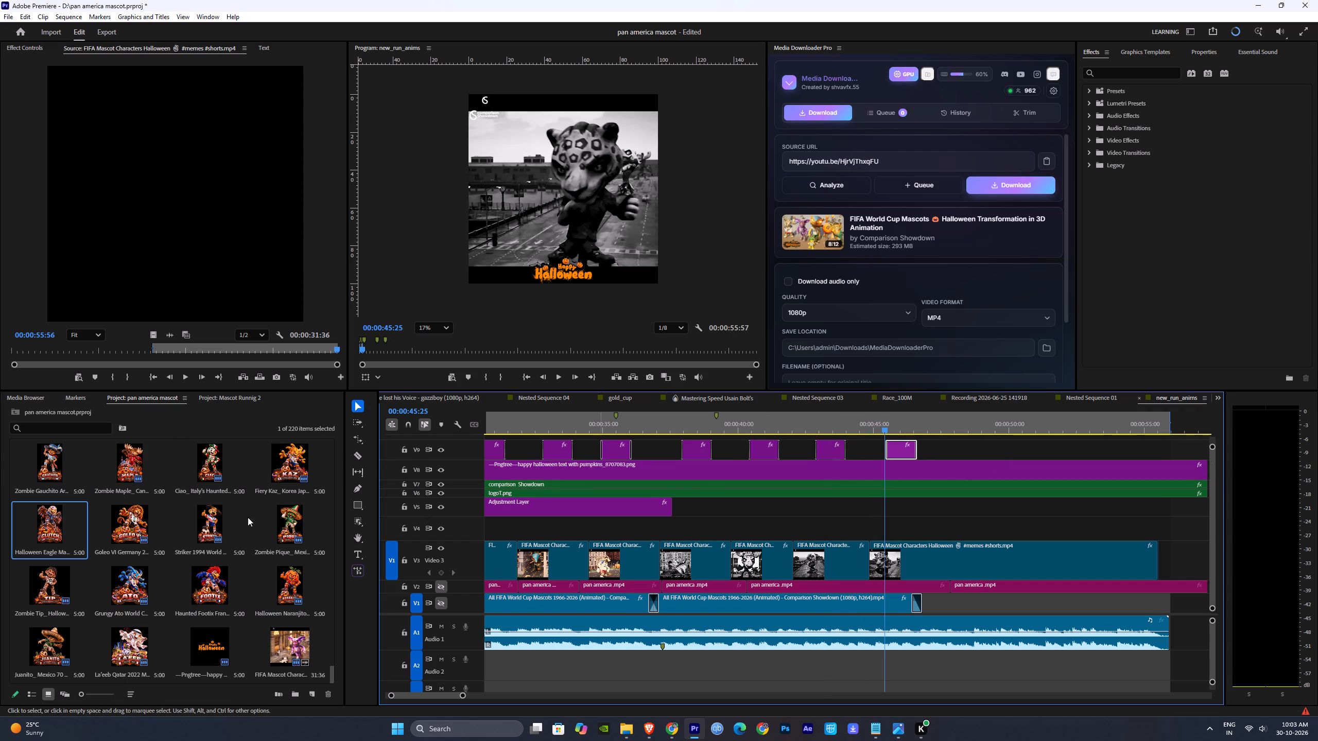
# Replace the Zakumi emblem over the blue armadillo mascot clip, around 00:00:33:10, with the Fuleco Brazil 2014 emblem.
pyautogui.scroll(-2, 157, 553)
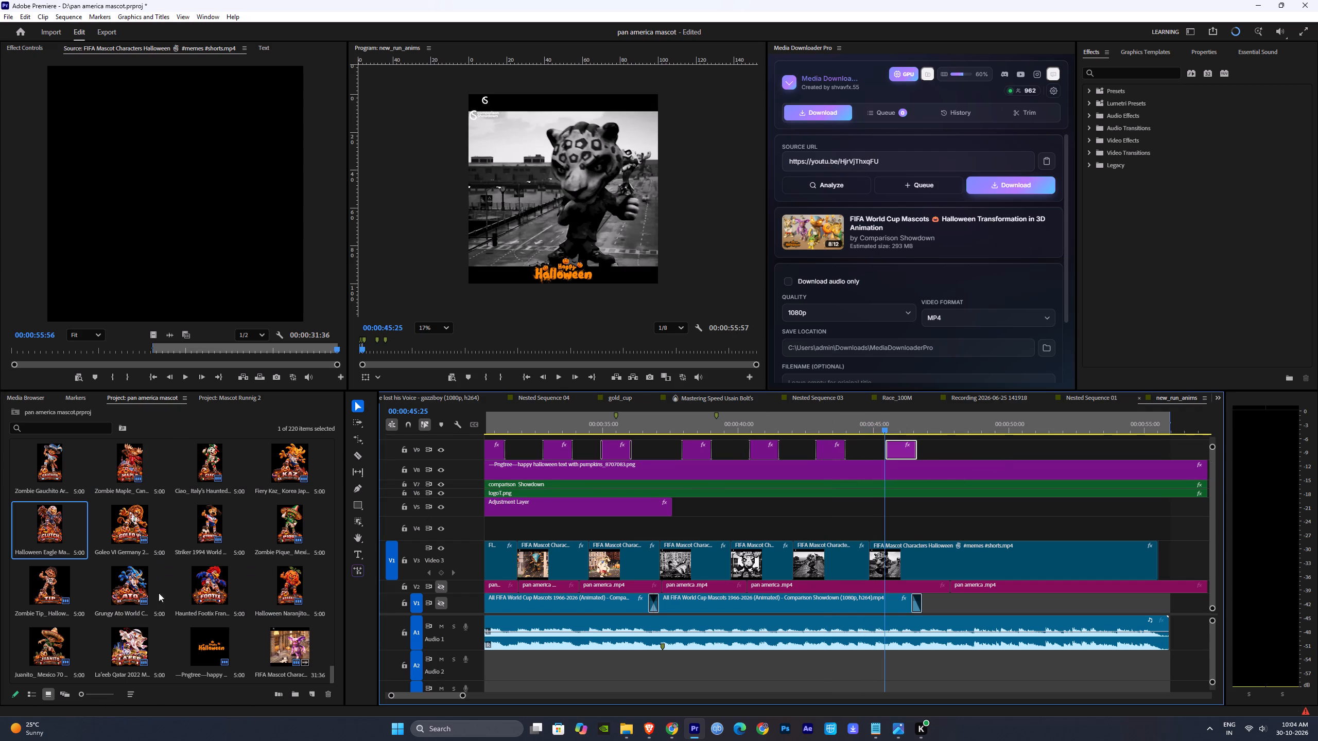
pyautogui.scroll(-1, 161, 642)
pyautogui.scroll(2, 161, 642)
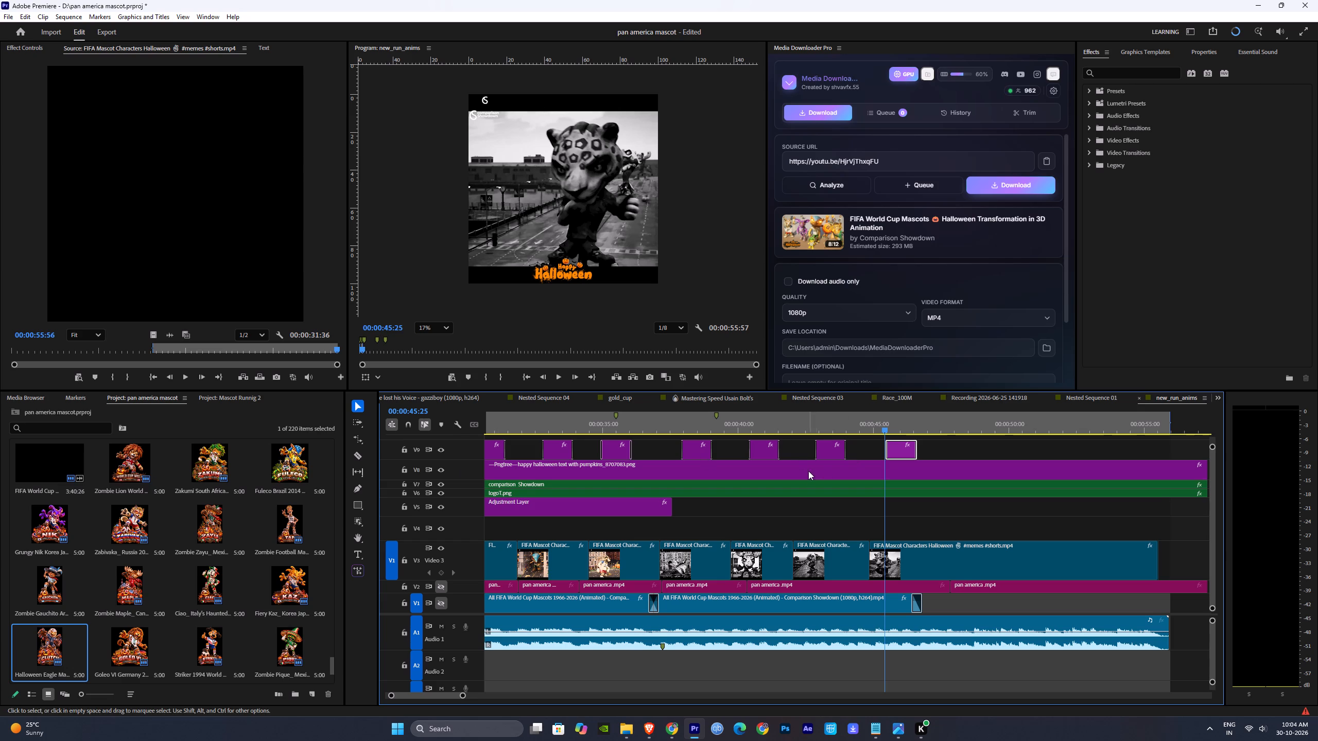
pyautogui.moveTo(729, 425); pyautogui.dragTo(659, 437)
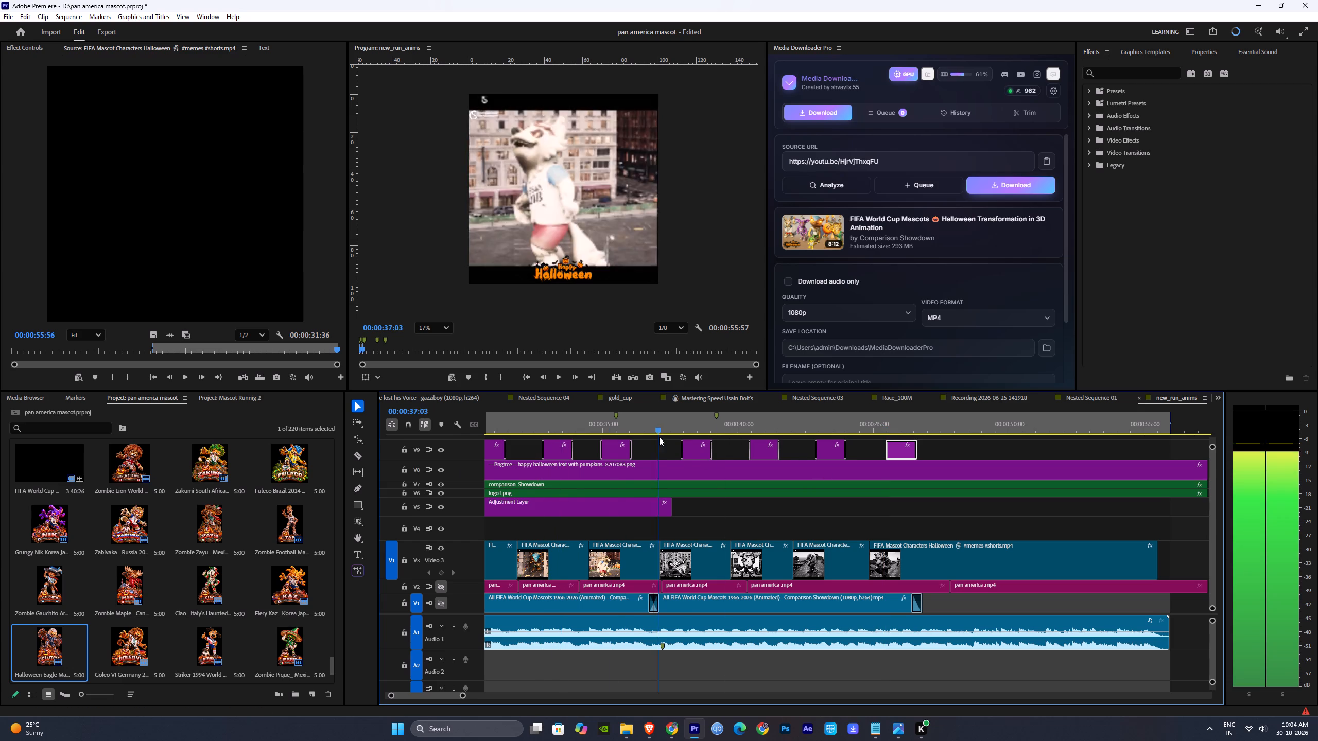
pyautogui.moveTo(659, 437); pyautogui.dragTo(551, 438)
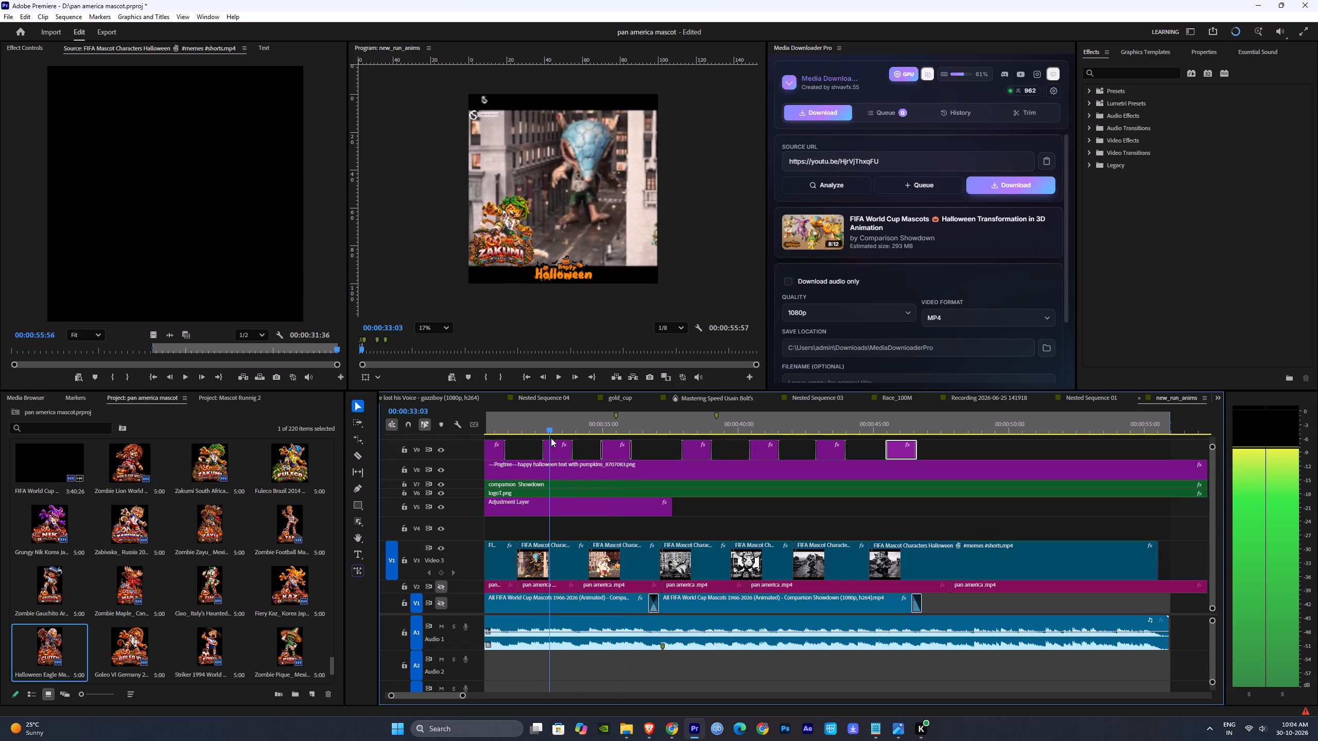
pyautogui.moveTo(551, 438); pyautogui.dragTo(554, 439)
pyautogui.click(296, 471)
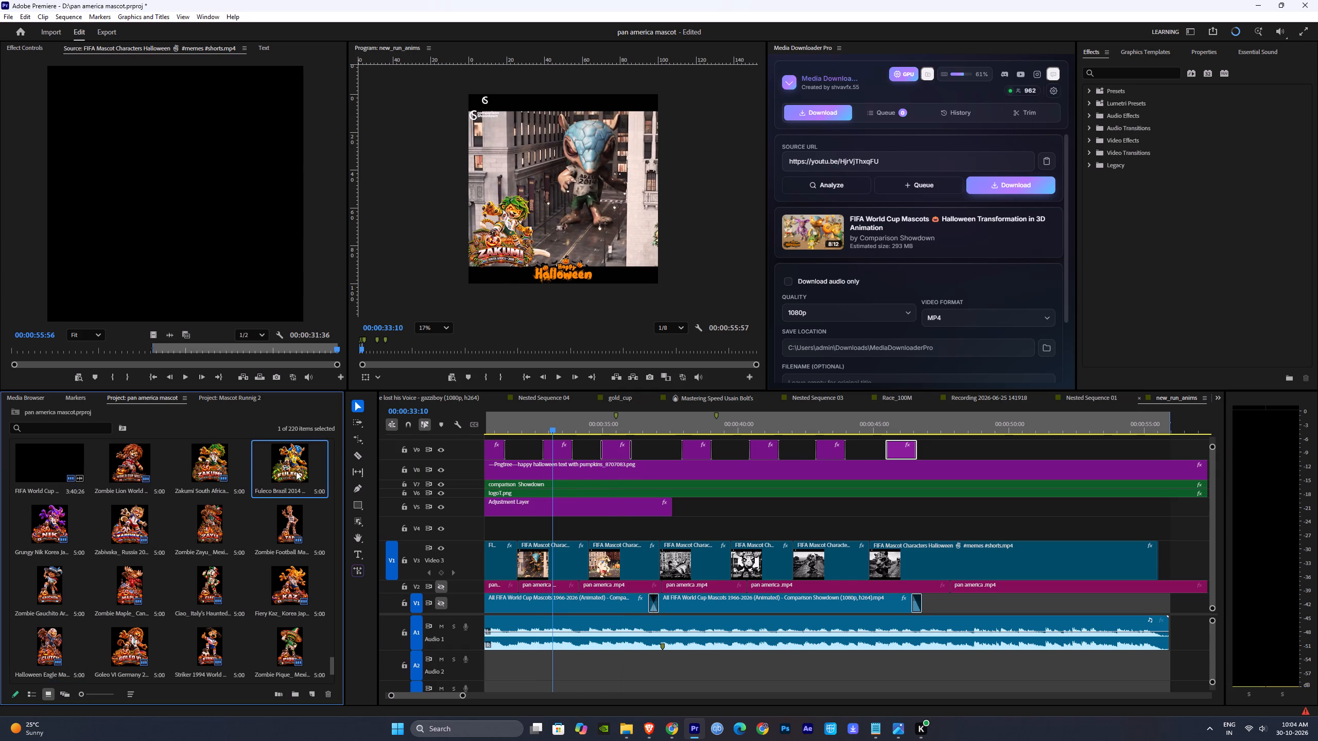
pyautogui.keyDown('alt'); pyautogui.moveTo(288, 467); pyautogui.dragTo(563, 454); pyautogui.keyUp('alt')
# Compare the emblems over the surrounding mascot clips and look through the project's emblem images for one matching the leopard mascot.
pyautogui.moveTo(553, 428); pyautogui.dragTo(577, 442)
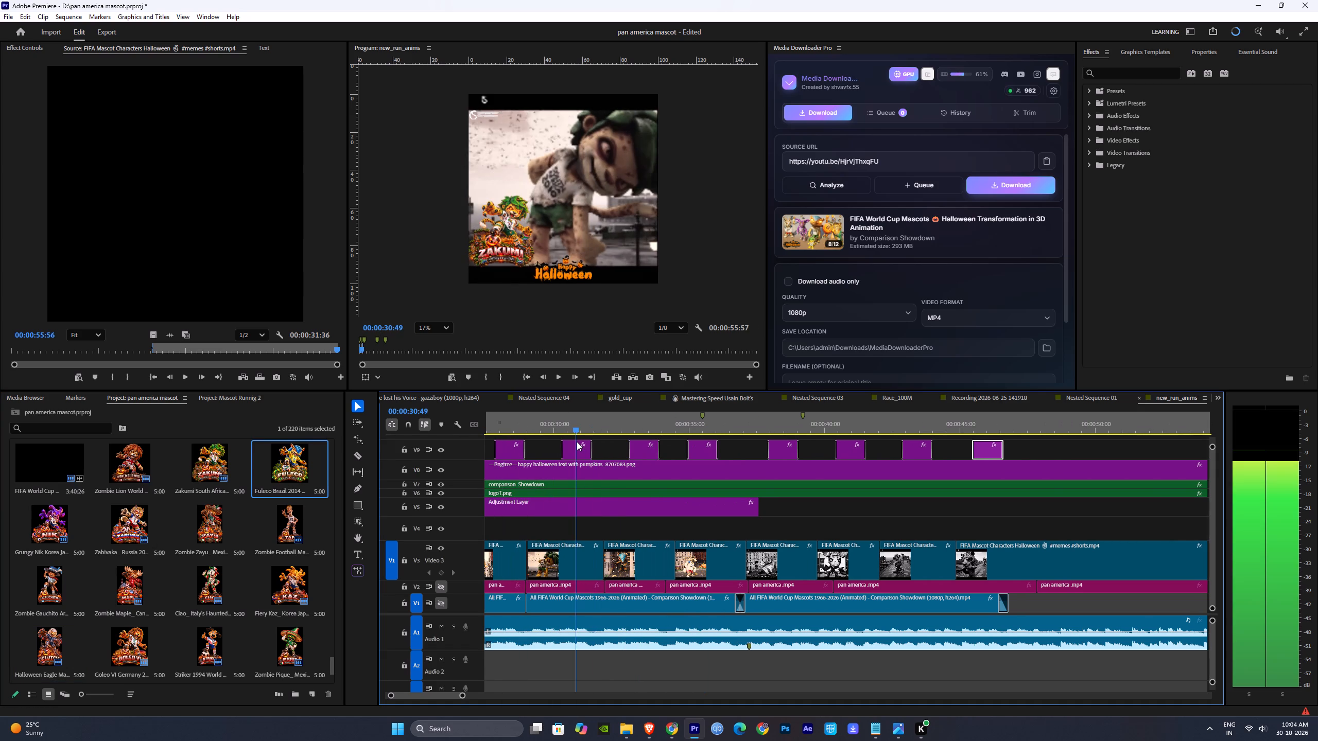
pyautogui.moveTo(577, 442); pyautogui.dragTo(987, 463)
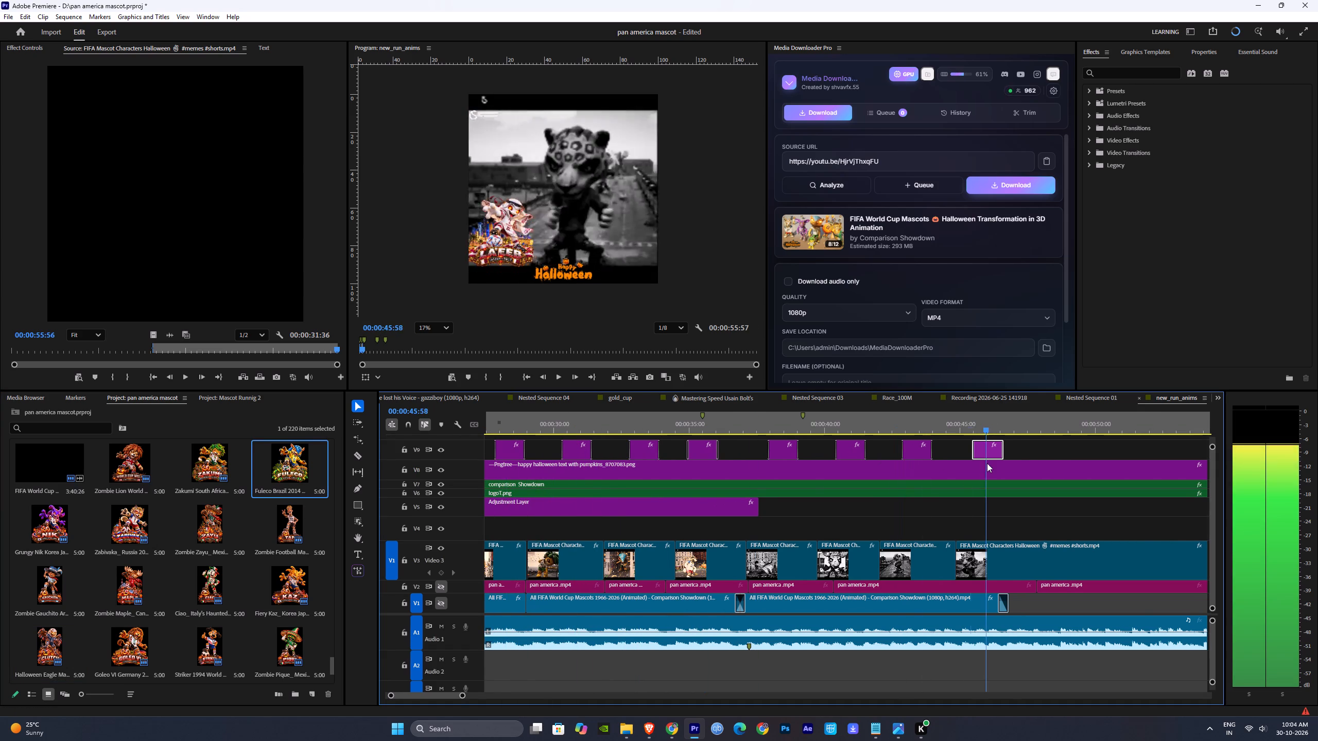
pyautogui.moveTo(987, 463); pyautogui.dragTo(790, 485)
pyautogui.scroll(-1, 218, 641)
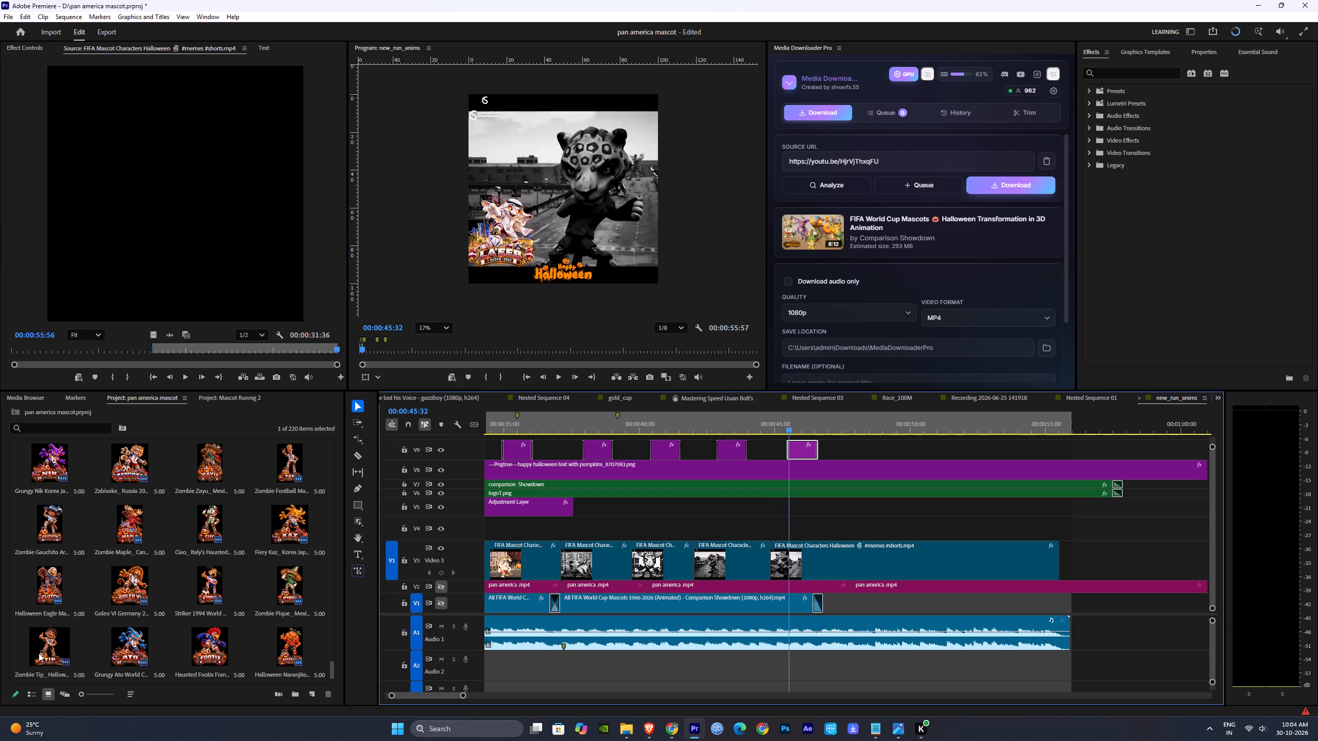
pyautogui.scroll(-1, 247, 655)
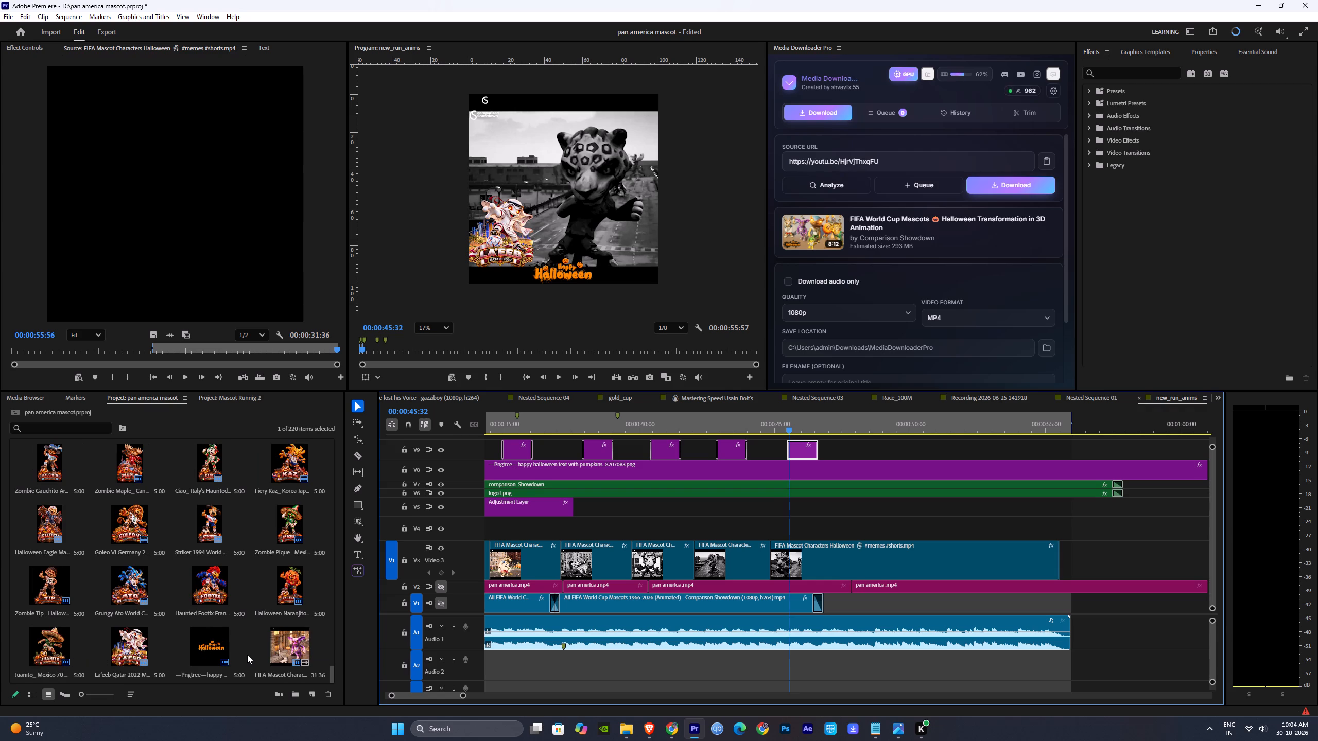
pyautogui.scroll(-1, 229, 648)
pyautogui.click(130, 649)
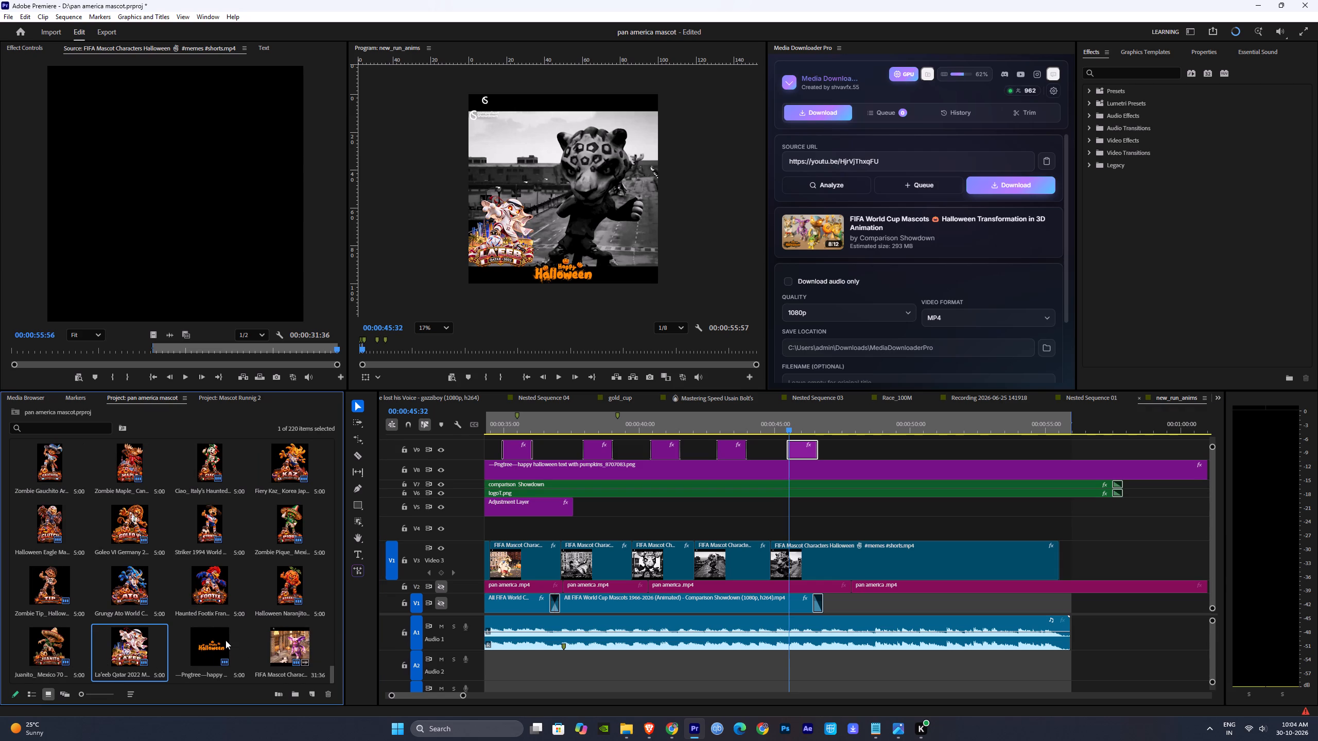
pyautogui.scroll(1, 226, 640)
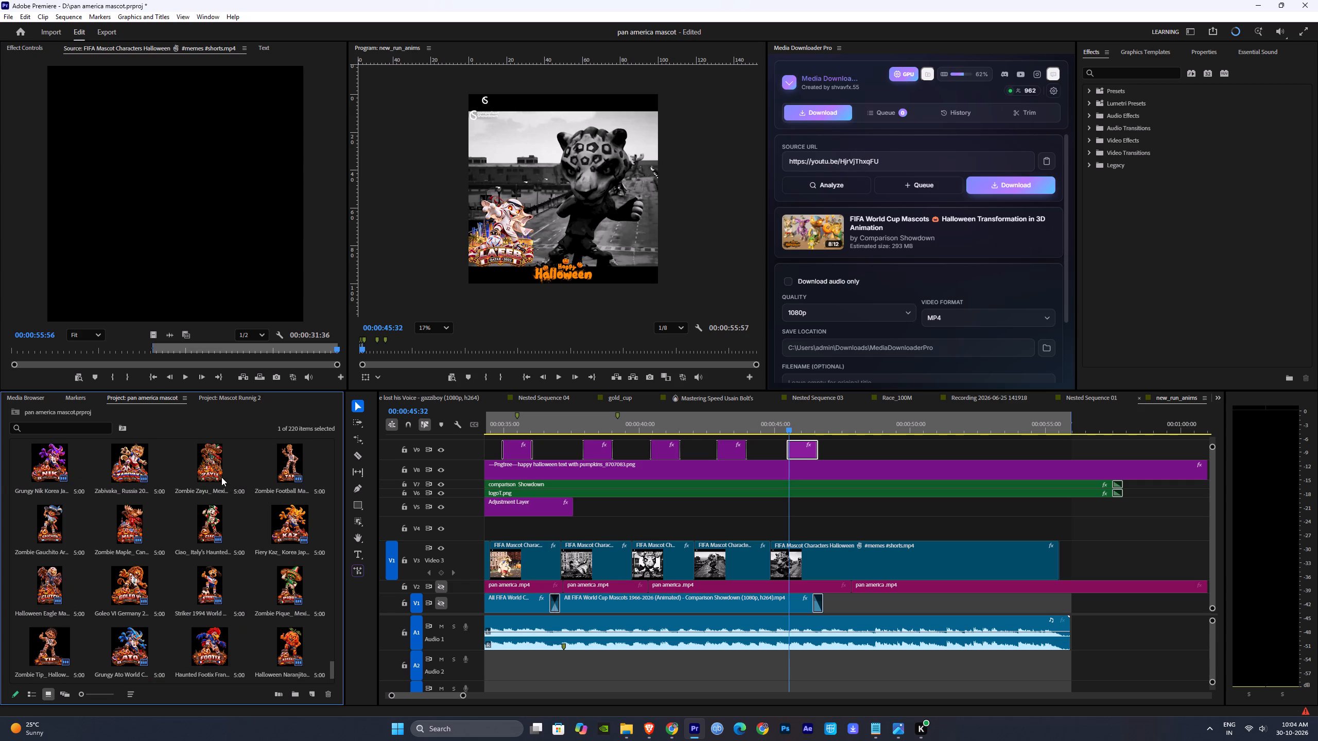
pyautogui.scroll(1, 230, 488)
pyautogui.scroll(1, 281, 478)
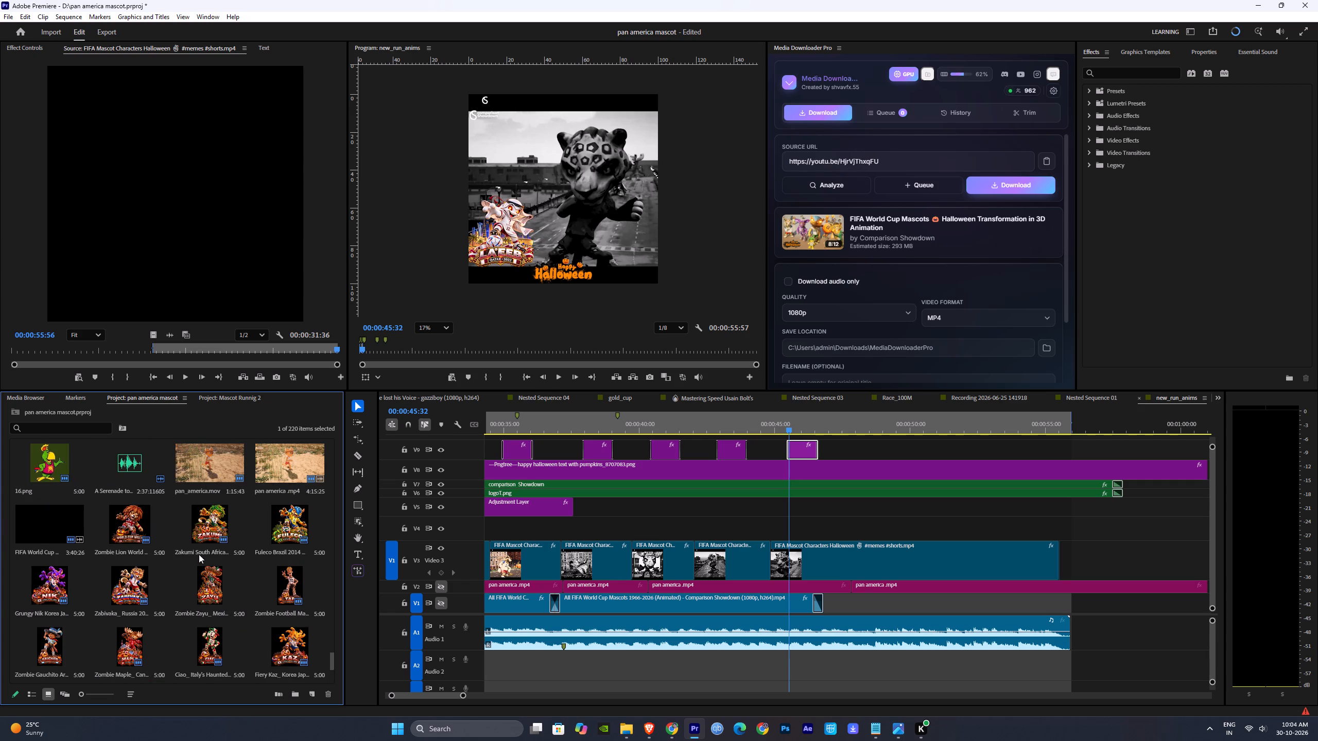
pyautogui.scroll(-1, 199, 557)
pyautogui.scroll(-1, 173, 631)
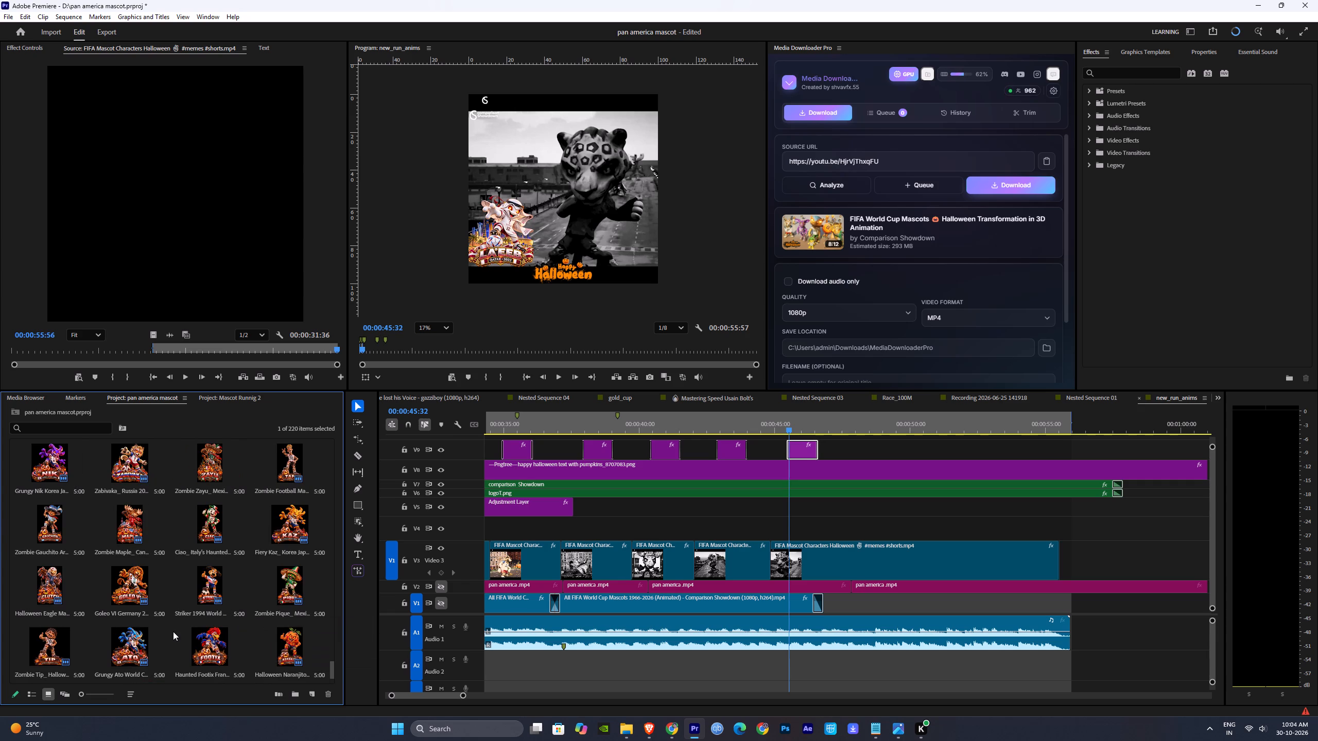
pyautogui.scroll(-1, 262, 629)
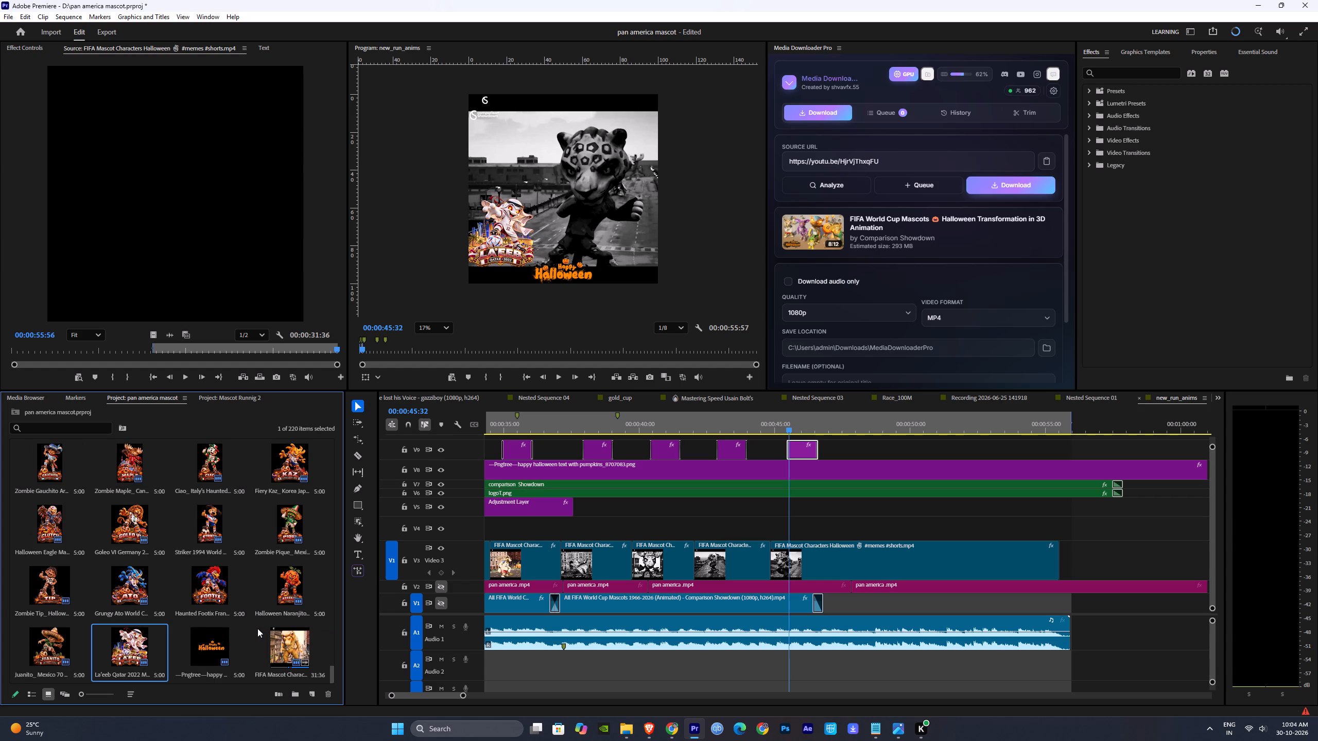
# Scrub back to the sequence start and play the opening to review the mascot clips and emblems.
pyautogui.moveTo(790, 424); pyautogui.dragTo(345, 437)
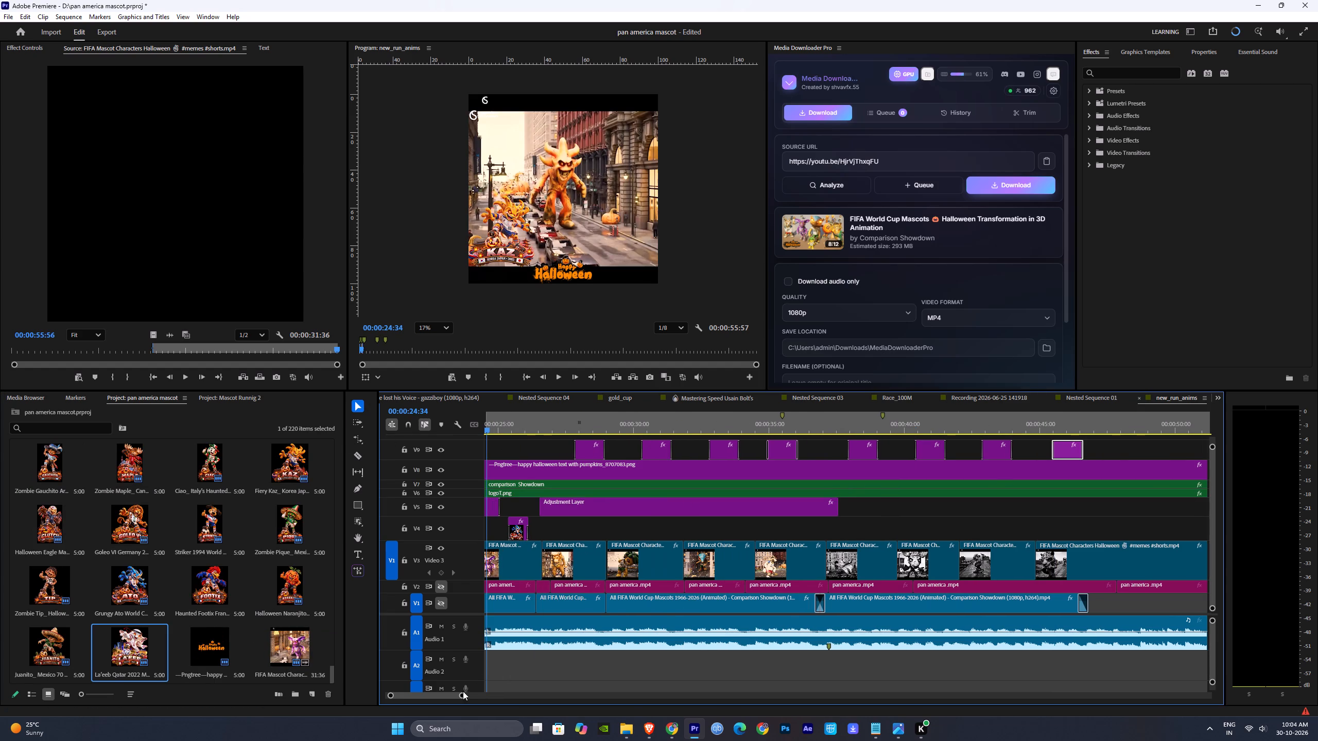
pyautogui.moveTo(461, 695); pyautogui.dragTo(578, 679)
pyautogui.moveTo(578, 427); pyautogui.dragTo(409, 429)
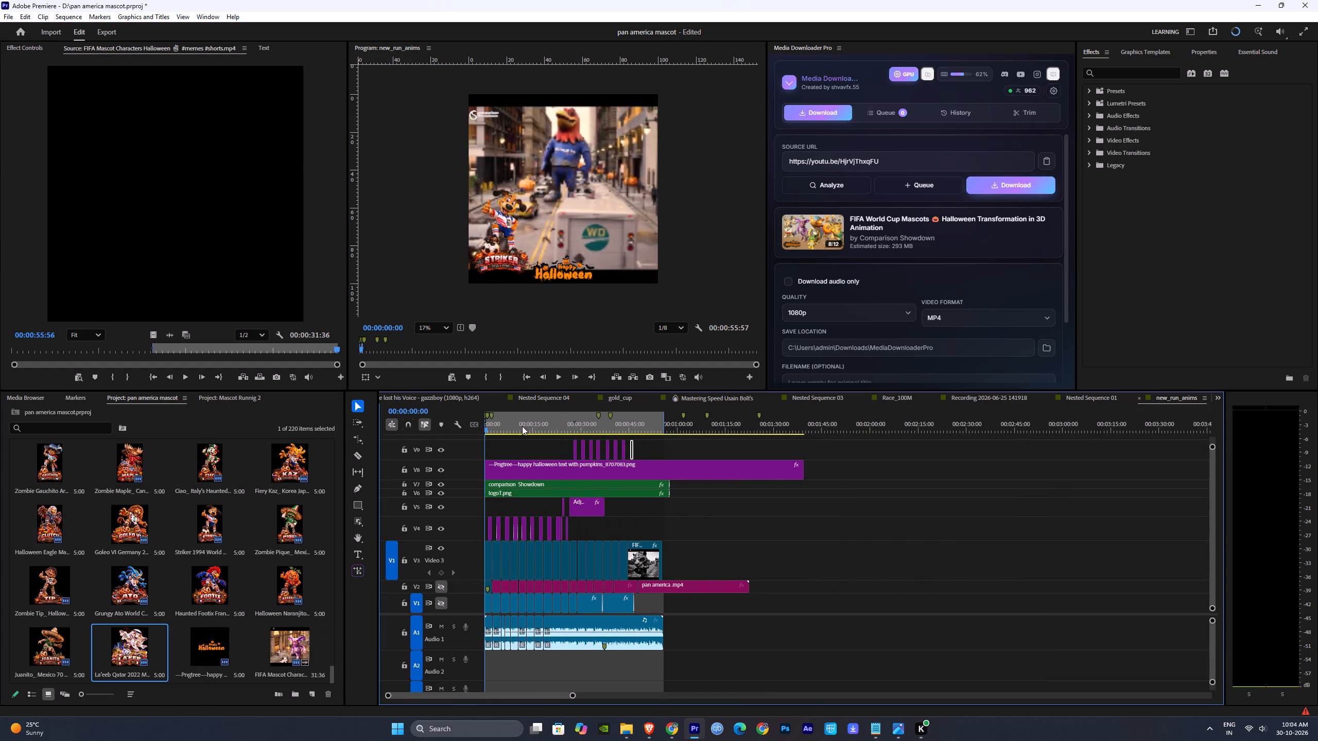
pyautogui.press('space')
pyautogui.moveTo(571, 427); pyautogui.dragTo(577, 428)
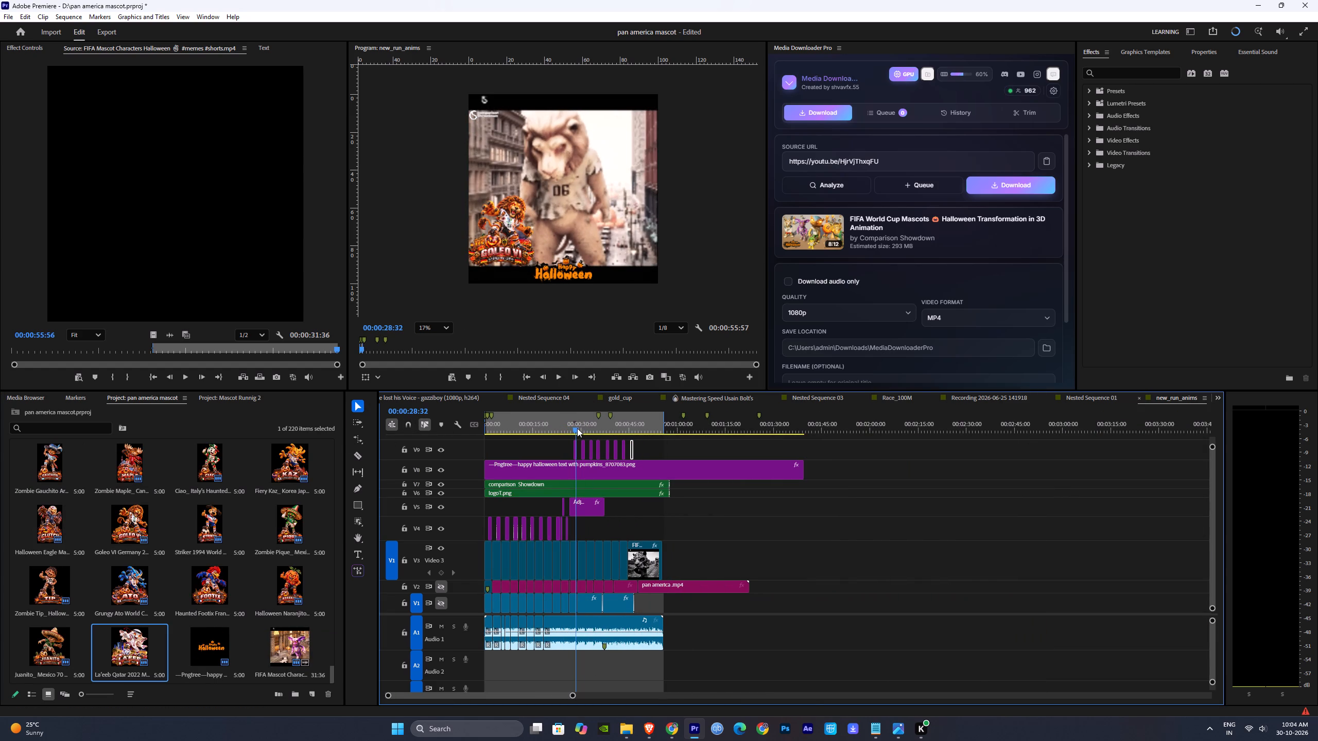
pyautogui.moveTo(577, 428); pyautogui.dragTo(343, 441)
pyautogui.press('space')
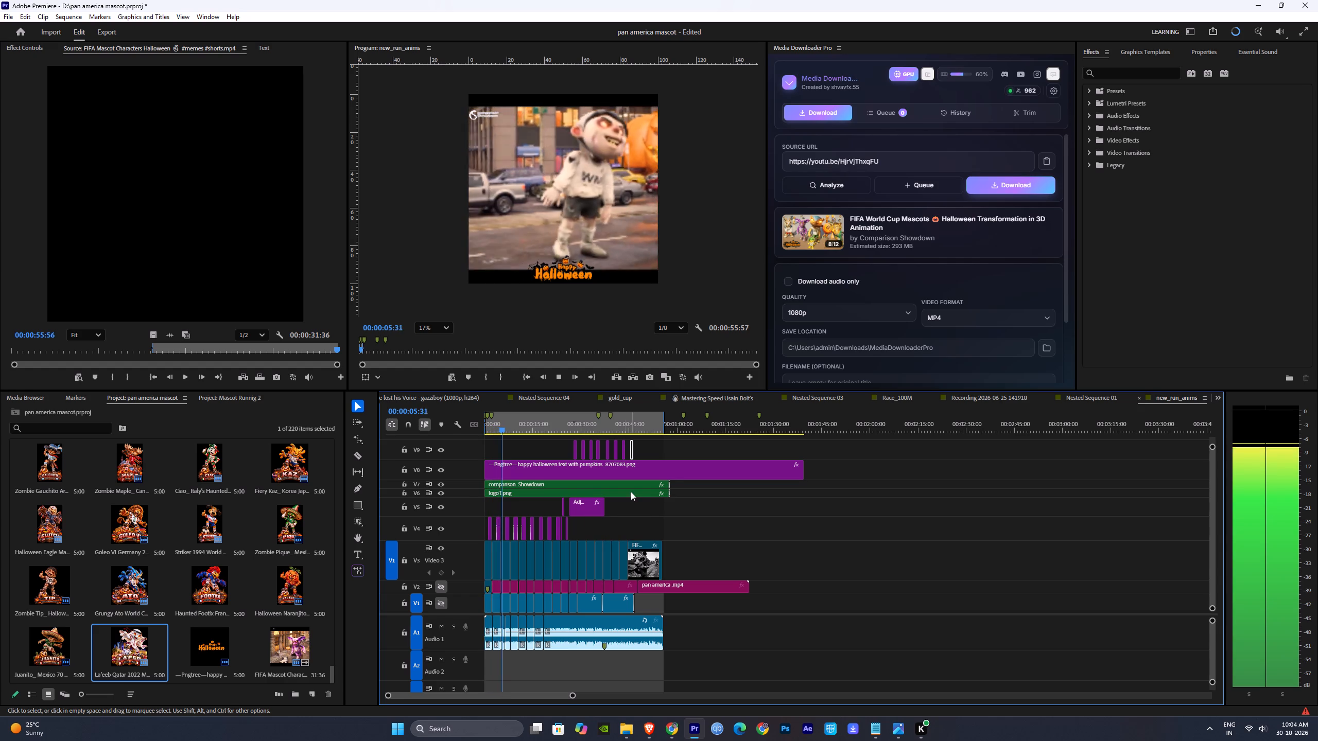
pyautogui.press('space')
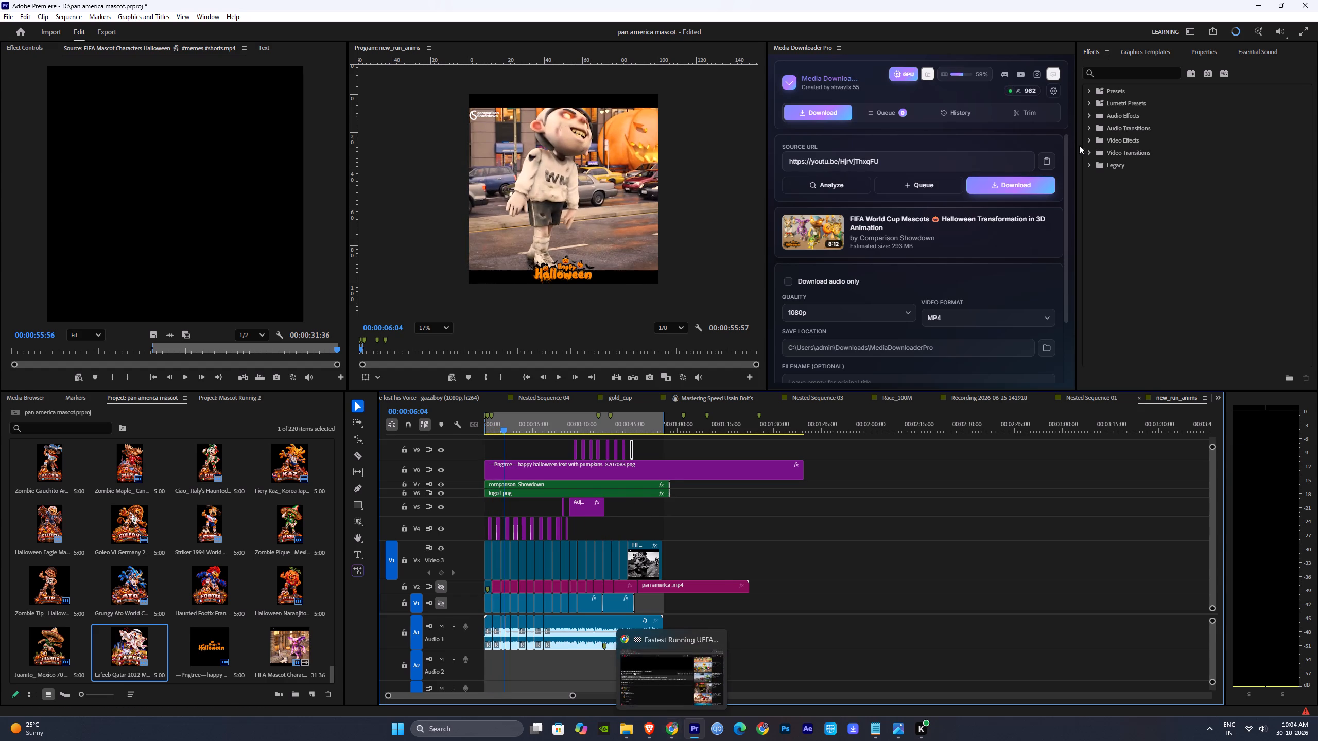
# Copy the video title "FIFA World Cup Mascots 🎃 Halloween Transformation in 3D" from Media Downloader Pro.
pyautogui.moveTo(850, 215); pyautogui.dragTo(940, 218)
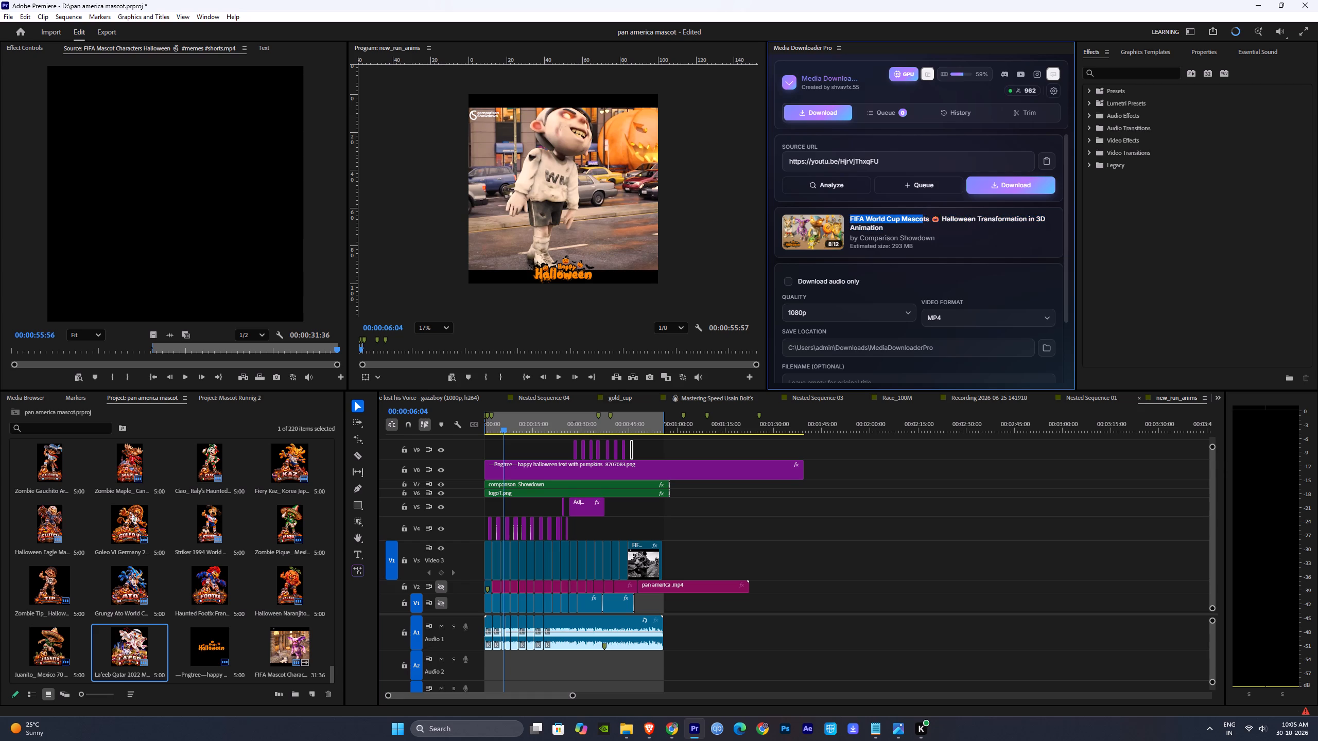
pyautogui.moveTo(940, 218); pyautogui.dragTo(1045, 218)
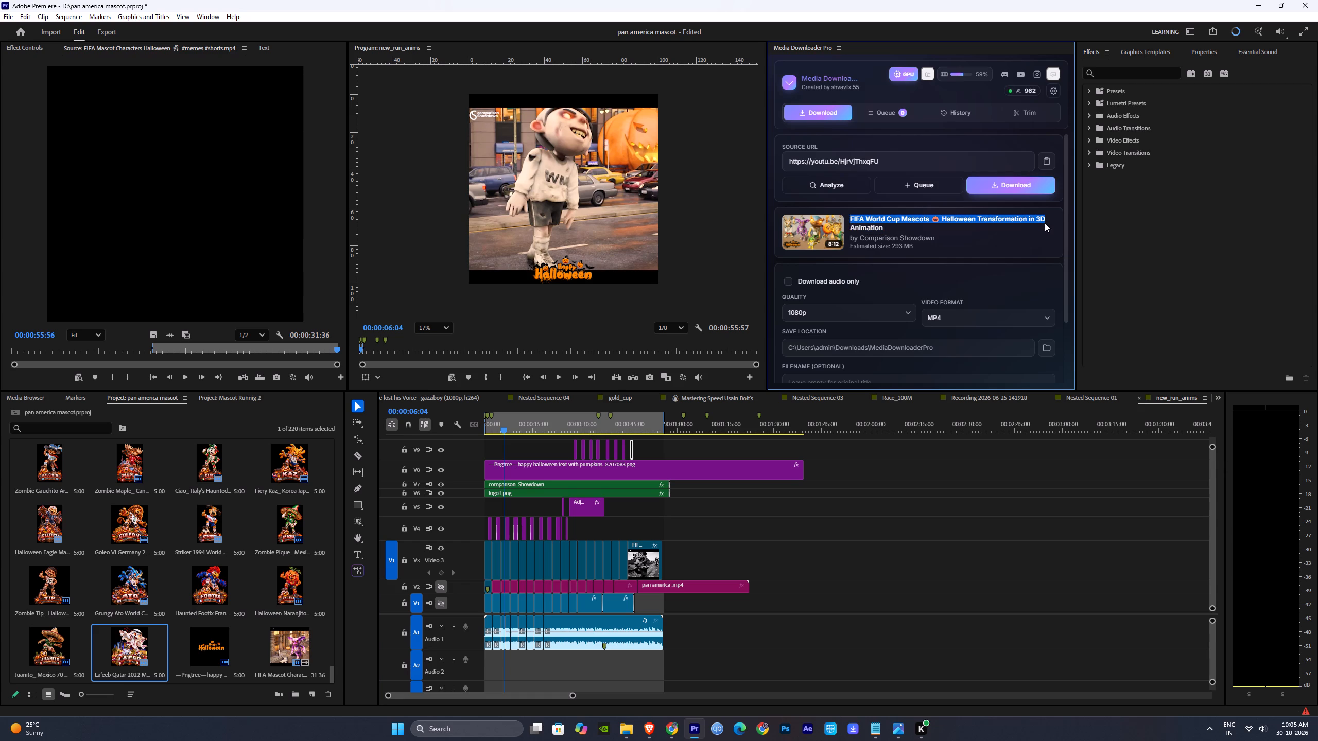
pyautogui.hotkey('ctrl', 'c')
# Duplicate the comparison Showdown text graphic onto a new video track above the emblems, from the sequence start, and select the copy.
pyautogui.moveTo(524, 425); pyautogui.dragTo(515, 424)
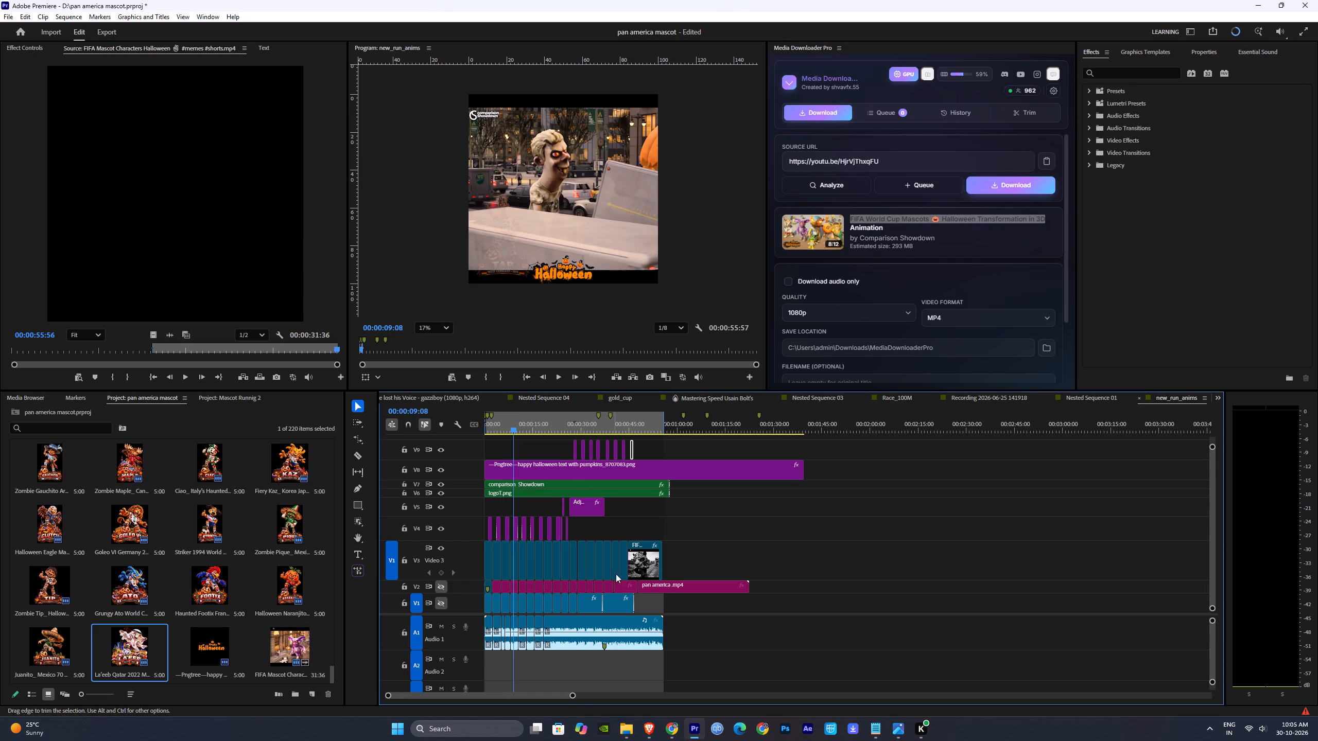
pyautogui.moveTo(574, 695); pyautogui.dragTo(517, 688)
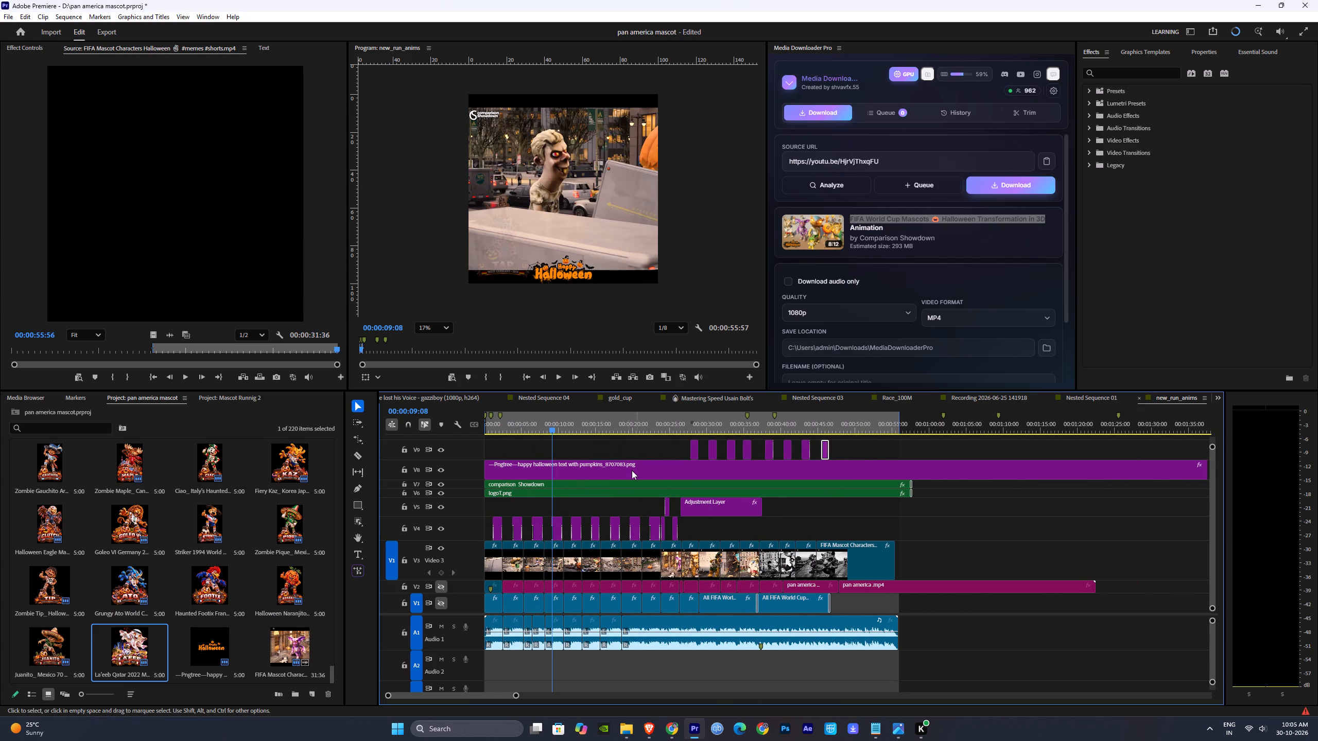
pyautogui.click(563, 480)
pyautogui.keyDown('alt'); pyautogui.moveTo(563, 484); pyautogui.dragTo(565, 434); pyautogui.keyUp('alt')
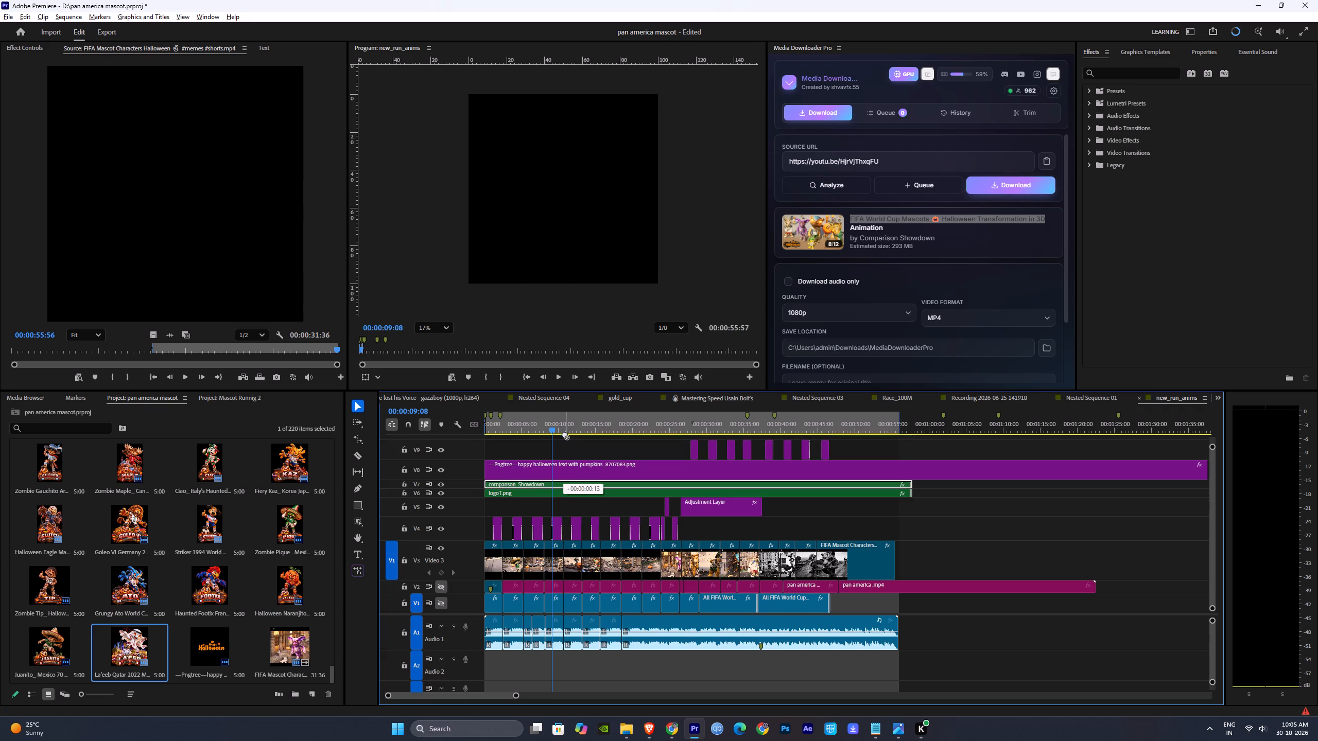
pyautogui.keyDown('alt'); pyautogui.moveTo(565, 434); pyautogui.dragTo(565, 435); pyautogui.keyUp('alt')
pyautogui.click(634, 442)
pyautogui.click(635, 437)
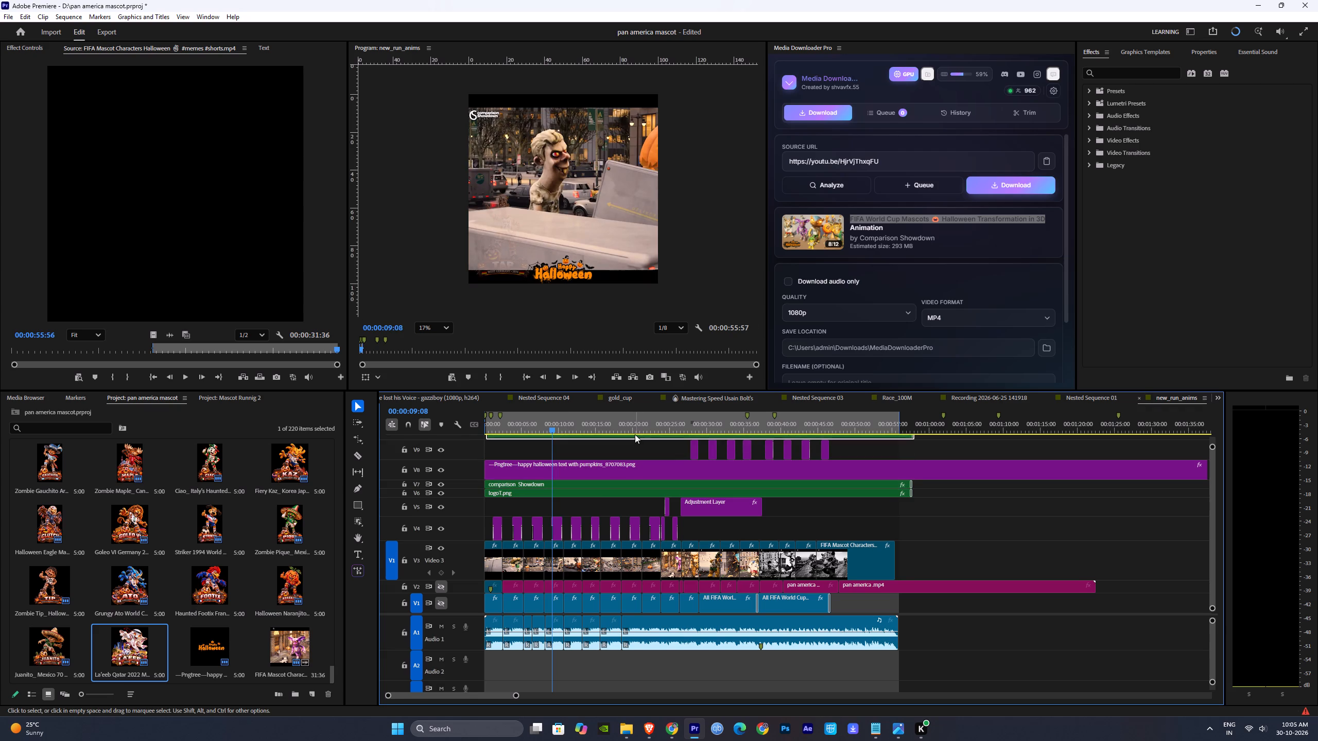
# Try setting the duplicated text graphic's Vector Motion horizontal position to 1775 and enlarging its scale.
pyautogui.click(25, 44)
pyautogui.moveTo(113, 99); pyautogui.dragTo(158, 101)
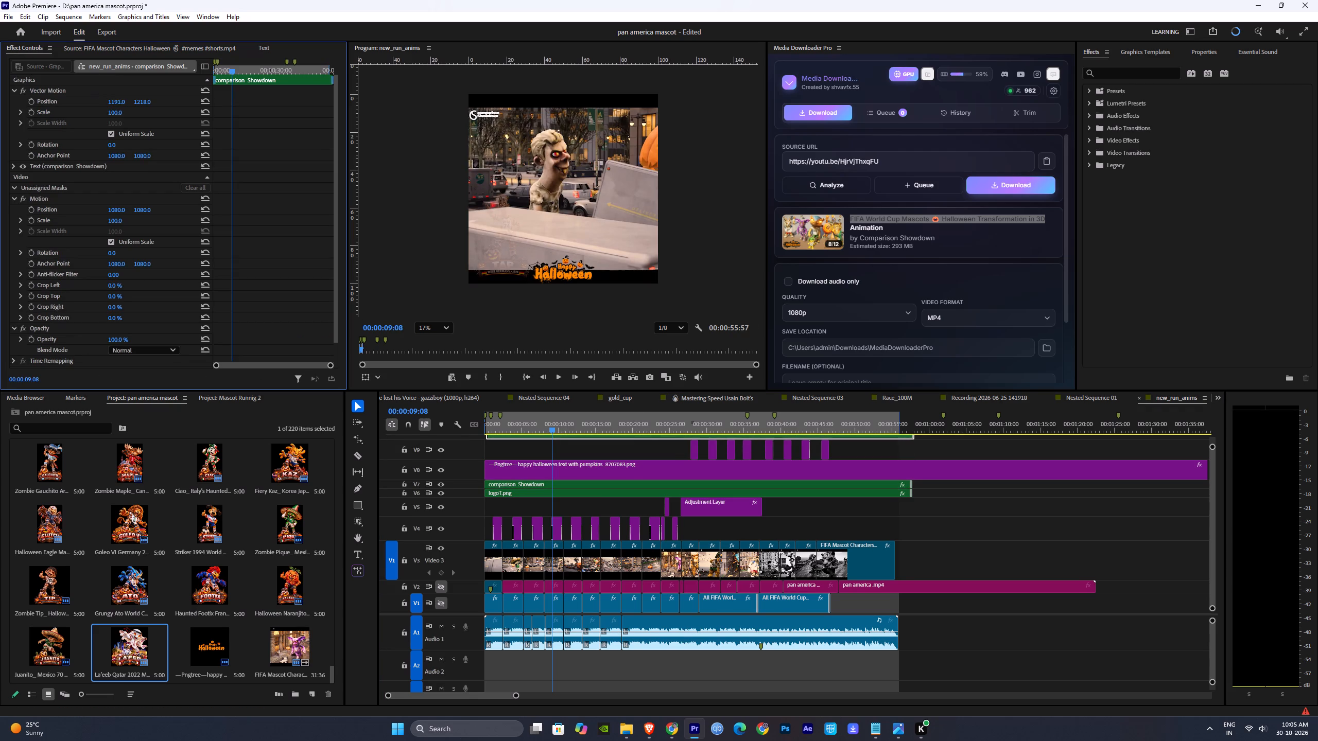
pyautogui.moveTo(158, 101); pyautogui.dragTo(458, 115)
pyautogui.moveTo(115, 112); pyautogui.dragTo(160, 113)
# Reset the duplicated text graphic's Vector Motion position and scale to their defaults.
pyautogui.click(201, 99)
pyautogui.click(202, 112)
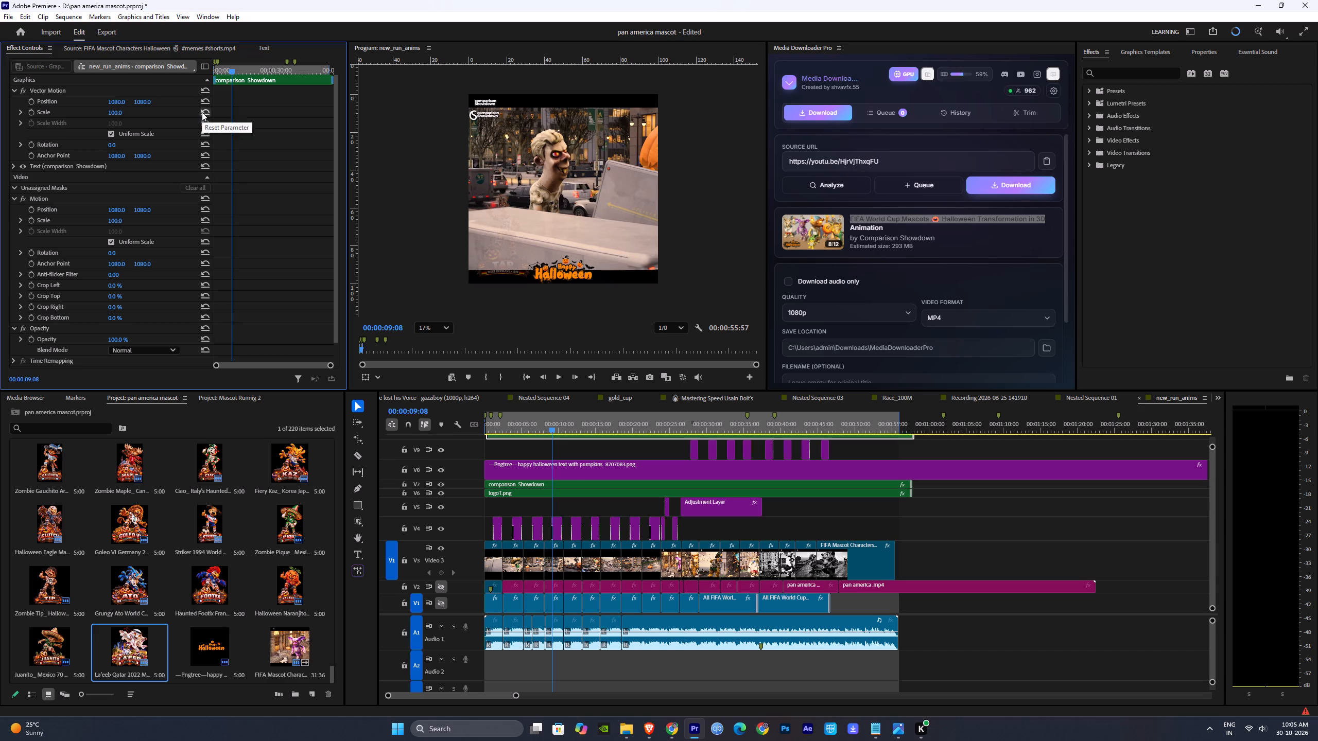
# Replace the duplicated graphic's text with the copied title "FIFA World Cup Mascots 🎃 Halloween Transformation in 3D" and return to the Selection tool.
pyautogui.click(1138, 52)
pyautogui.click(1204, 54)
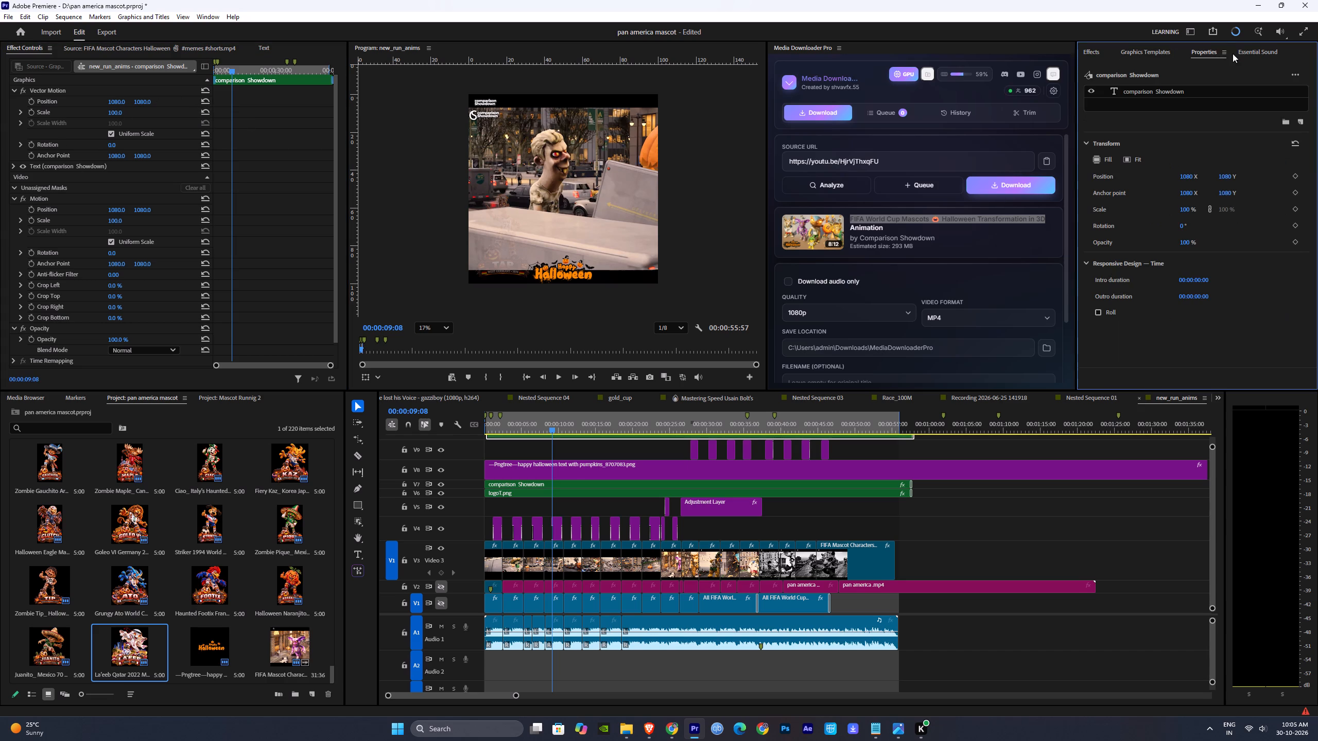
pyautogui.click(1149, 92)
pyautogui.doubleClick(492, 101)
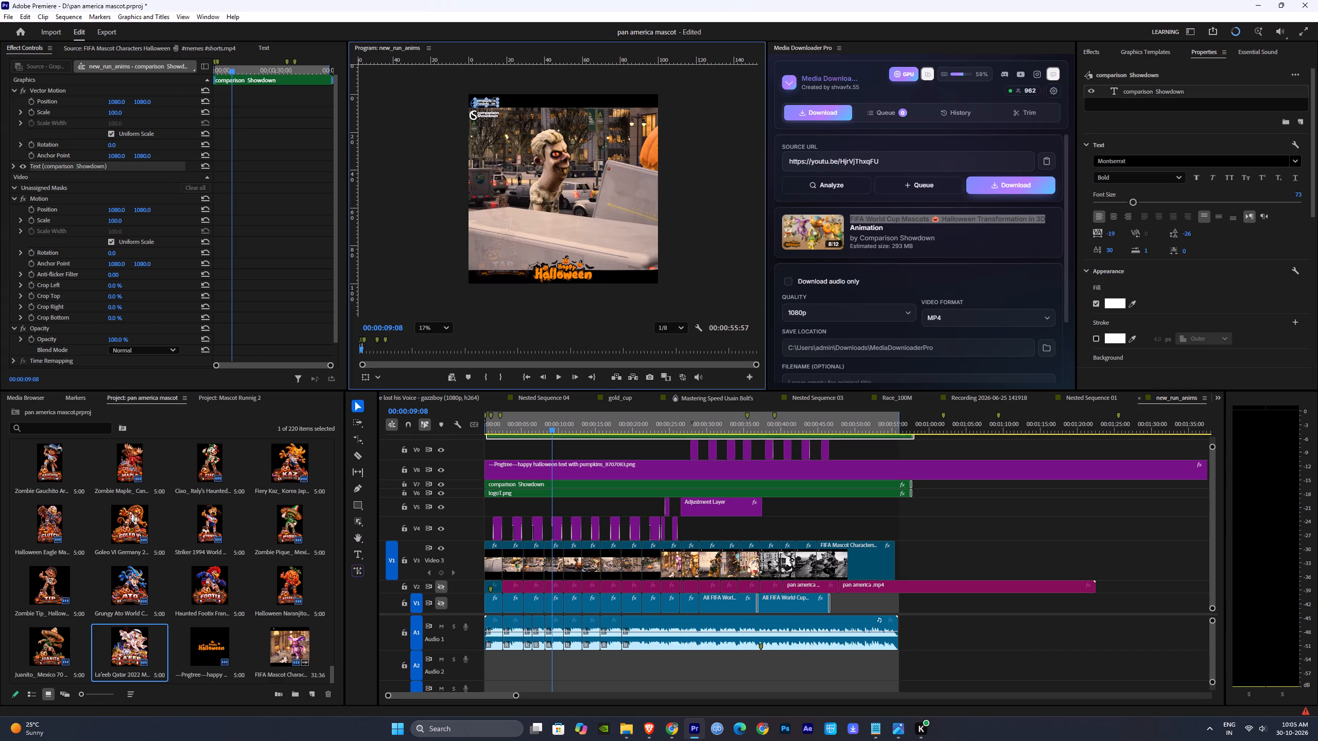
pyautogui.hotkey('ctrl', 'v')
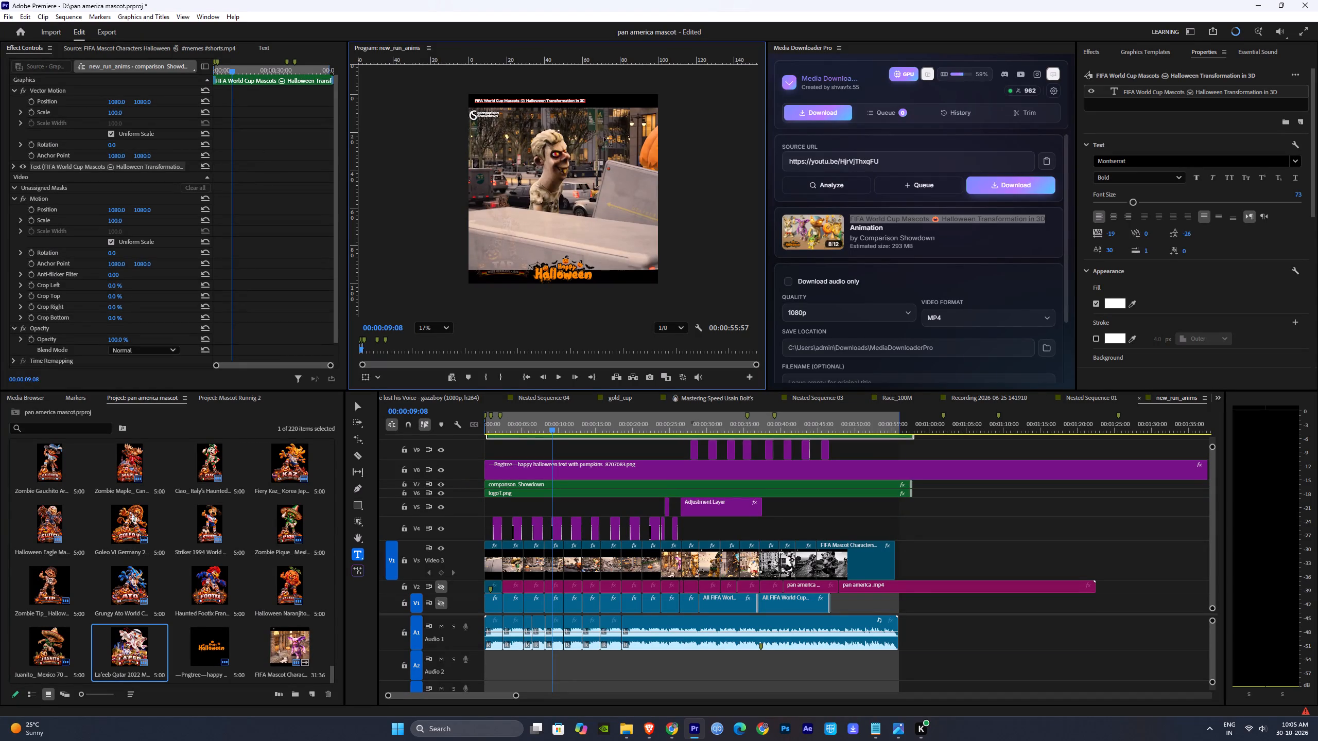
pyautogui.click(356, 410)
# Enlarge the title text to font size 97 and centre it horizontally in the black band above the video.
pyautogui.moveTo(1132, 203); pyautogui.dragTo(1150, 203)
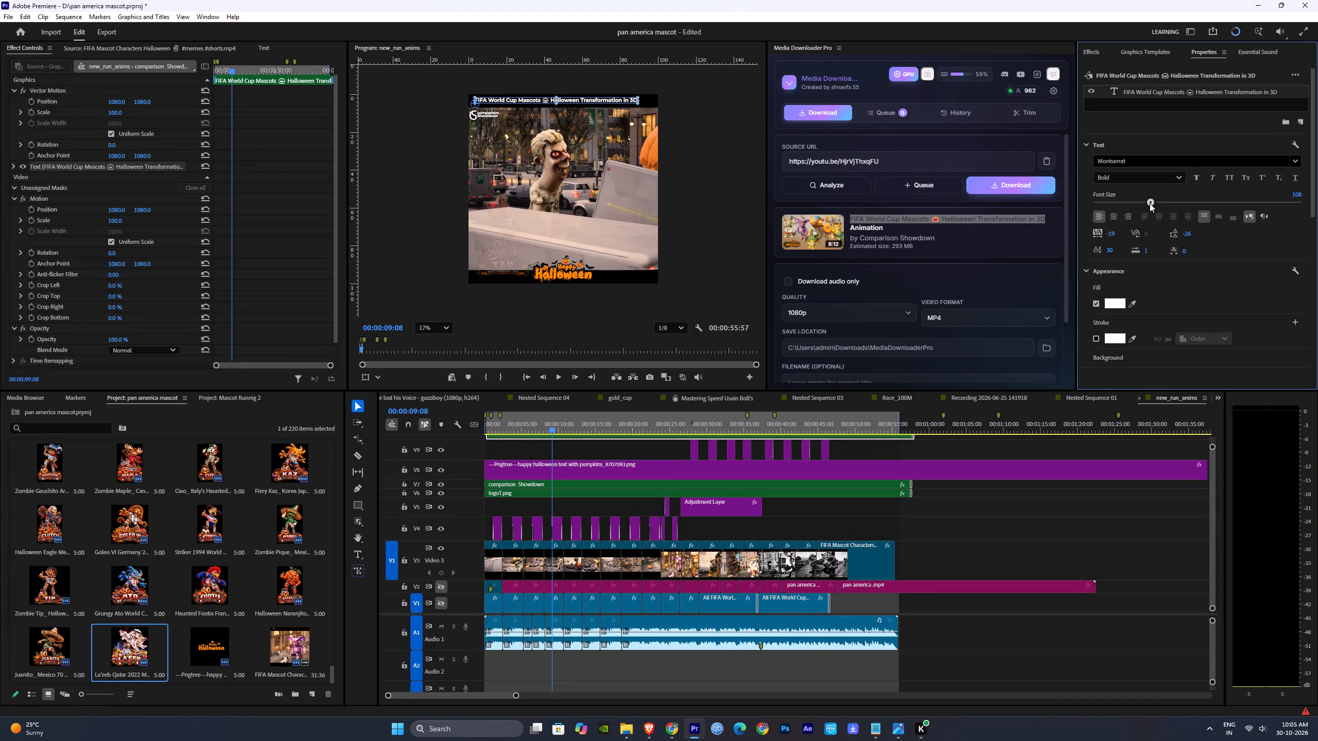
pyautogui.moveTo(1150, 203); pyautogui.dragTo(1144, 203)
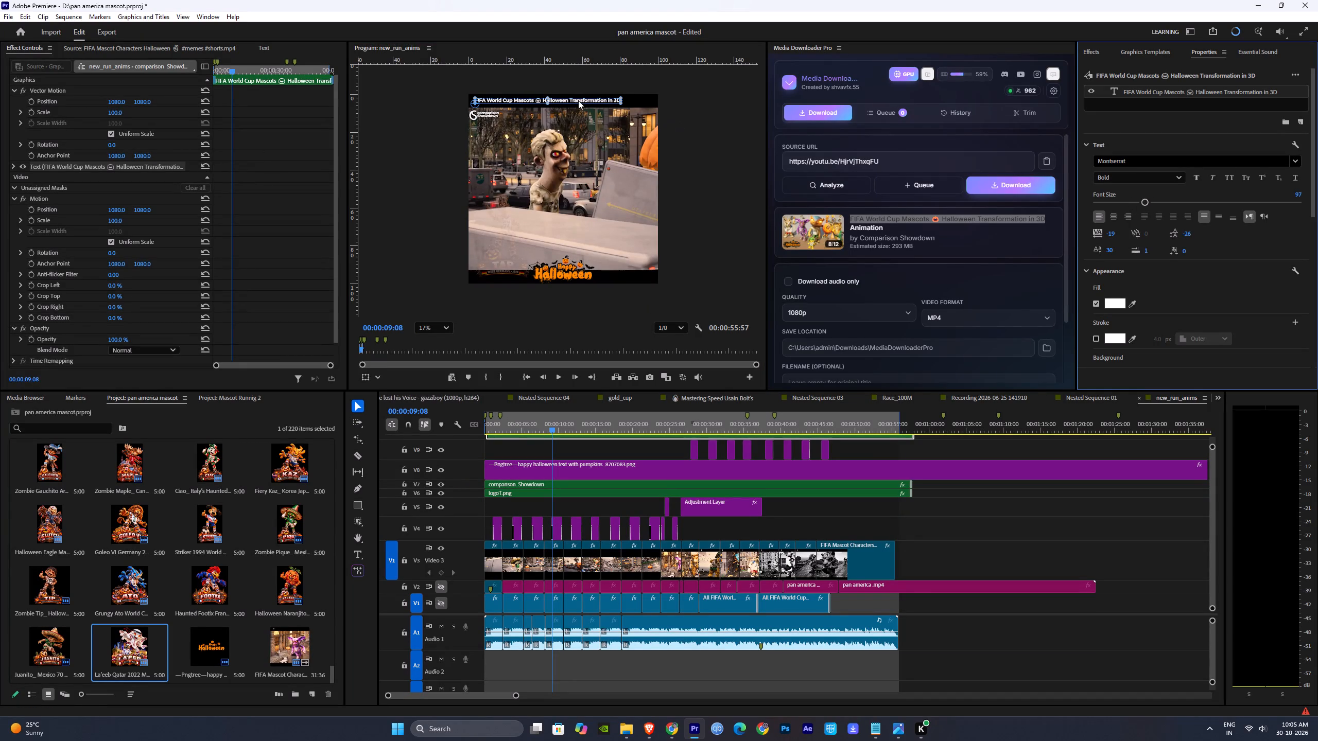
pyautogui.moveTo(578, 100); pyautogui.dragTo(591, 100)
pyautogui.click(709, 177)
# Play back a few seconds of the sequence to check the title over the emblems, and save the project.
pyautogui.press('space')
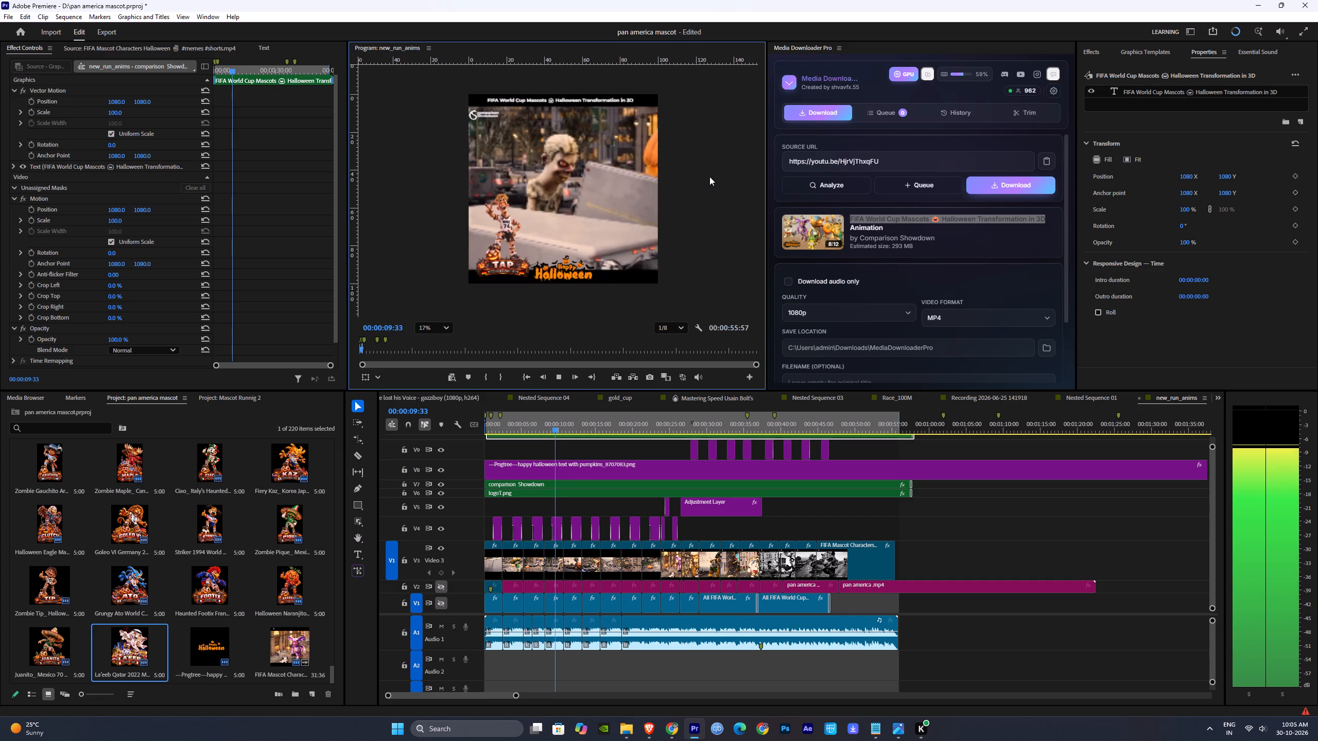
pyautogui.press('space')
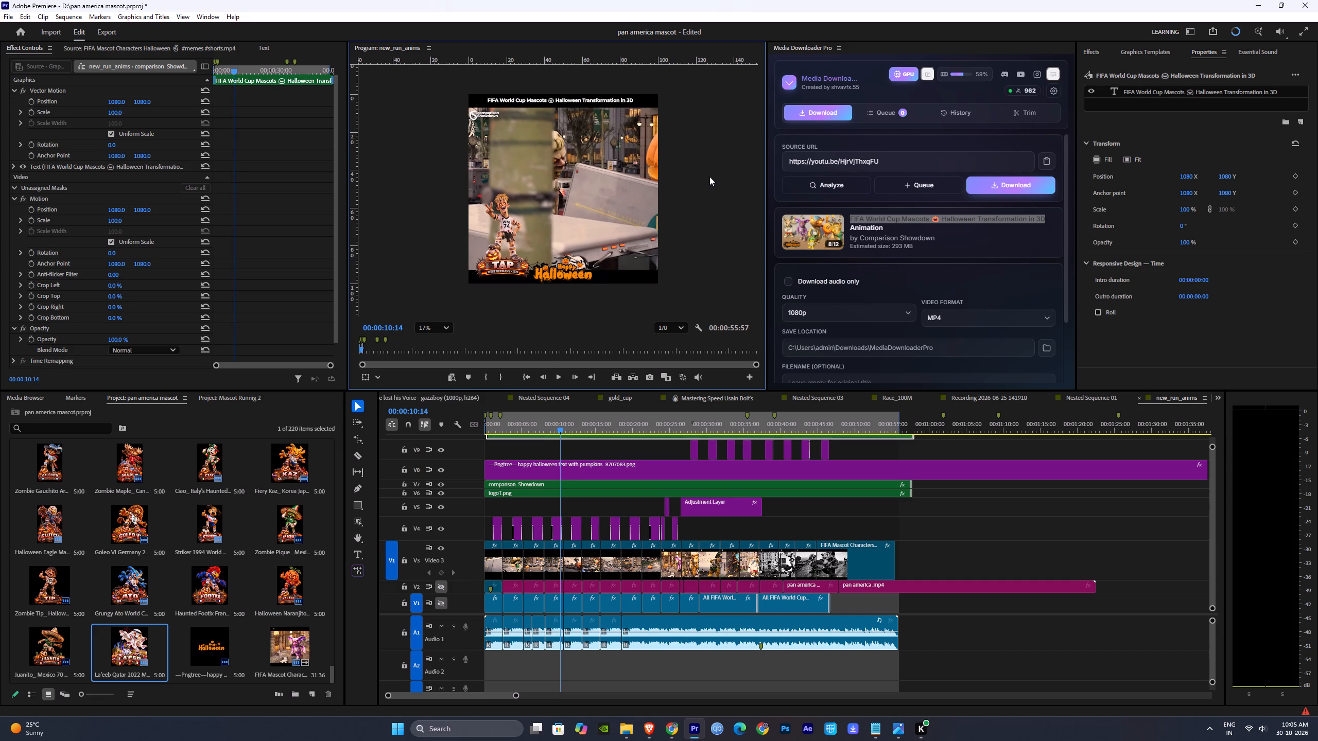
pyautogui.press('space')
pyautogui.press('space')
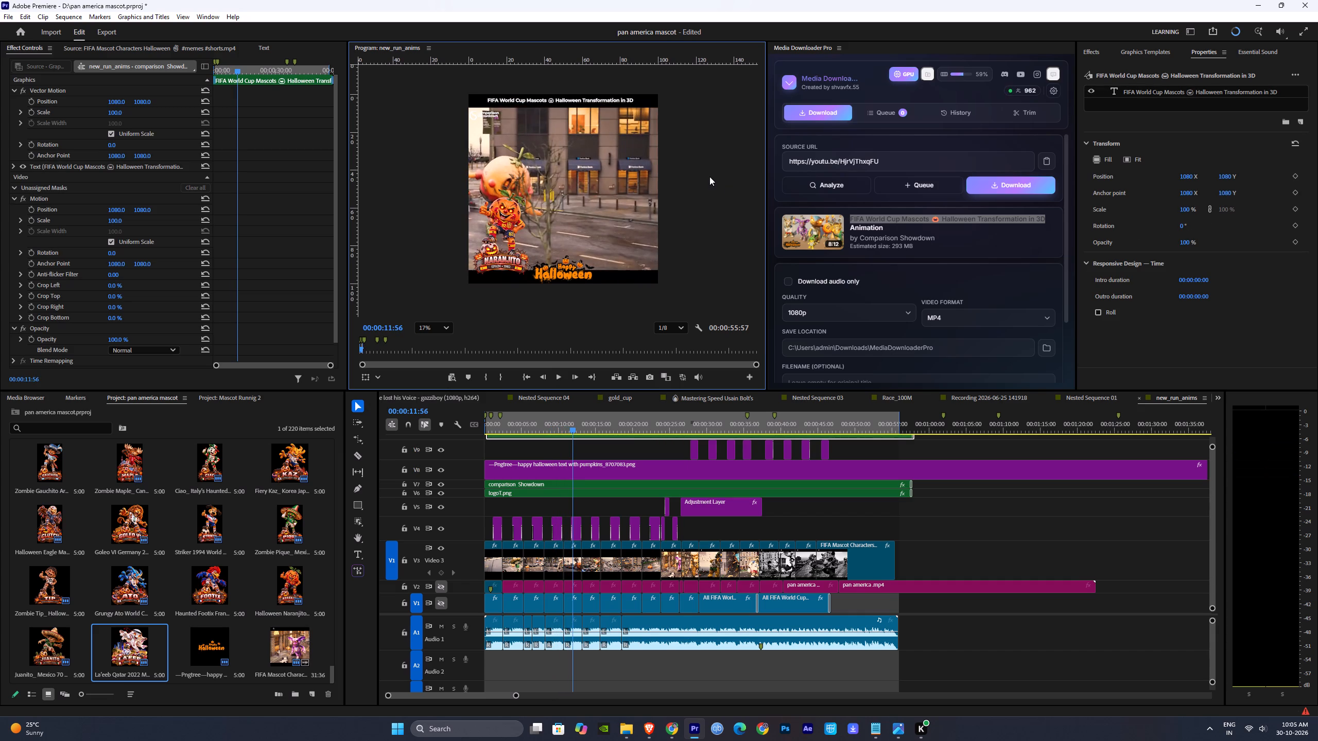
pyautogui.hotkey('ctrl', 's')
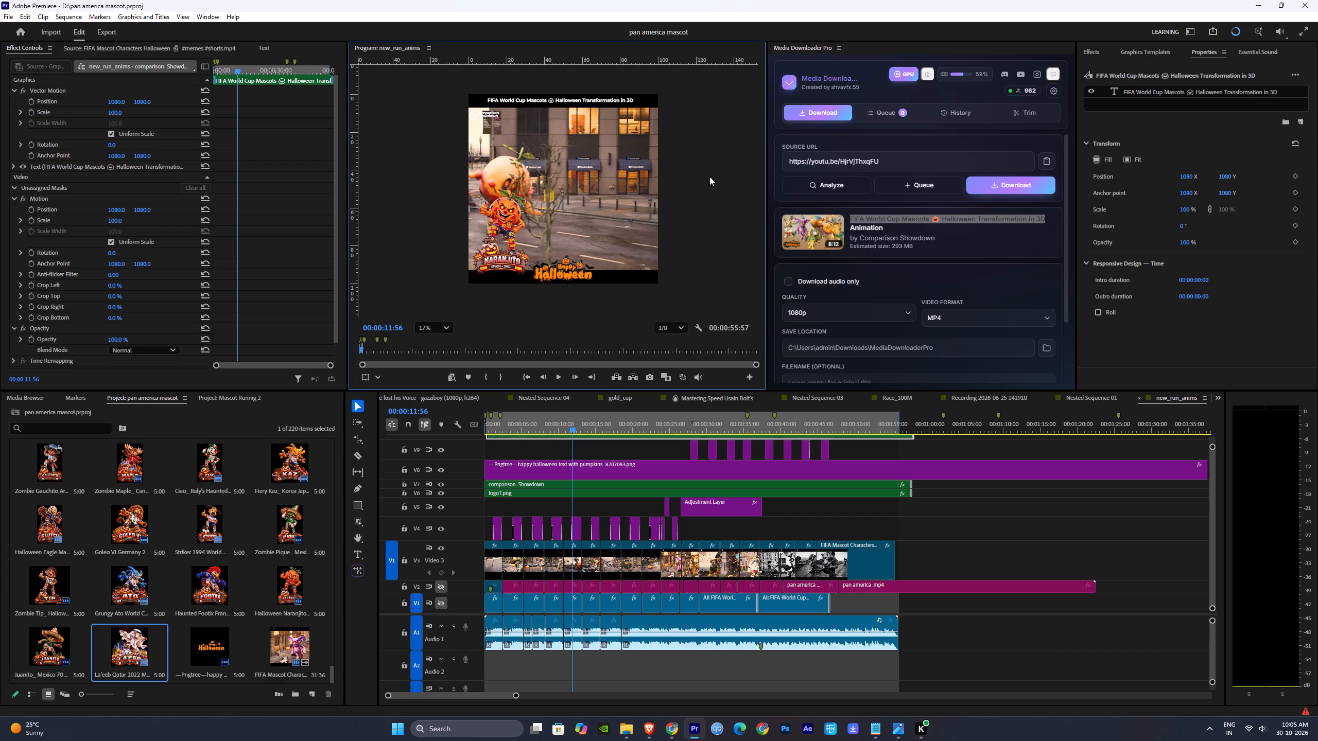
# Export the new_run_anims sequence as a media file named FIFA NEW SHORT, accepting the offline media notice.
pyautogui.hotkey('ctrl', 'm')
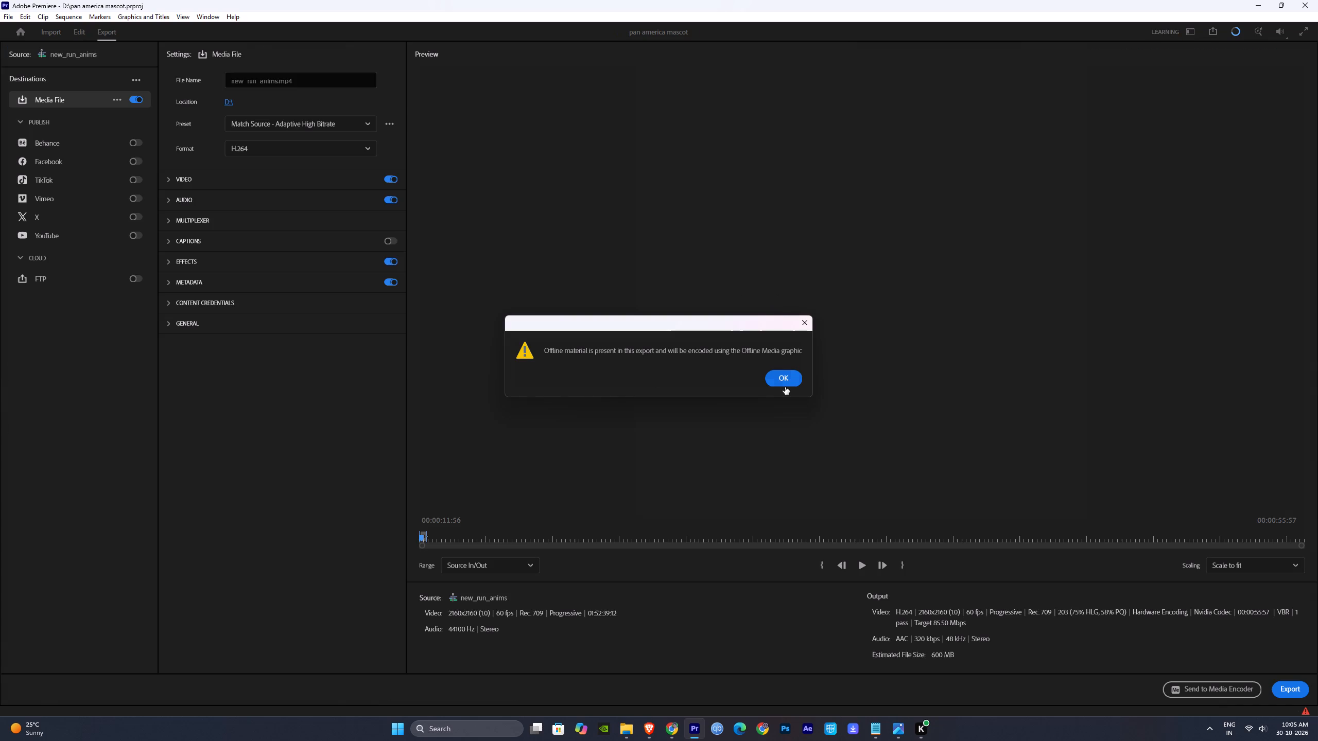
pyautogui.click(785, 387)
pyautogui.click(782, 374)
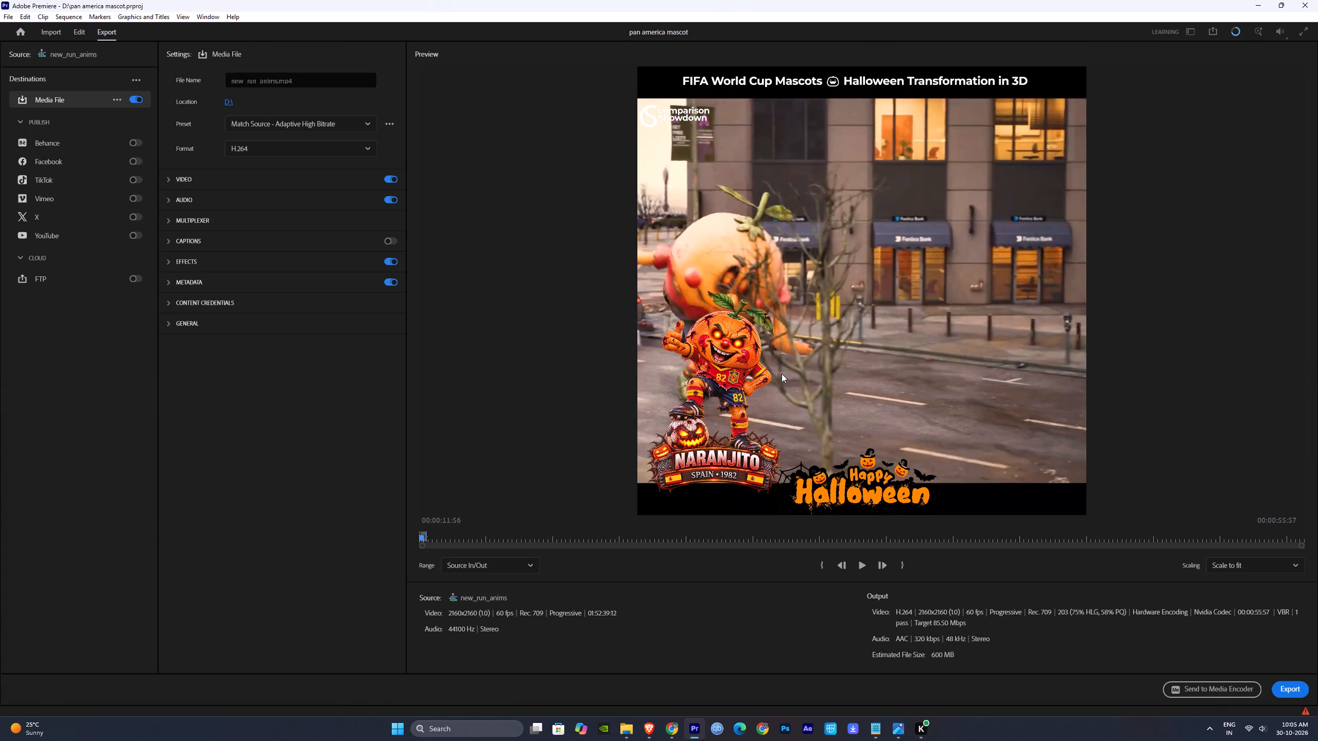
pyautogui.moveTo(318, 86); pyautogui.dragTo(196, 81)
pyautogui.moveTo(302, 82); pyautogui.dragTo(298, 81)
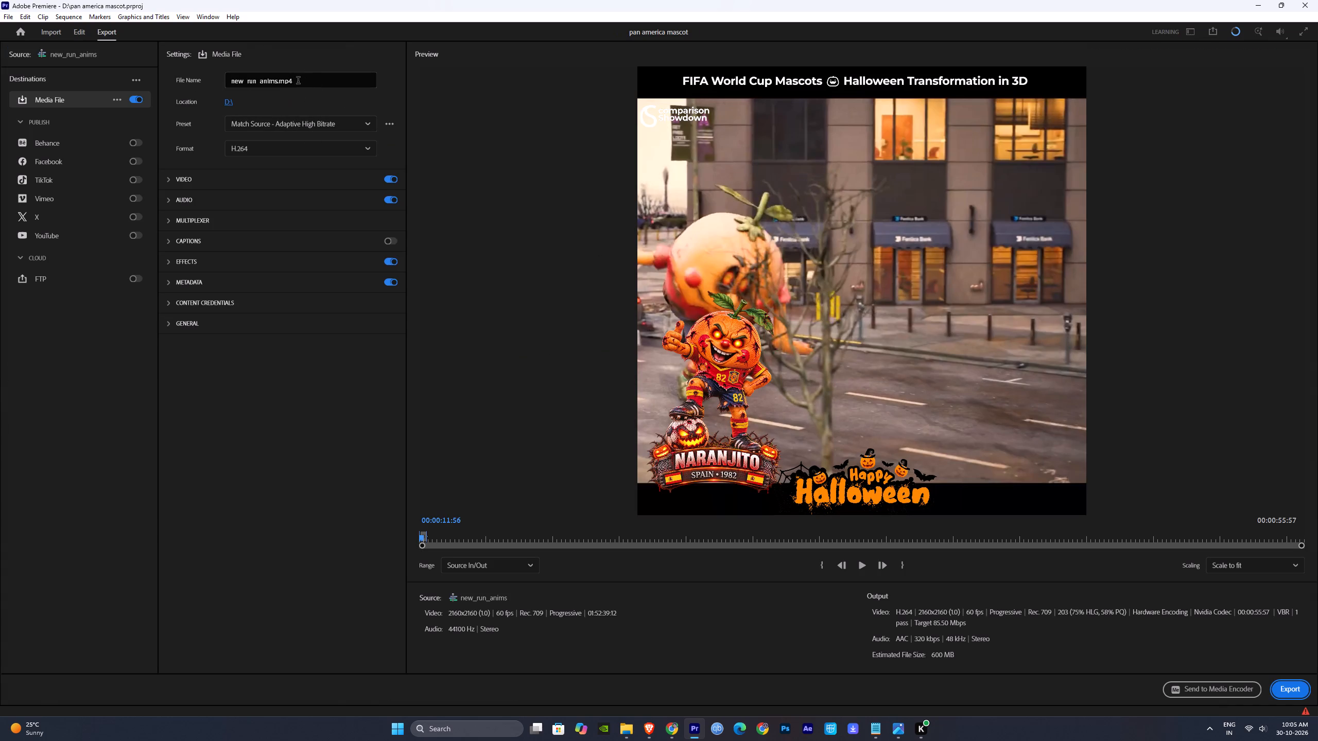
pyautogui.moveTo(298, 81); pyautogui.dragTo(193, 80)
pyautogui.write('FIFA NEW S')
pyautogui.write('HORT')
pyautogui.press('Return')
pyautogui.click(1281, 692)
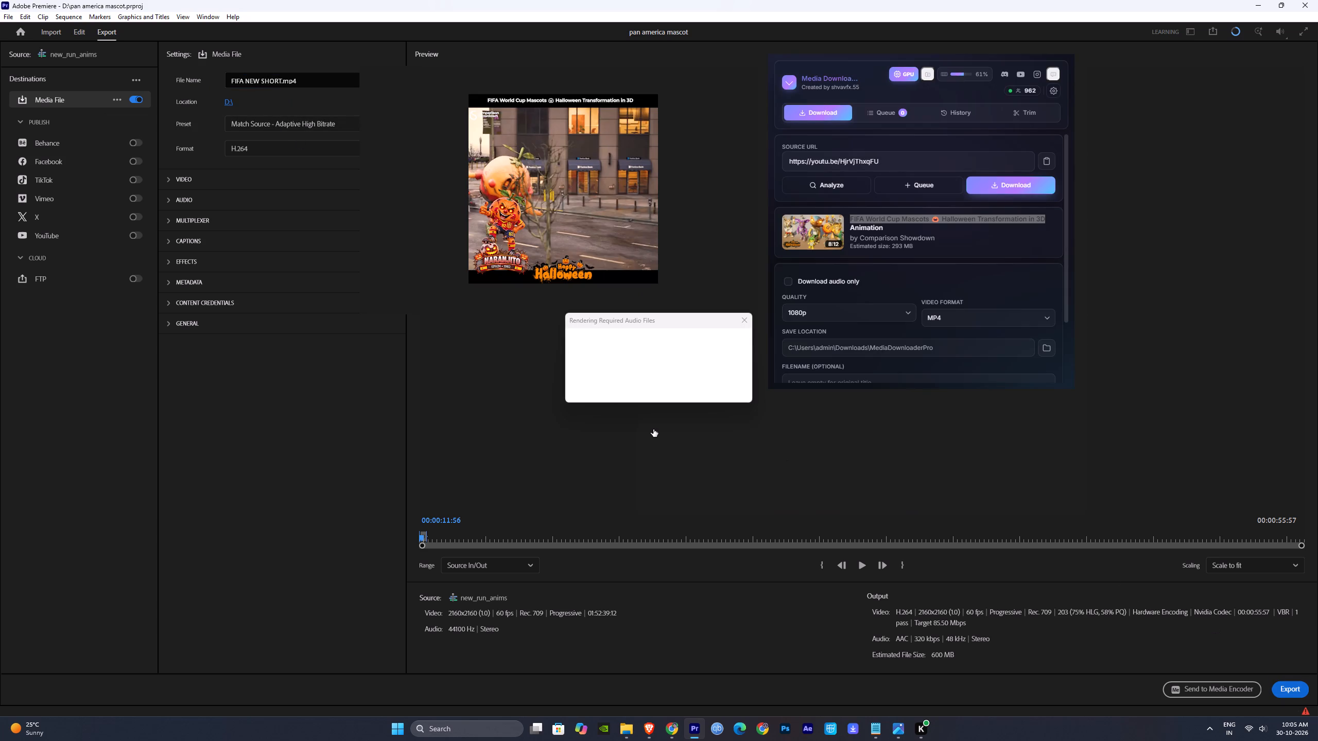